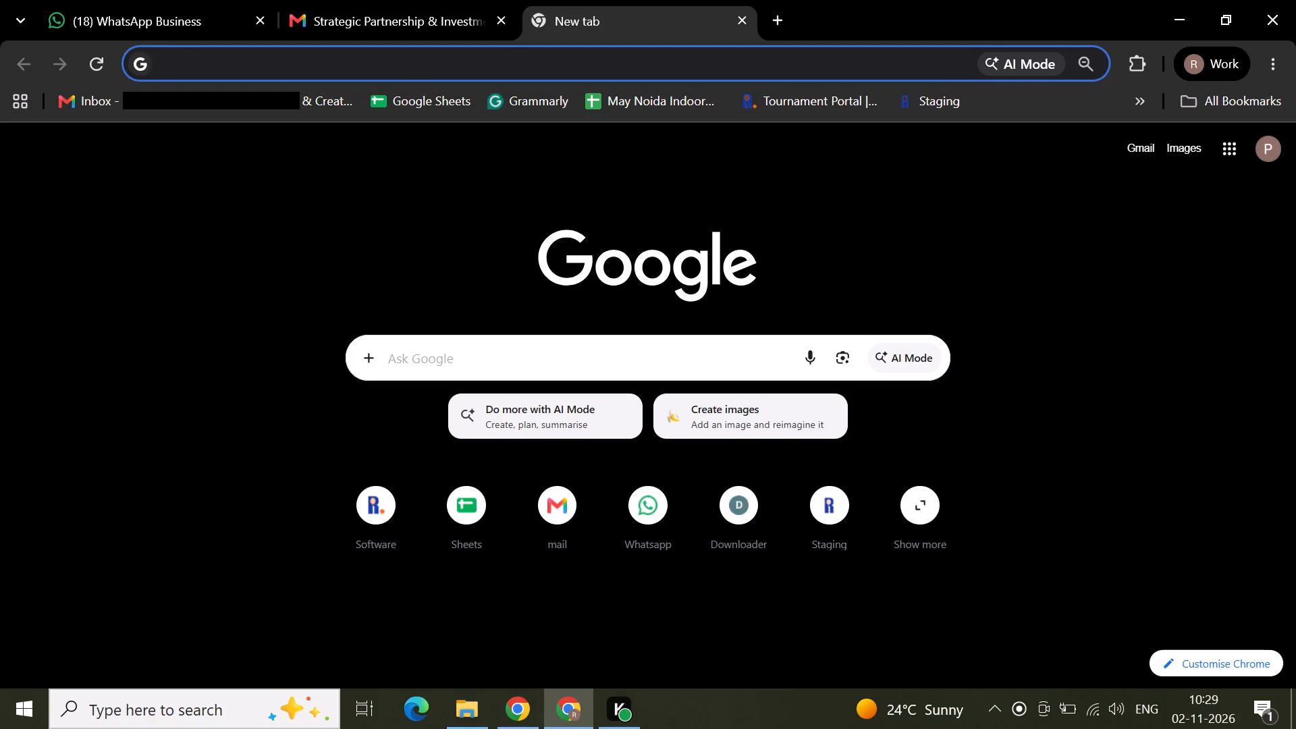
Open the All Venue Report coaching spreadsheet.
{"action": "type", "text": "all"}
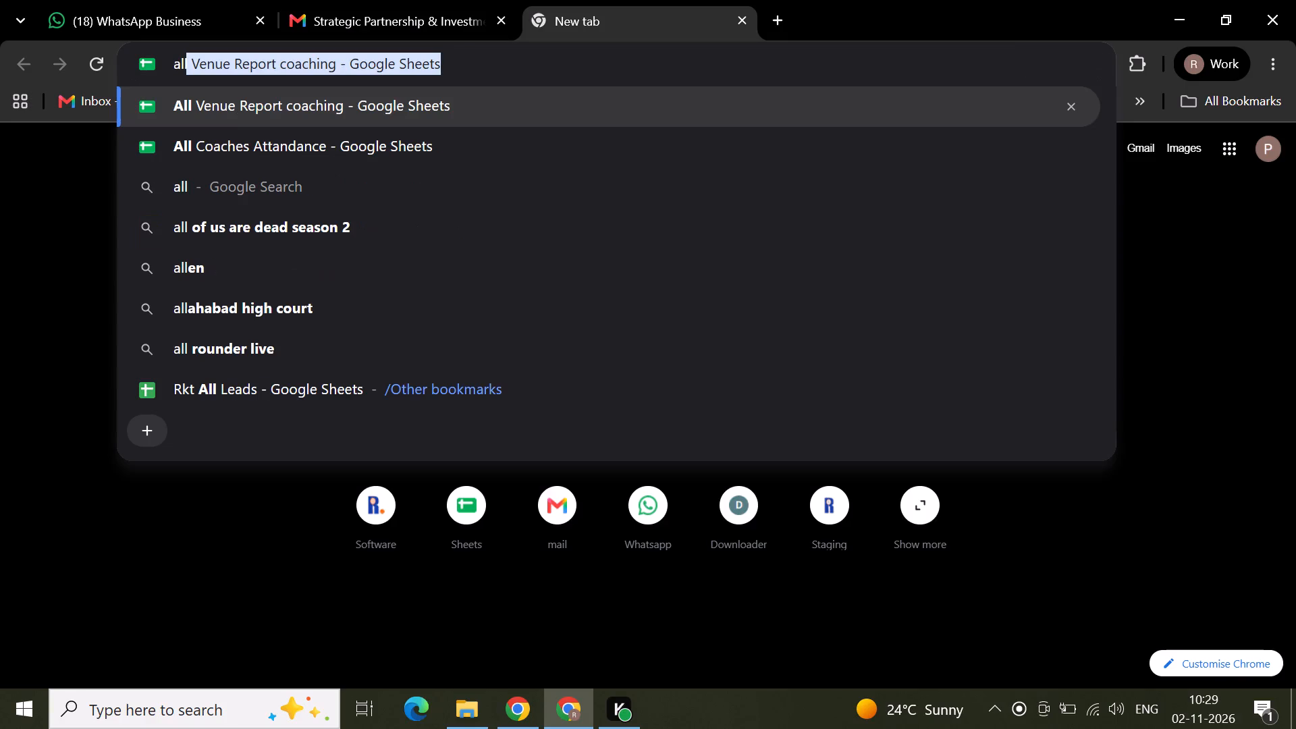
{"action": "left_click", "coordinate": [371, 107]}
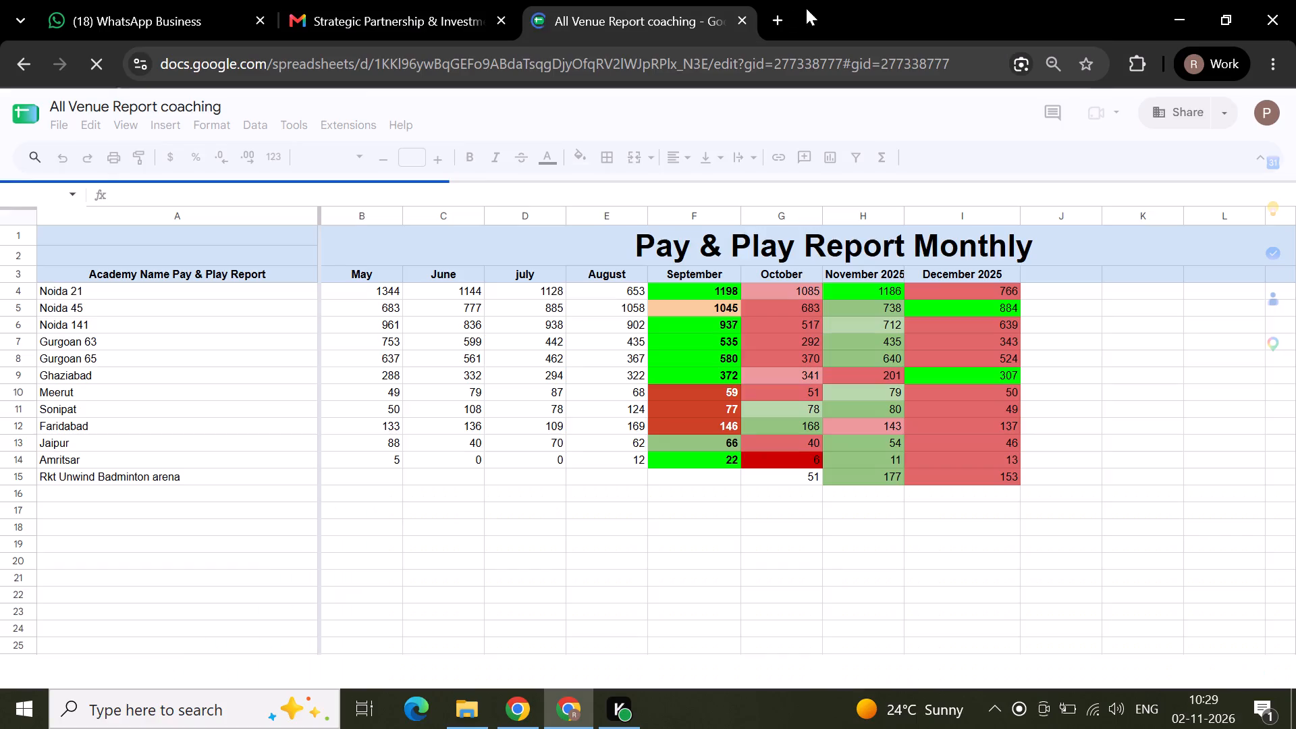
Open the Jaipur Academy Details spreadsheet in a new browser tab.
{"action": "left_click", "coordinate": [776, 20]}
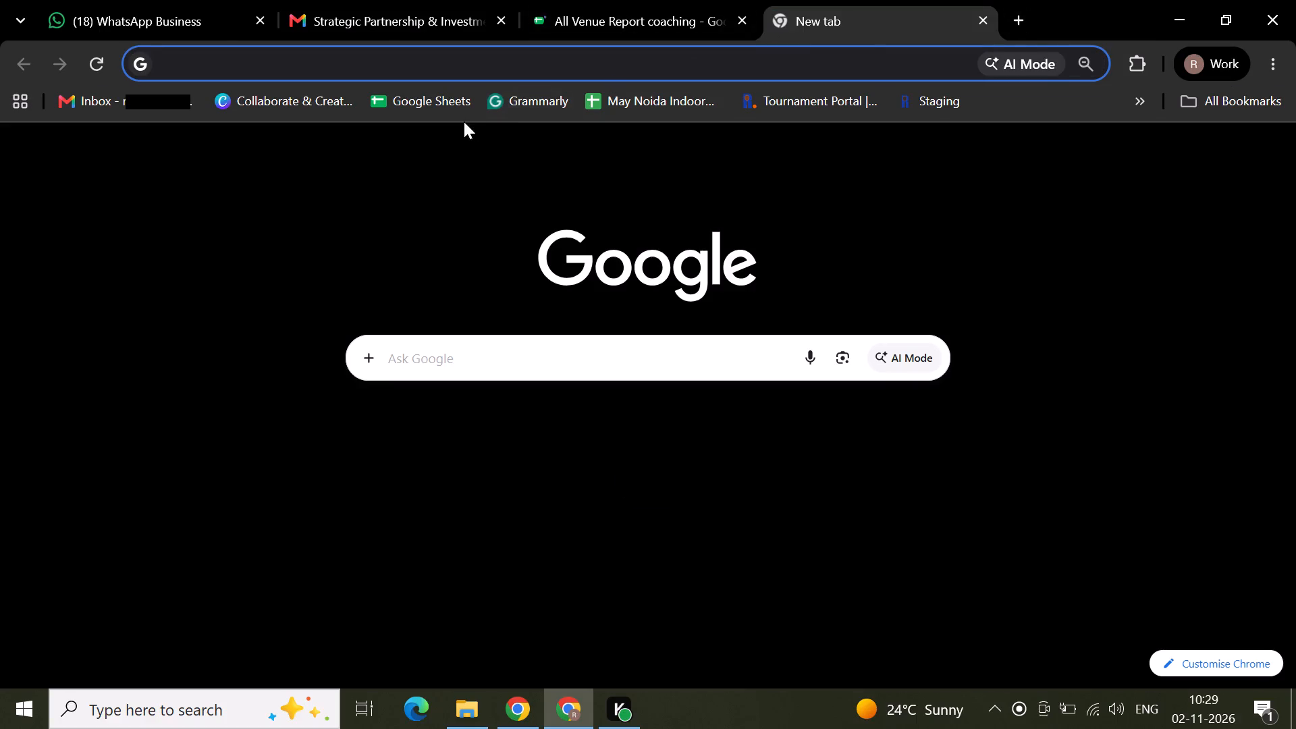
{"action": "left_click", "coordinate": [418, 61]}
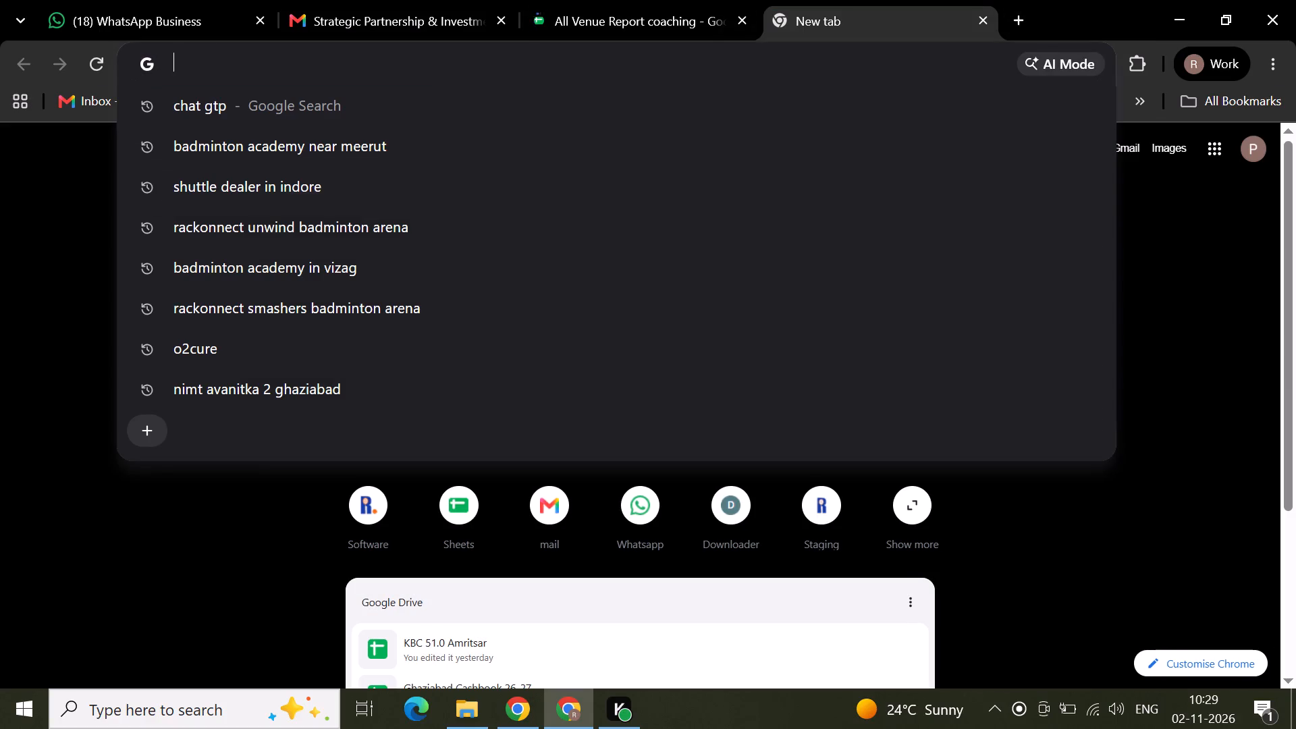
{"action": "type", "text": "jai"}
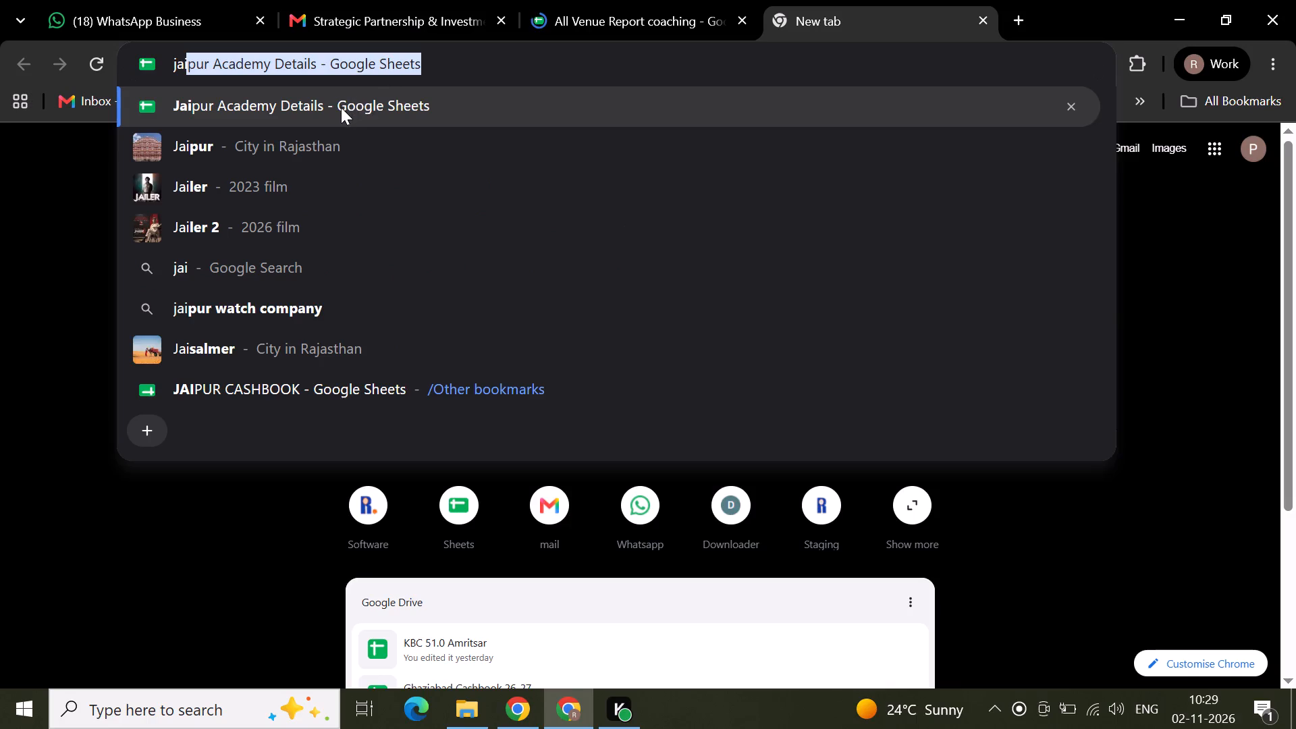
{"action": "left_click", "coordinate": [341, 107]}
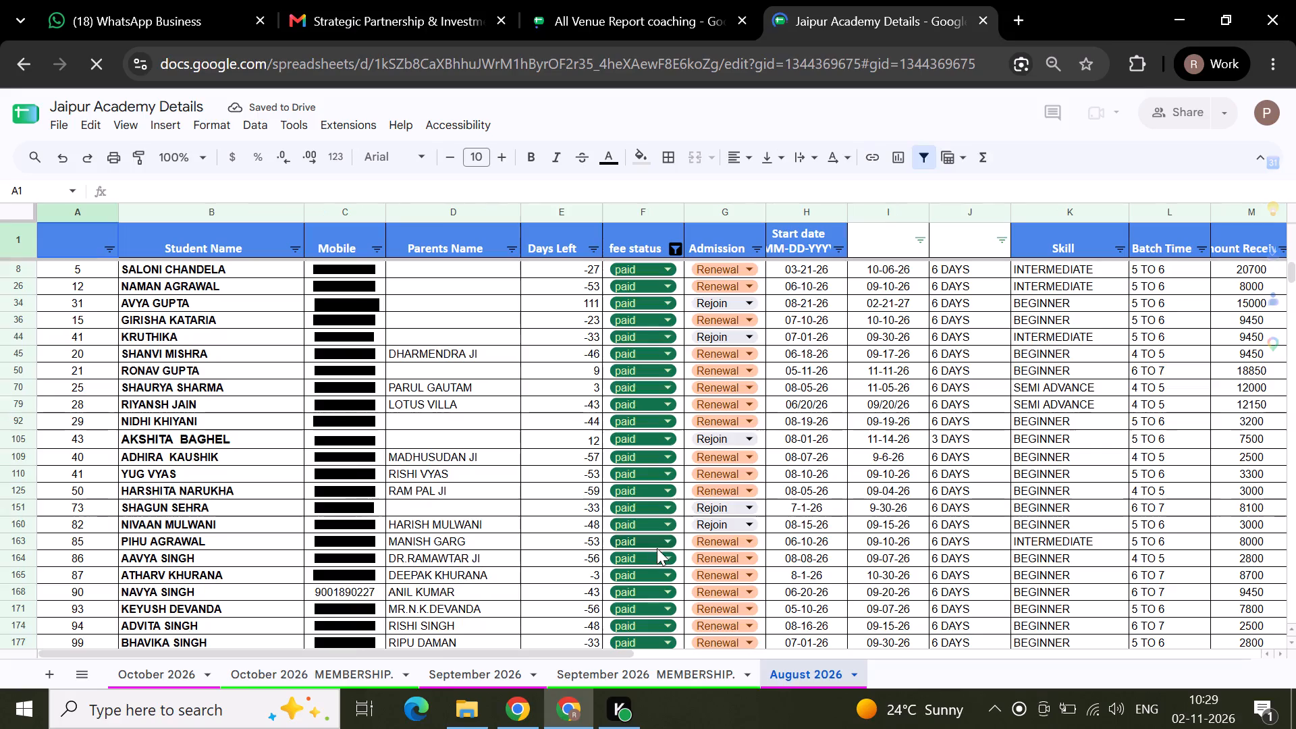
Duplicate the October 2026 sheet and move the copy ahead of all other sheets.
{"action": "left_click", "coordinate": [153, 686]}
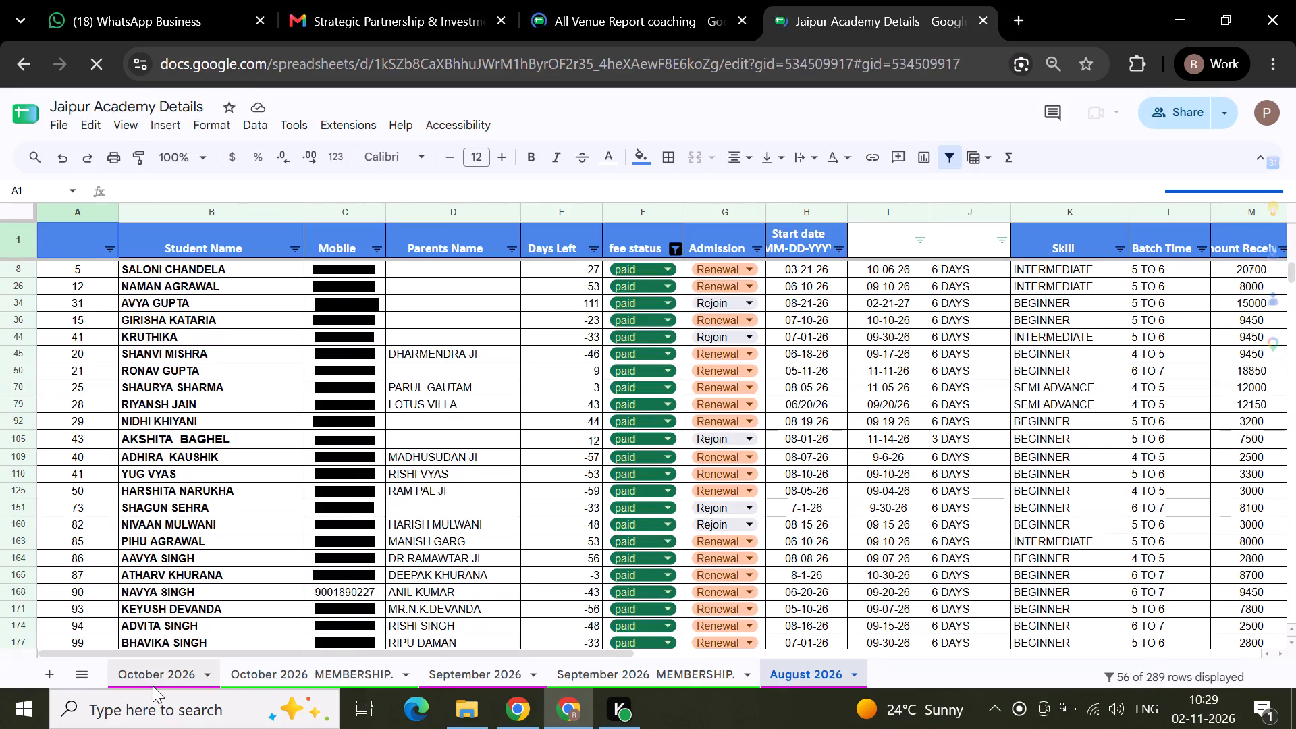
{"action": "right_click", "coordinate": [153, 686]}
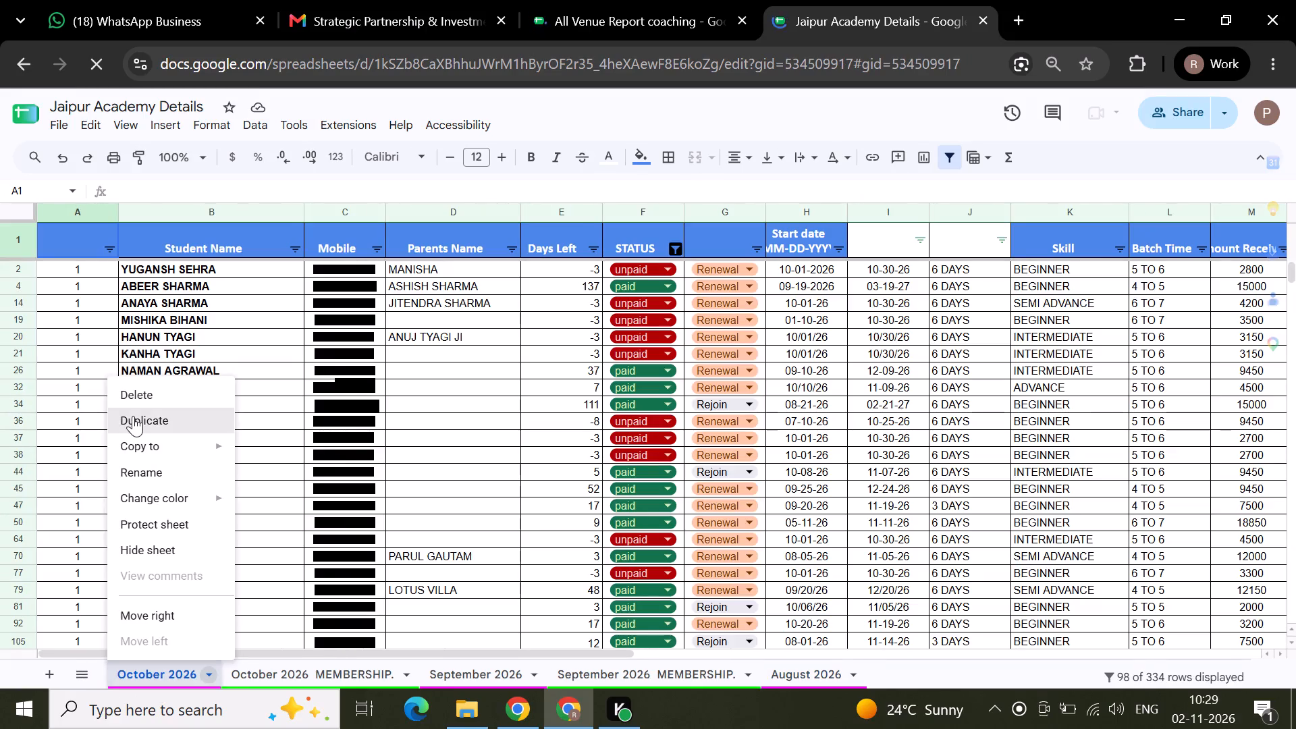
{"action": "left_click", "coordinate": [133, 418]}
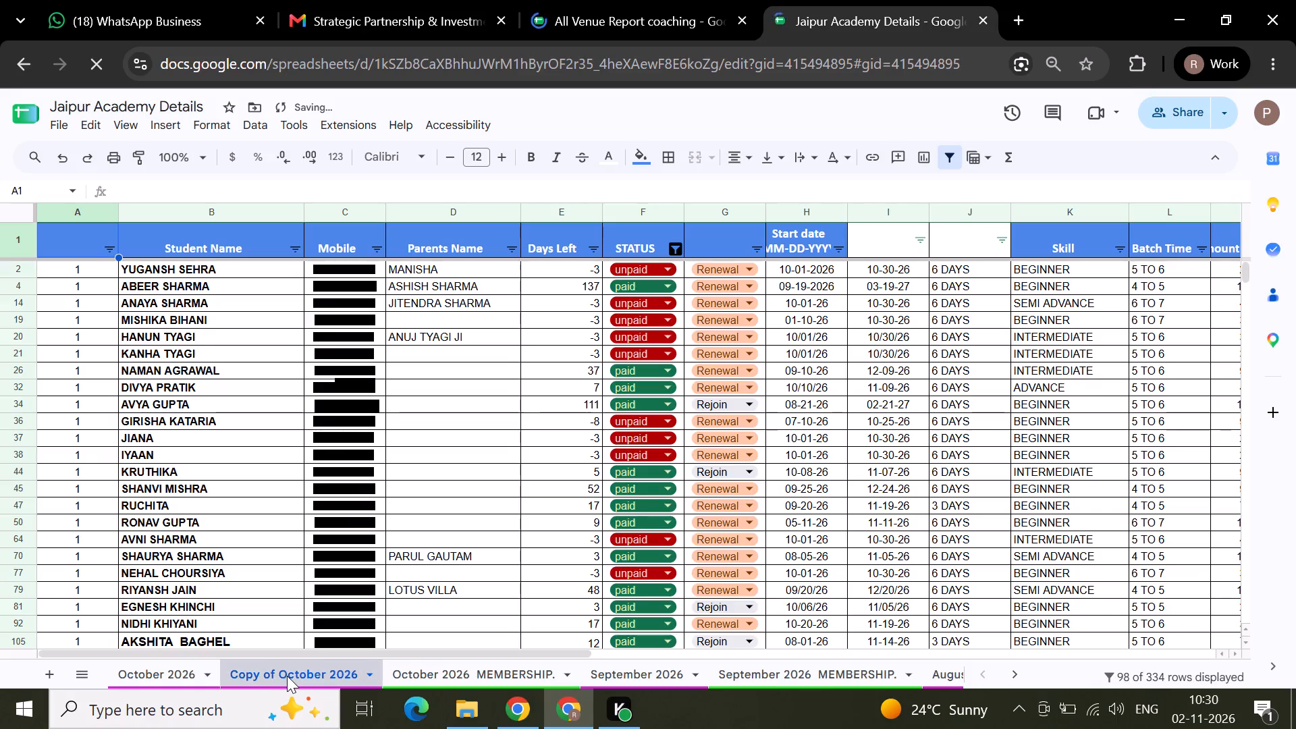
{"action": "left_click_drag", "start_coordinate": [287, 676], "coordinate": [147, 684]}
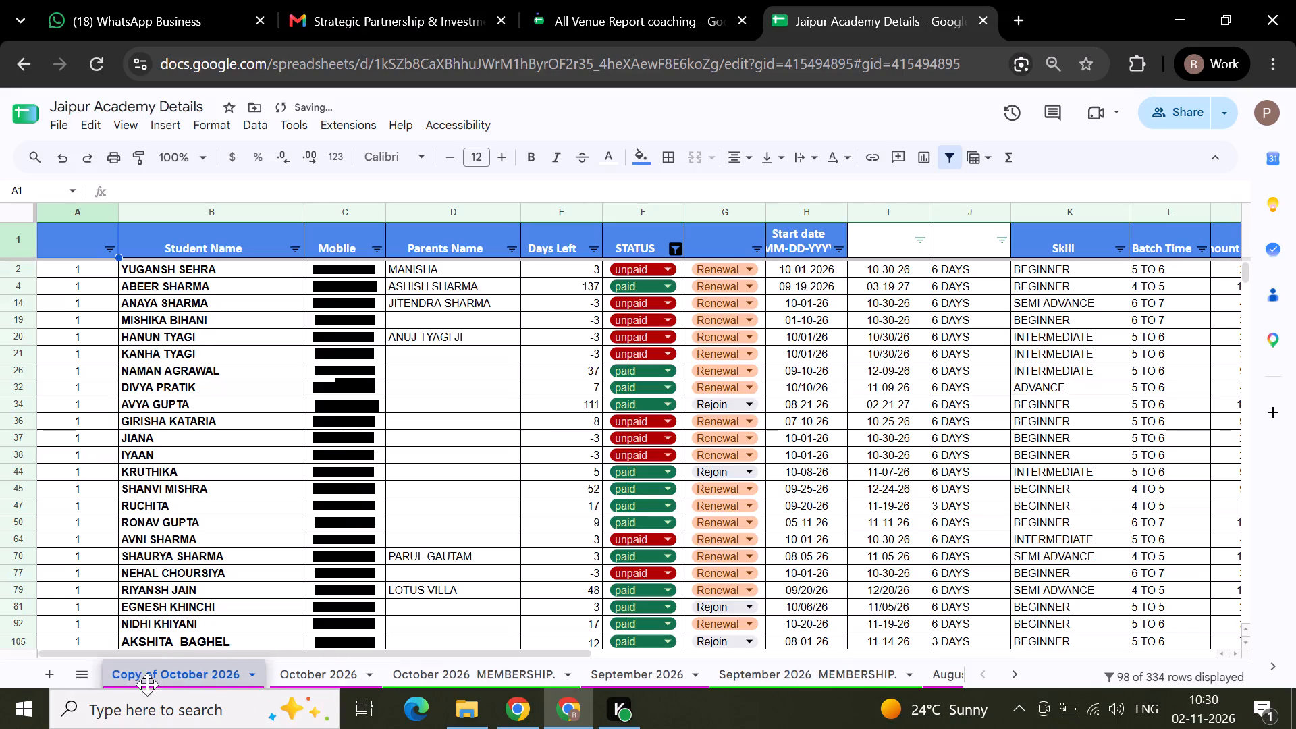
{"action": "left_click_drag", "start_coordinate": [147, 684], "coordinate": [136, 686]}
Rename the copied October 2026 sheet as November 2026.
{"action": "double_click", "coordinate": [160, 681]}
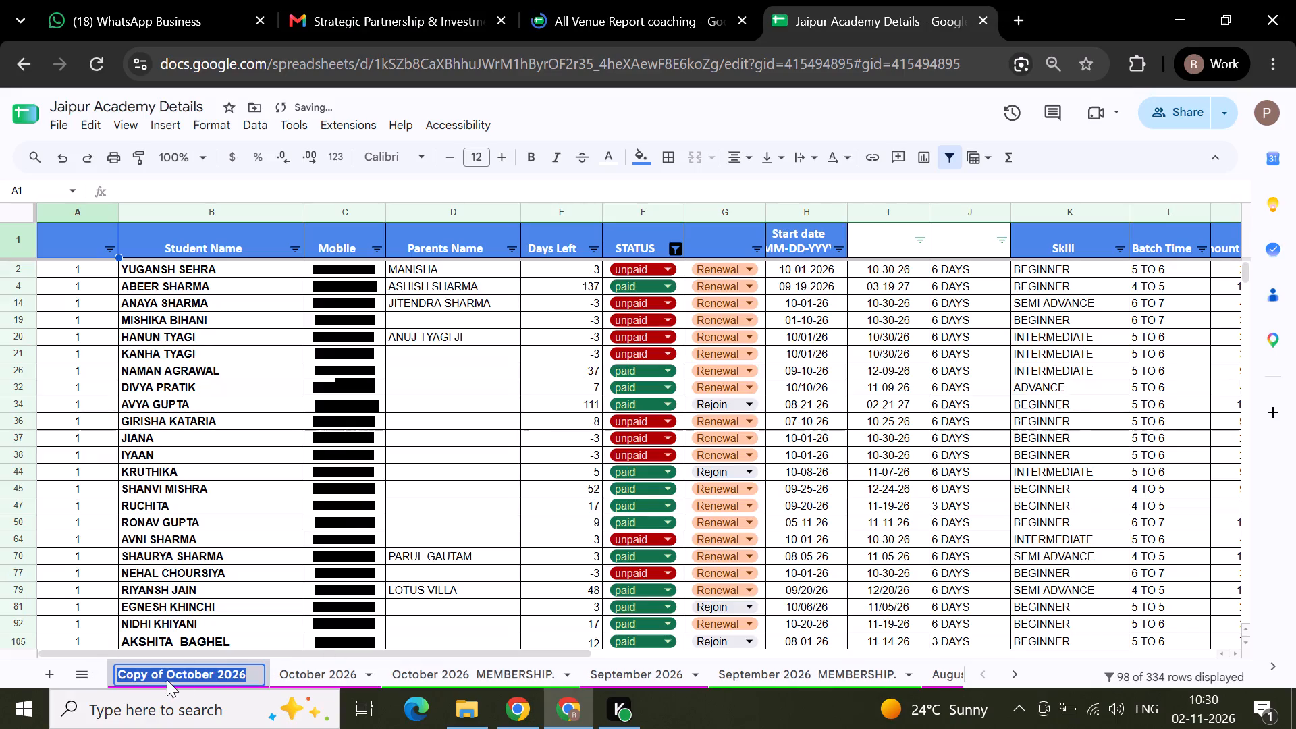
{"action": "left_click", "coordinate": [210, 676]}
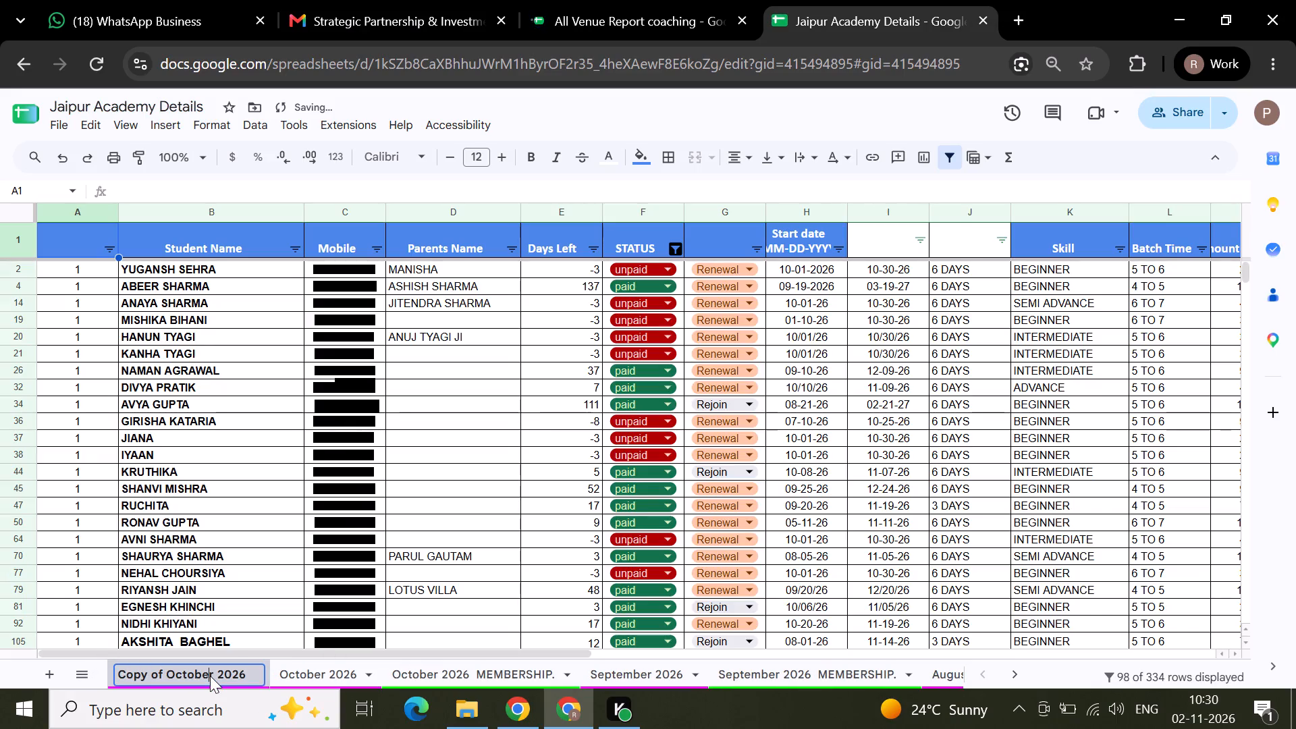
{"action": "left_click", "coordinate": [213, 676]}
{"action": "key", "text": "BackSpace"}
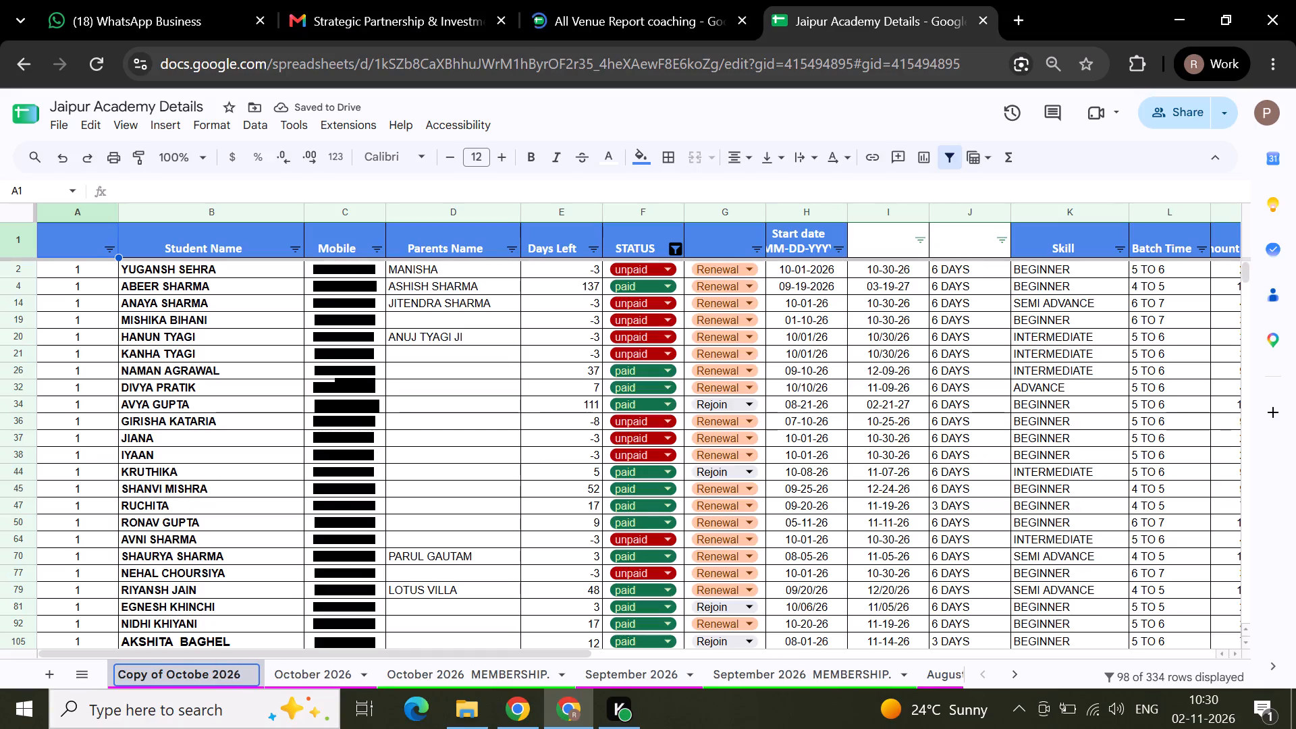
{"action": "key", "text": "BackSpace"}
{"action": "key", "text": "BackSpace"}
{"action": "key", "text": "BackSpace"}
{"action": "key", "text": "BackSpace"}
{"action": "key", "text": "BackSpace"}
{"action": "key", "text": "BackSpace"}
{"action": "key", "text": "BackSpace"}
{"action": "key", "text": "BackSpace"}
{"action": "key", "text": "BackSpace"}
{"action": "key", "text": "BackSpace"}
{"action": "key", "text": "BackSpace"}
{"action": "key", "text": "BackSpace"}
{"action": "key", "text": "BackSpace"}
{"action": "key", "text": "BackSpace"}
{"action": "key", "text": "BackSpace"}
{"action": "key", "text": "BackSpace"}
{"action": "type", "text": "November"}
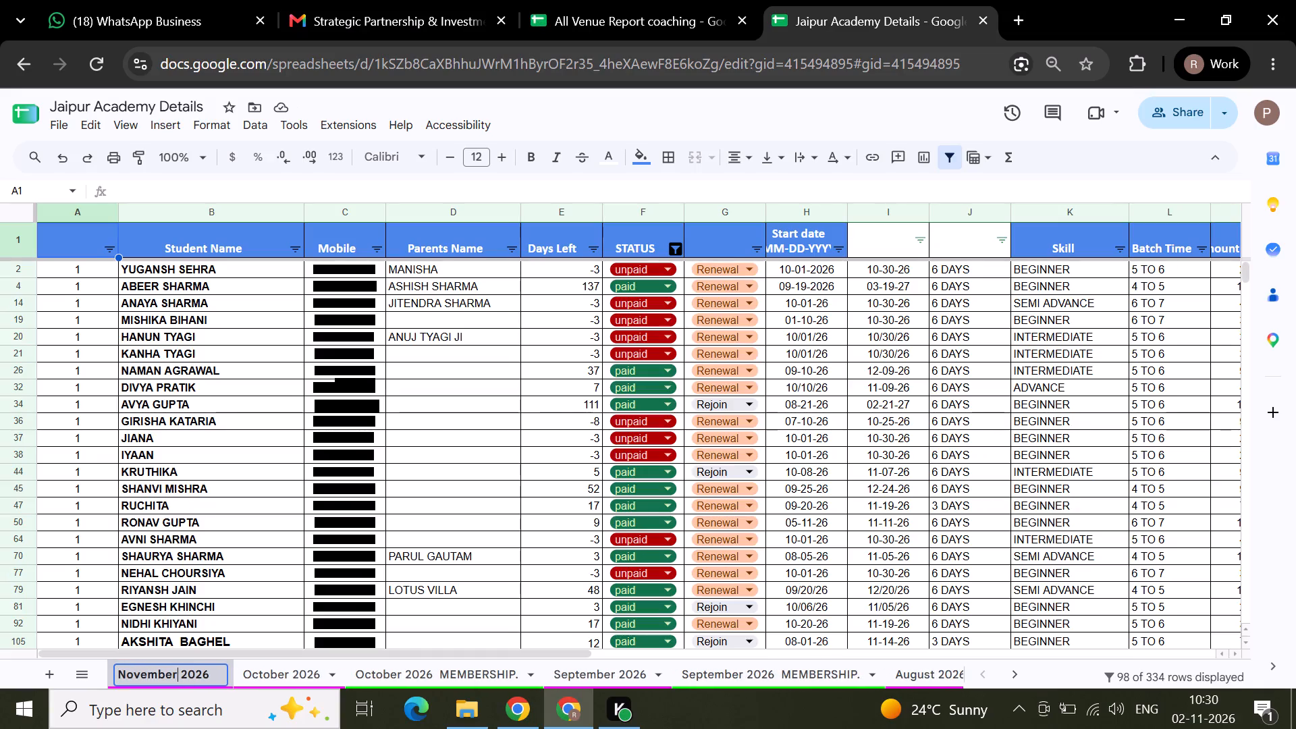
{"action": "key", "text": "Right"}
Duplicate the October 2026 MEMBERSHIP. sheet and move the copy directly after the November 2026 sheet.
{"action": "left_click", "coordinate": [397, 660]}
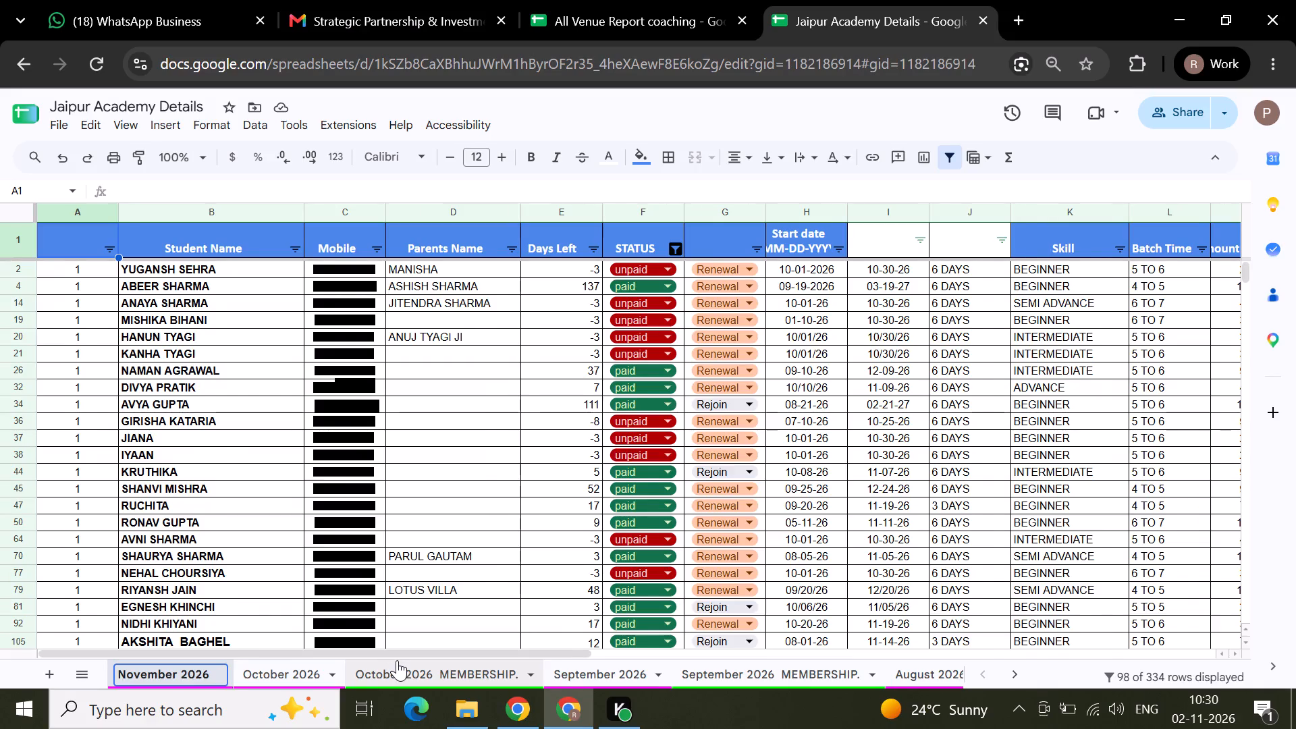
{"action": "right_click", "coordinate": [399, 668]}
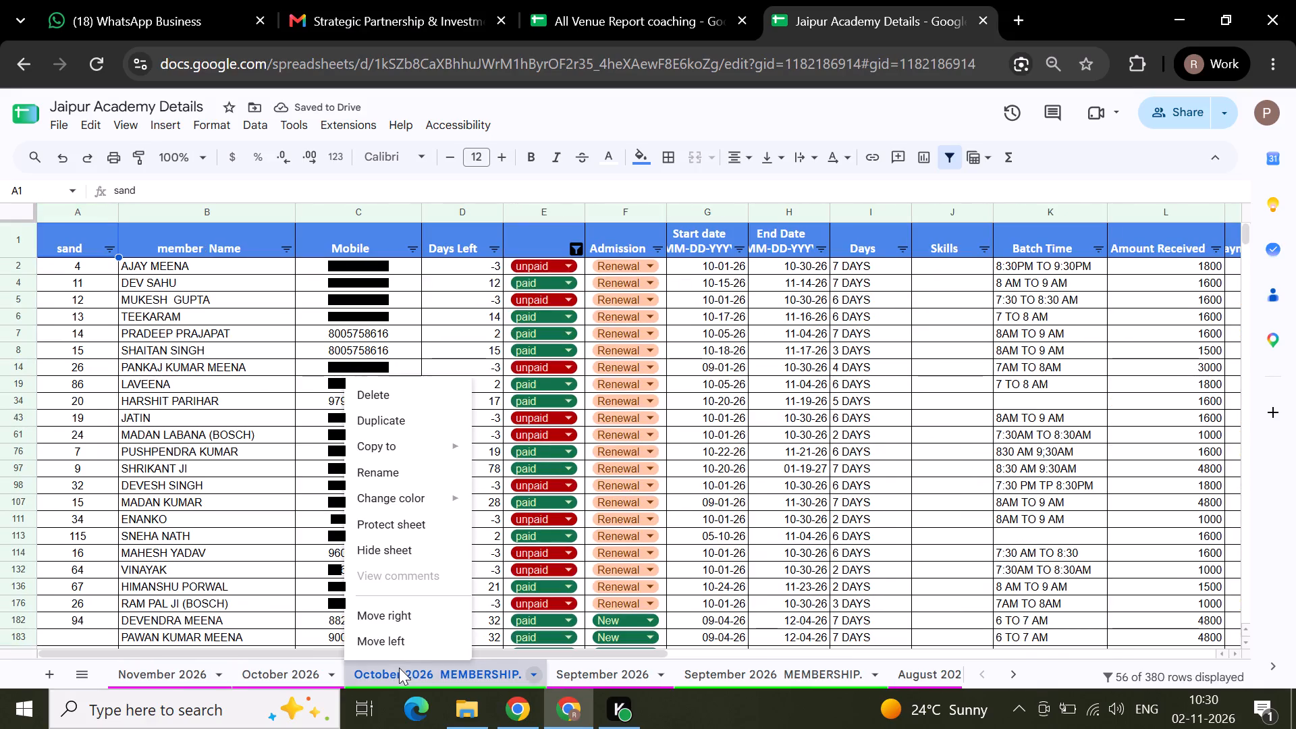
{"action": "left_click", "coordinate": [410, 422]}
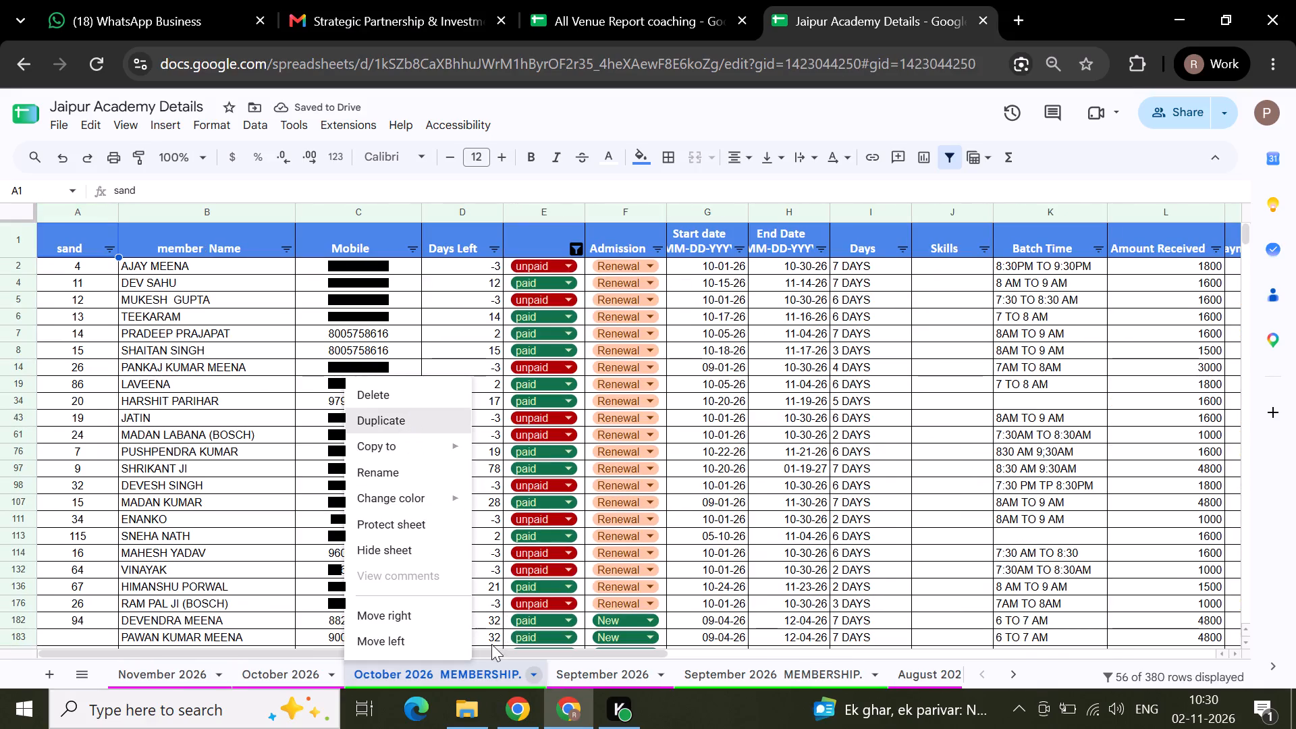
{"action": "left_click_drag", "start_coordinate": [595, 677], "coordinate": [456, 670]}
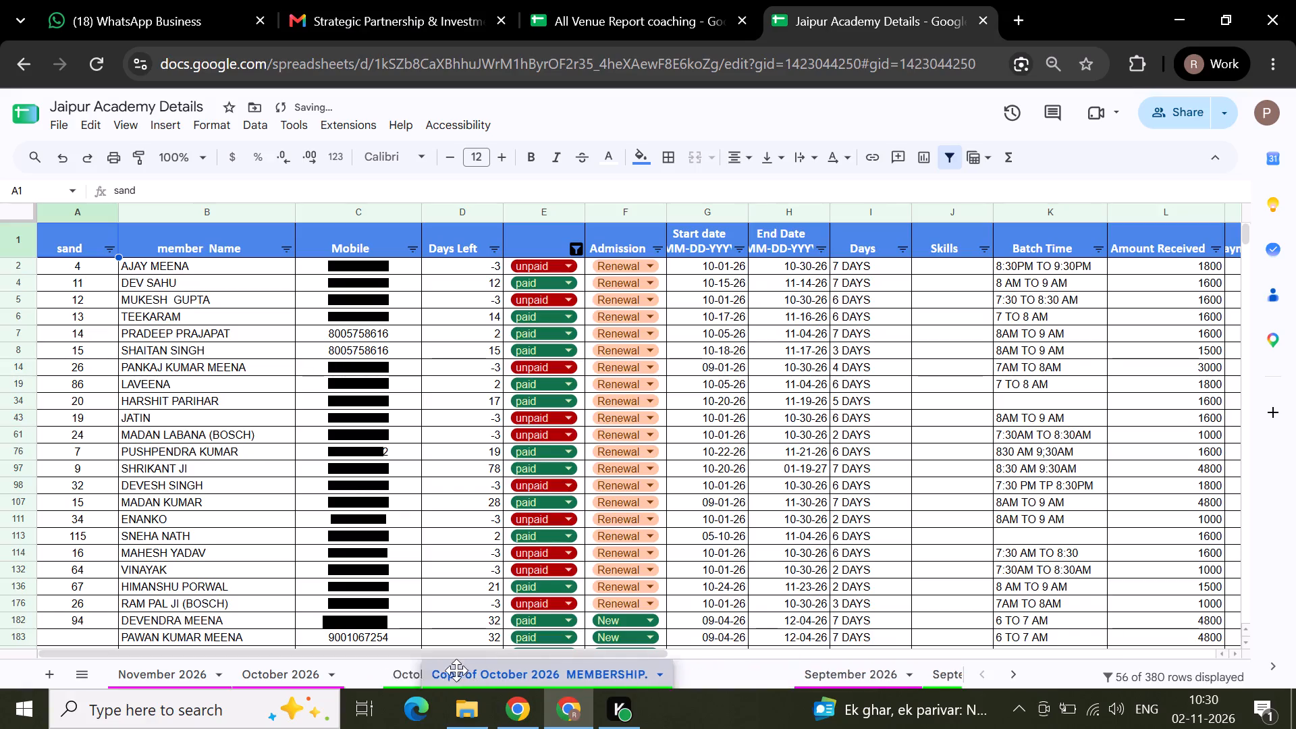
{"action": "left_click_drag", "start_coordinate": [456, 670], "coordinate": [256, 689]}
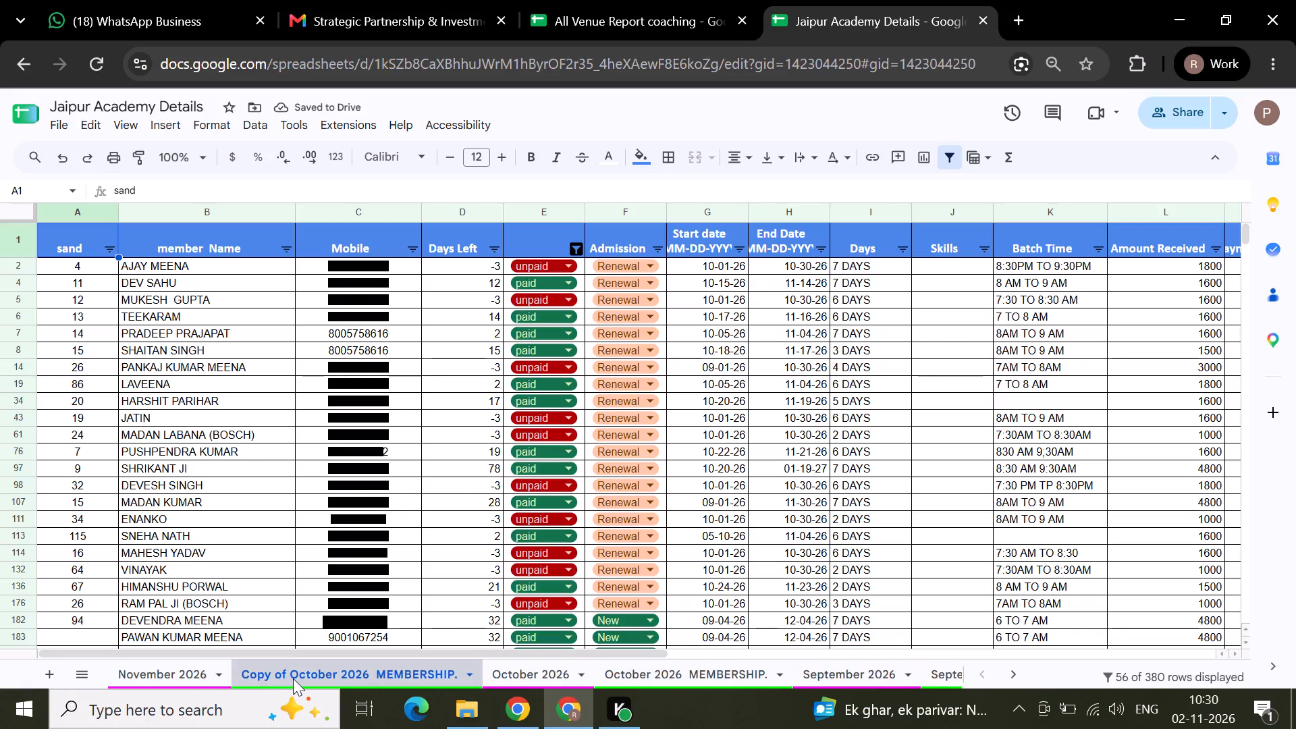
Rename the copied membership sheet as November 2026 MEMBERSHIP.
{"action": "double_click", "coordinate": [293, 678]}
{"action": "left_click", "coordinate": [335, 676]}
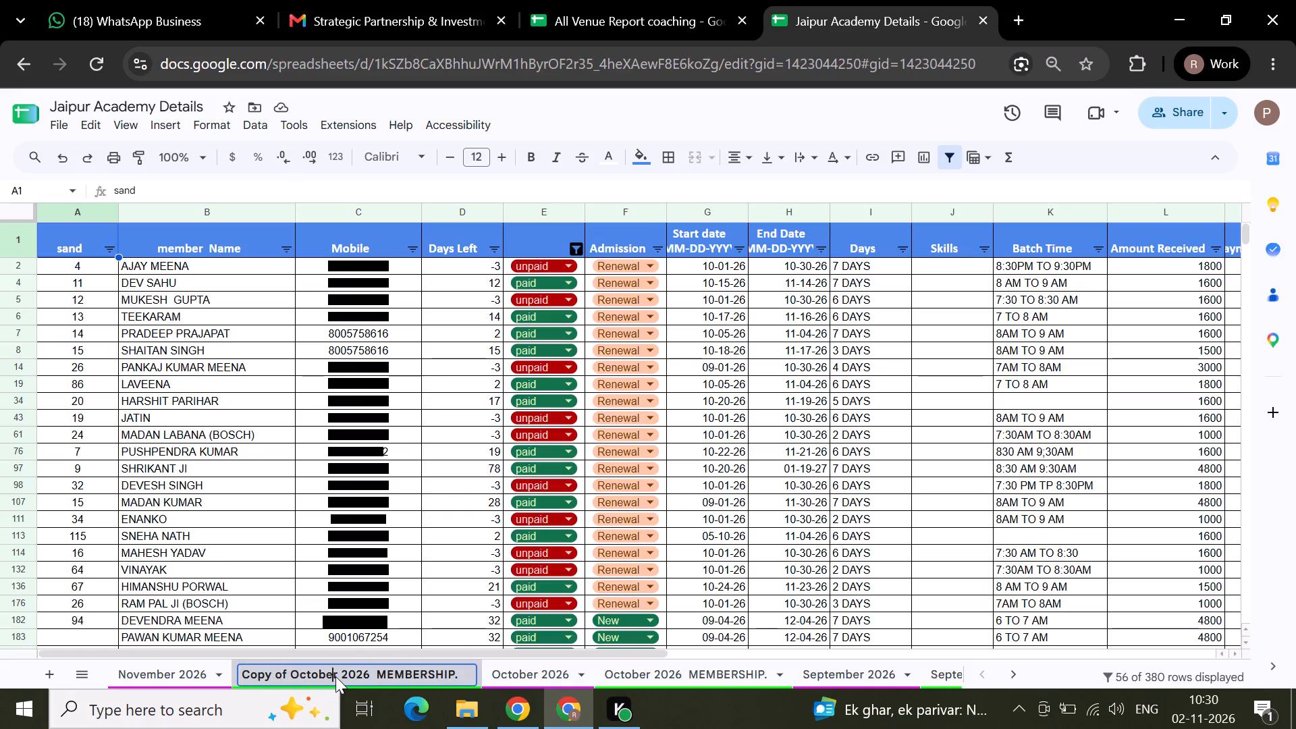
{"action": "key", "text": "BackSpace"}
{"action": "key", "text": "BackSpace"}
{"action": "key", "text": "BackSpace"}
{"action": "key", "text": "BackSpace"}
{"action": "key", "text": "BackSpace"}
{"action": "key", "text": "BackSpace"}
{"action": "key", "text": "BackSpace"}
{"action": "key", "text": "BackSpace"}
{"action": "key", "text": "BackSpace"}
{"action": "key", "text": "BackSpace"}
{"action": "key", "text": "BackSpace"}
{"action": "key", "text": "BackSpace"}
{"action": "key", "text": "BackSpace"}
{"action": "key", "text": "BackSpace"}
{"action": "key", "text": "BackSpace"}
{"action": "key", "text": "BackSpace"}
{"action": "key", "text": "BackSpace"}
{"action": "key", "text": "BackSpace"}
{"action": "key", "text": "BackSpace"}
{"action": "key", "text": "BackSpace"}
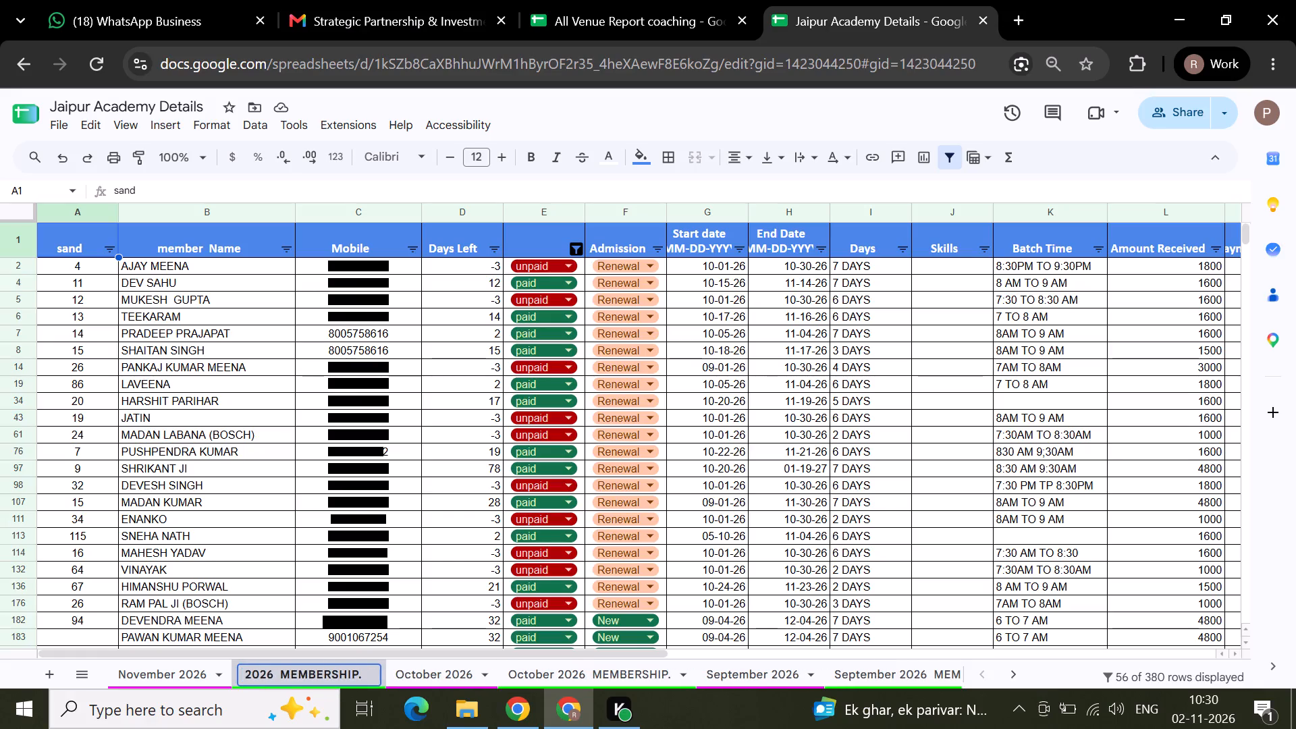
{"action": "type", "text": "Nivember"}
{"action": "key", "text": "BackSpace"}
{"action": "key", "text": "BackSpace"}
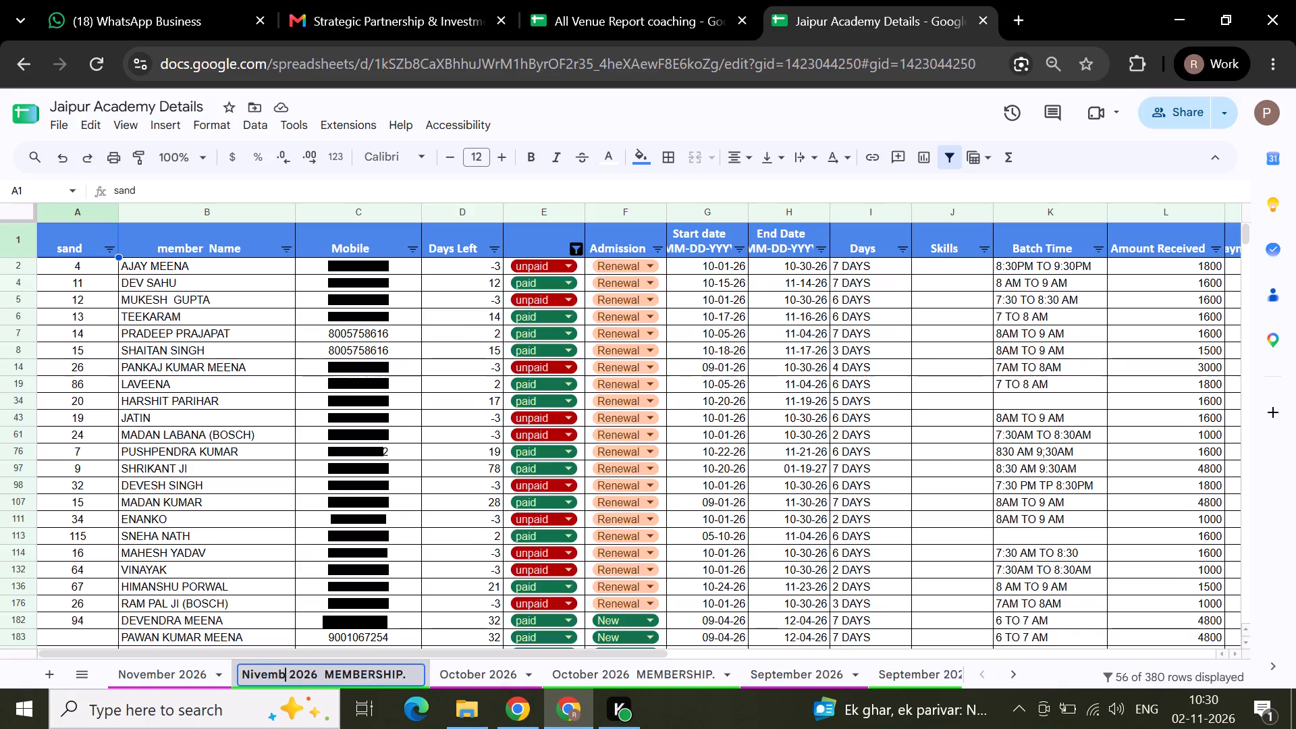
{"action": "key", "text": "BackSpace"}
{"action": "key", "text": "BackSpace"}
{"action": "key", "text": "BackSpace"}
{"action": "key", "text": "BackSpace"}
{"action": "key", "text": "BackSpace"}
{"action": "type", "text": "ove"}
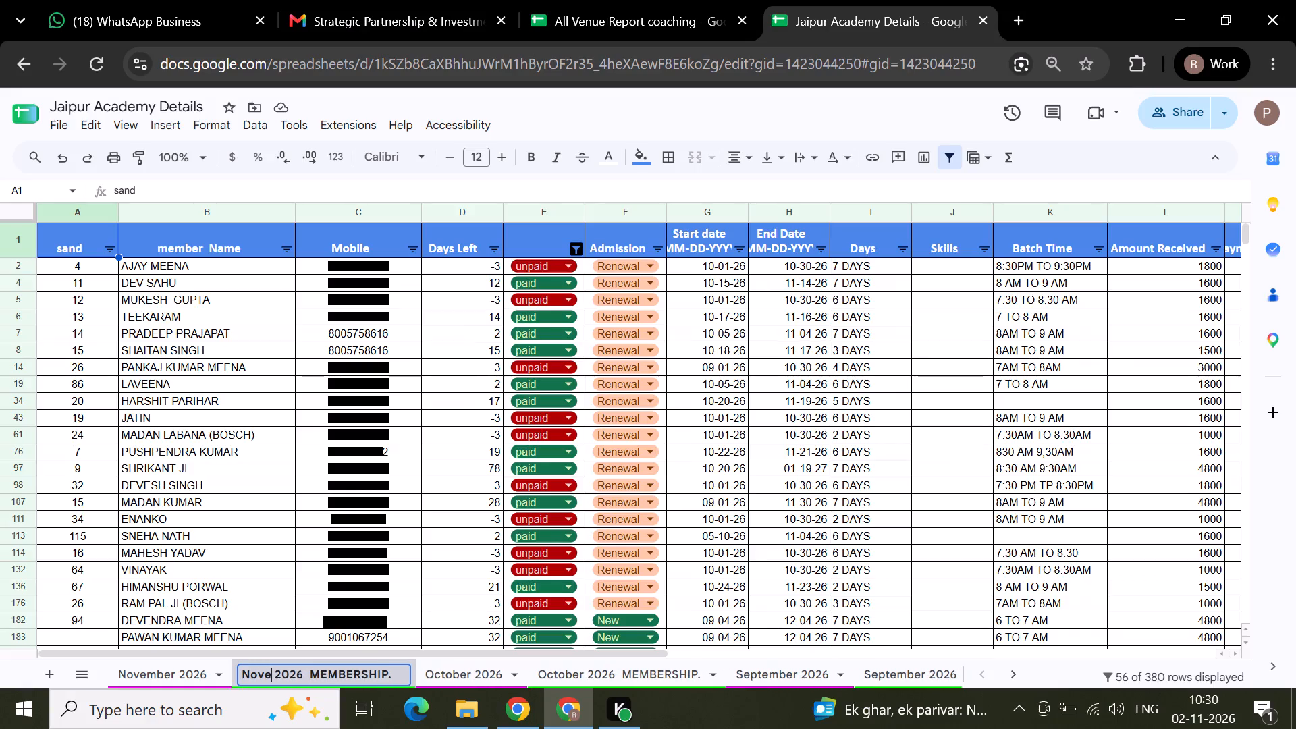
{"action": "type", "text": "mber"}
{"action": "key", "text": "space"}
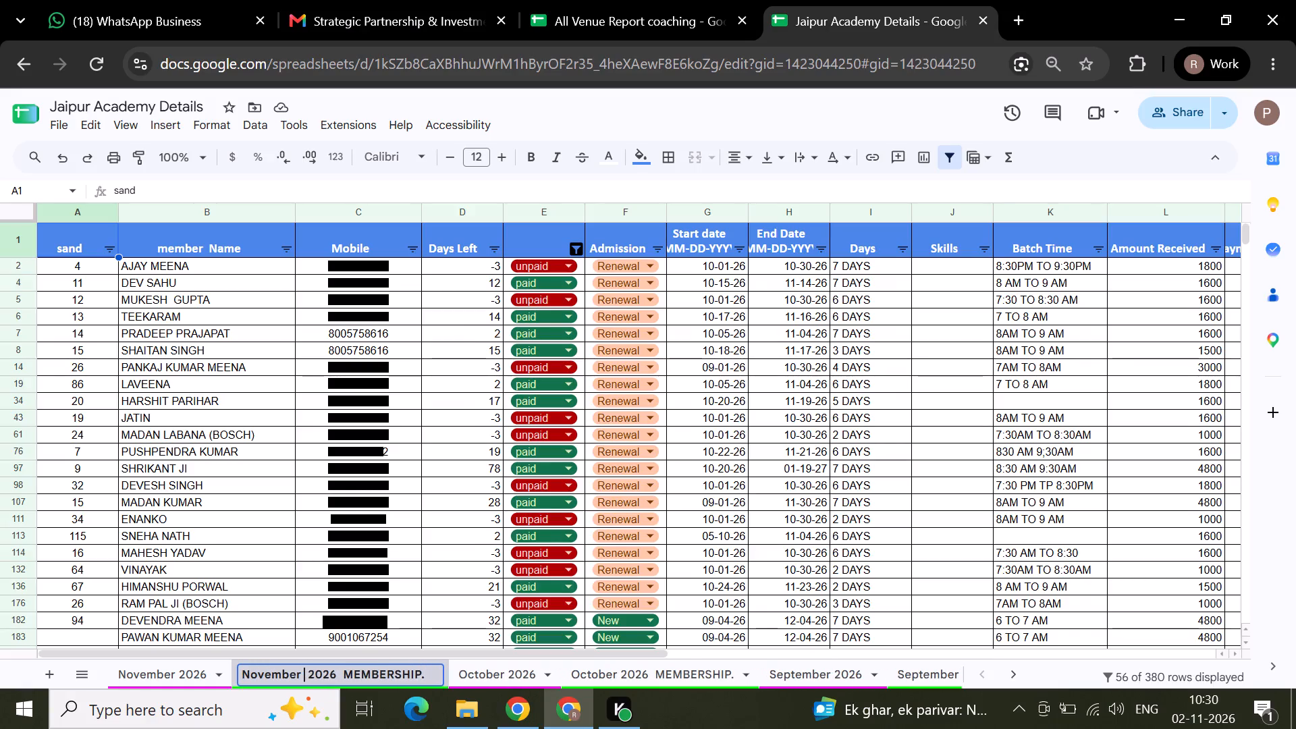
{"action": "key", "text": "BackSpace"}
{"action": "left_click", "coordinate": [471, 560]}
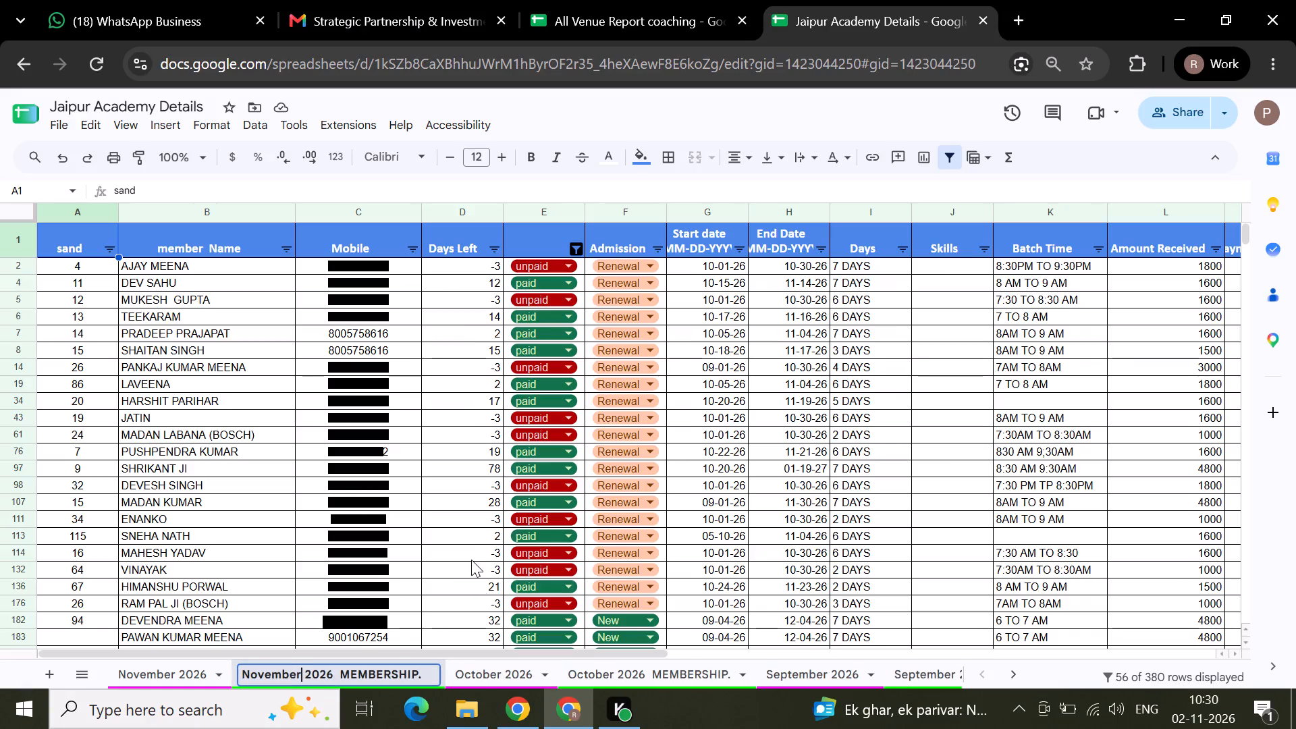
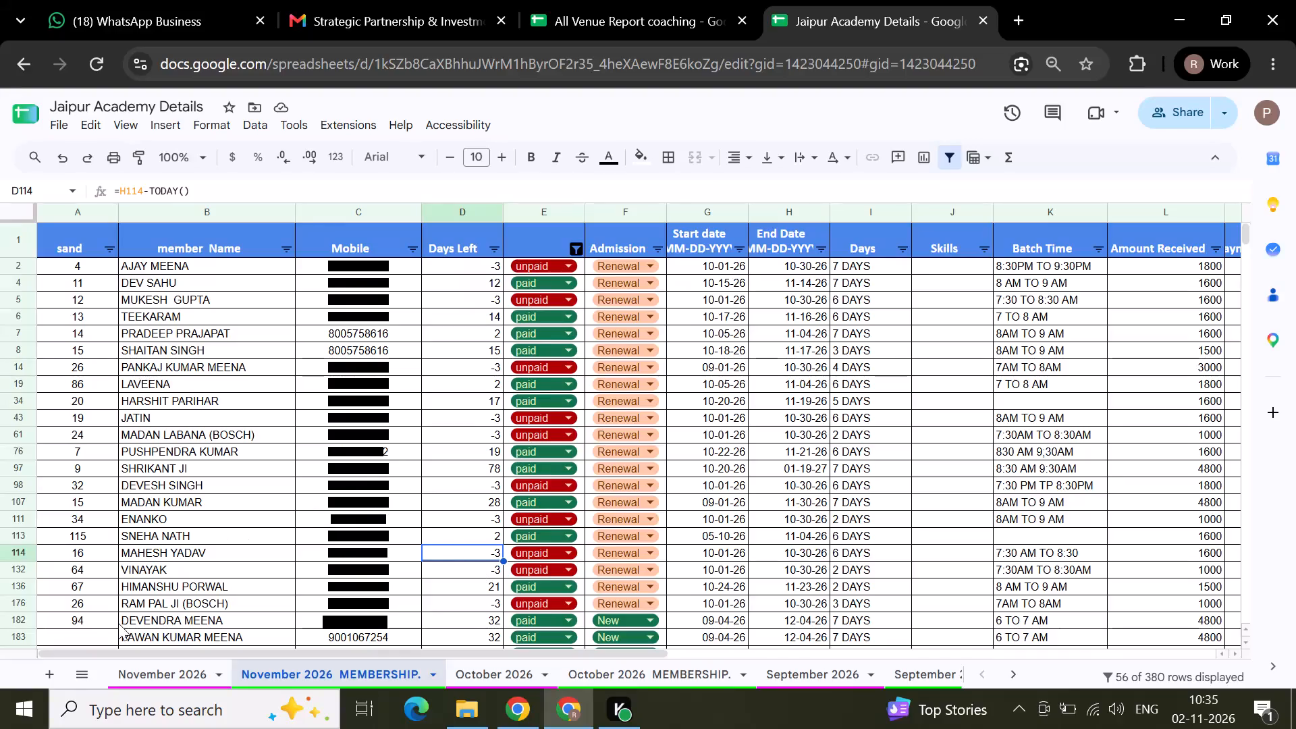
Reapply the paid and unpaid STATUS filter on the October 2026 sheet and examine the listed students.
{"action": "left_click", "coordinate": [506, 679]}
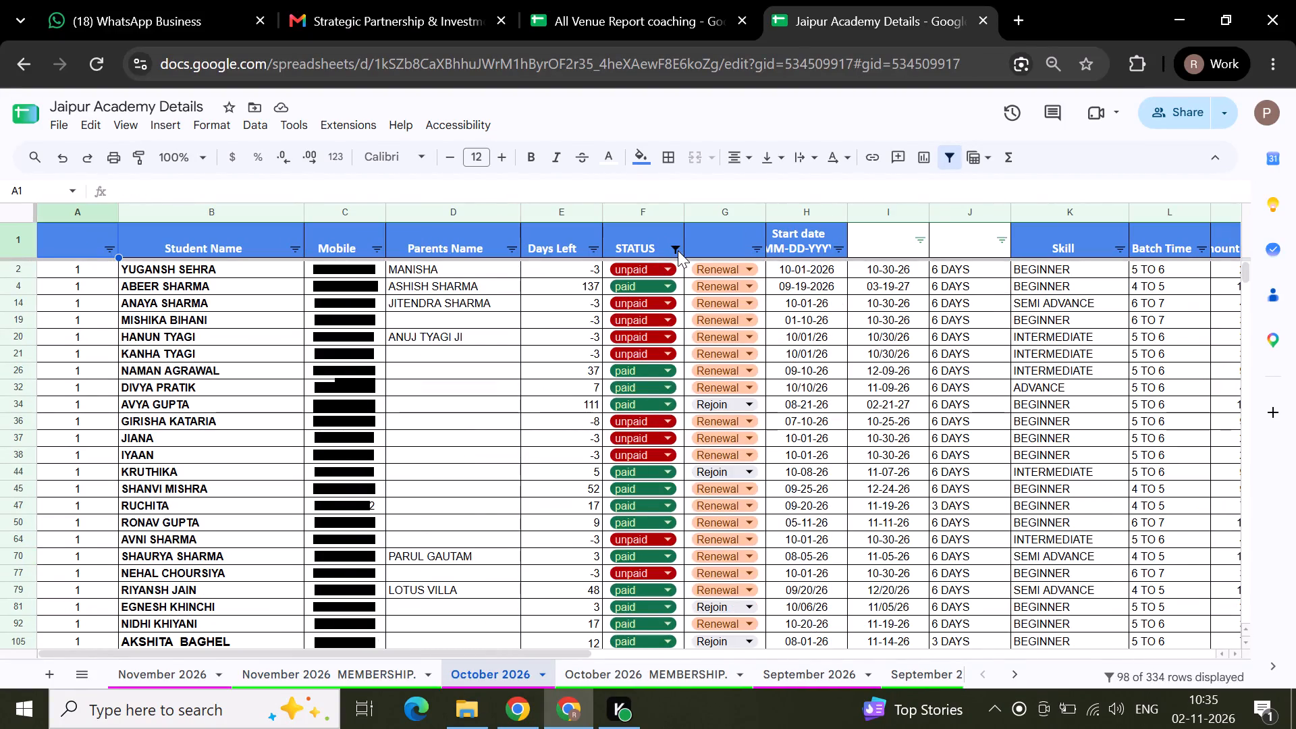
{"action": "left_click", "coordinate": [678, 250]}
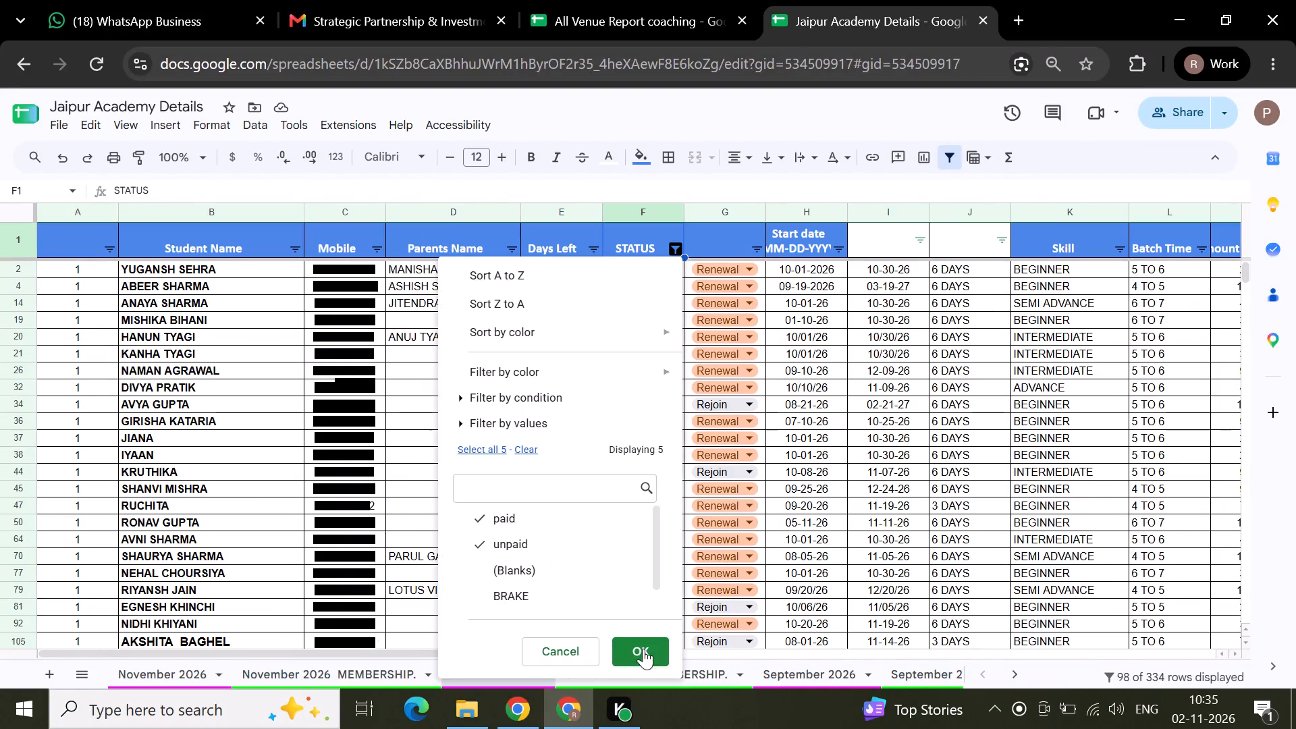
{"action": "left_click", "coordinate": [644, 653]}
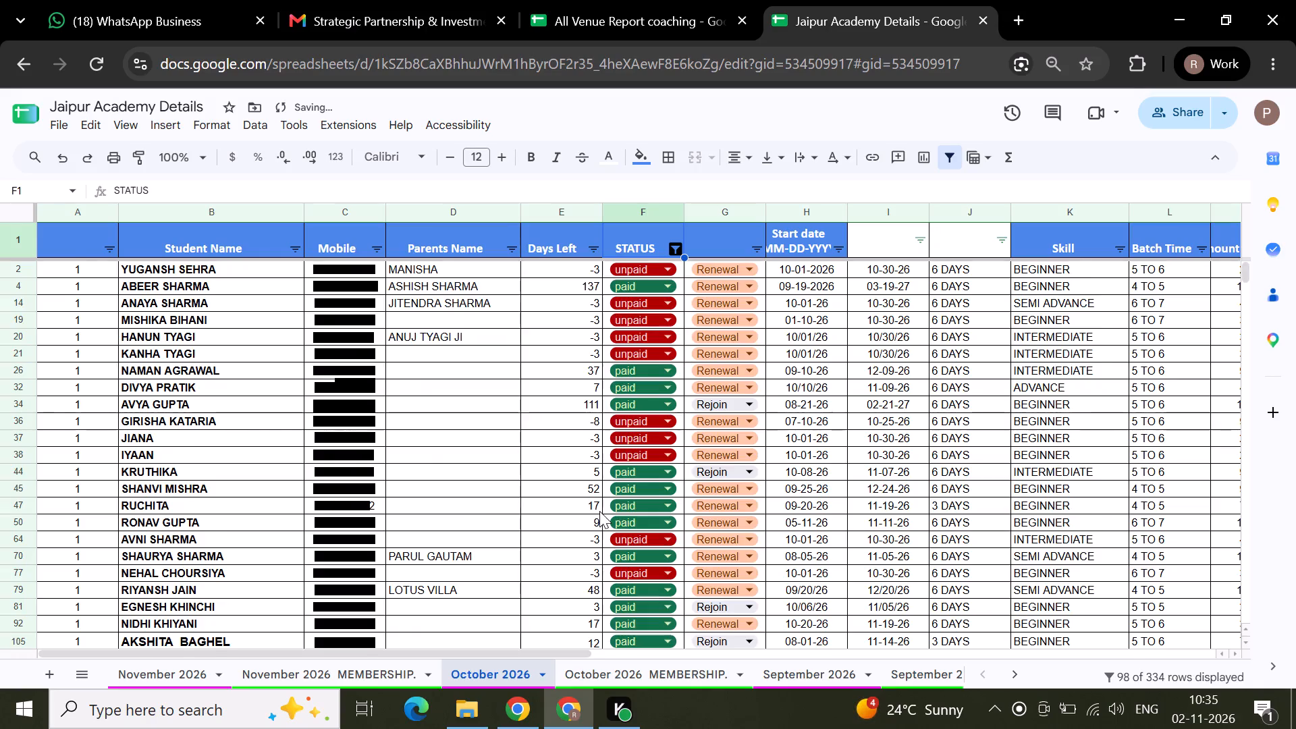
{"action": "scroll", "coordinate": [599, 511], "scroll_direction": "down", "scroll_amount": 3}
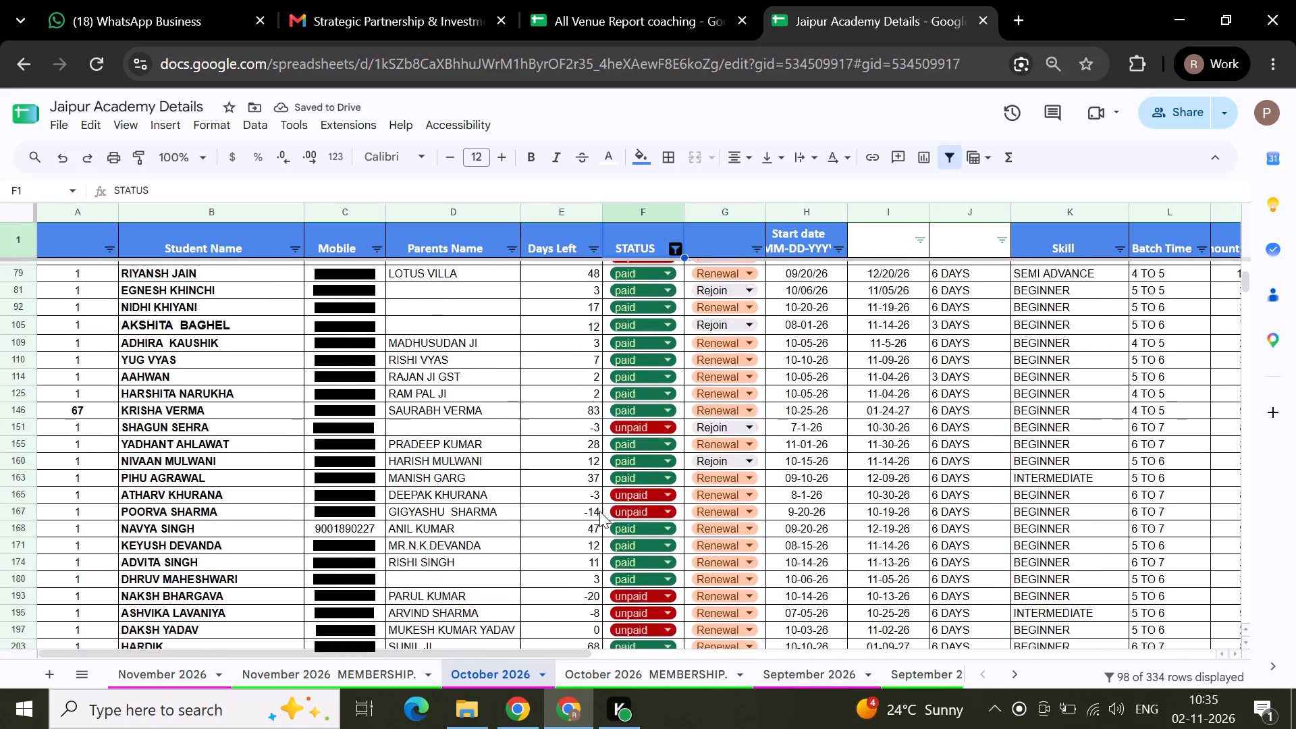
{"action": "scroll", "coordinate": [599, 511], "scroll_direction": "down", "scroll_amount": 3}
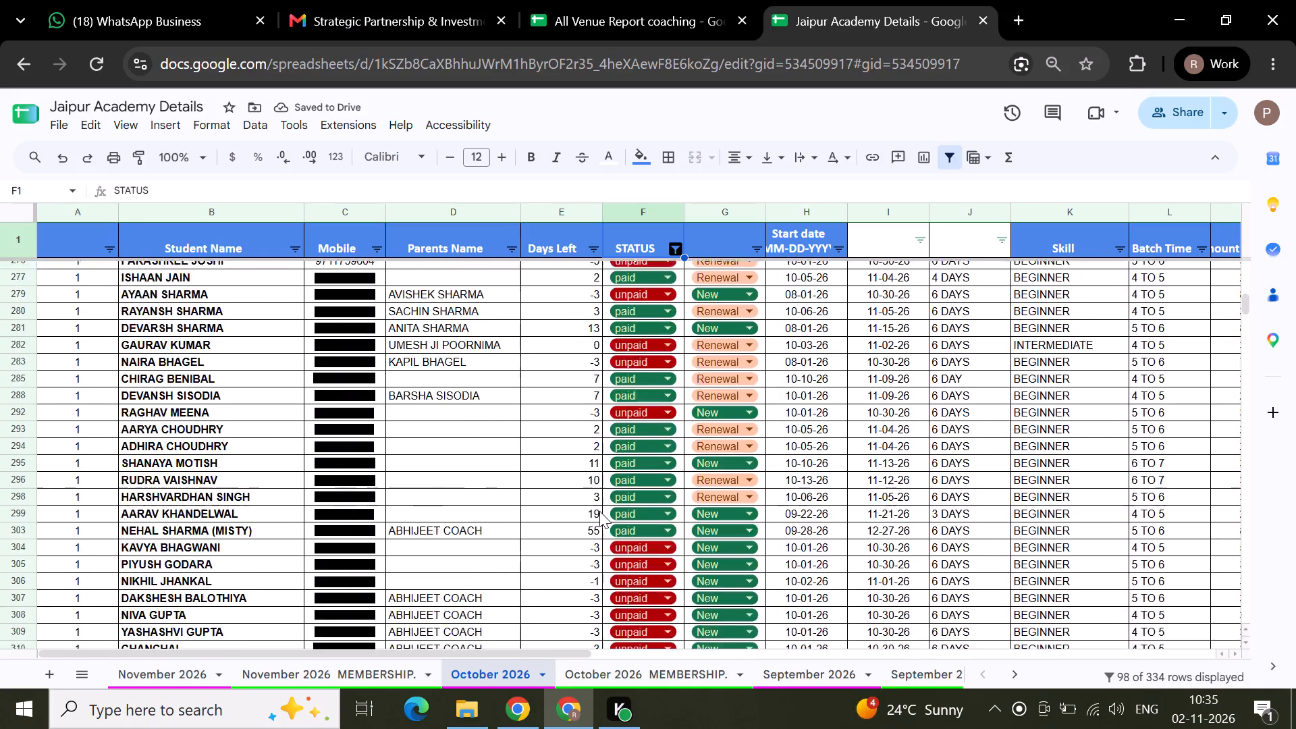
{"action": "scroll", "coordinate": [599, 511], "scroll_direction": "down", "scroll_amount": 1}
{"action": "scroll", "coordinate": [599, 511], "scroll_direction": "up", "scroll_amount": 3}
{"action": "scroll", "coordinate": [599, 511], "scroll_direction": "down", "scroll_amount": 2}
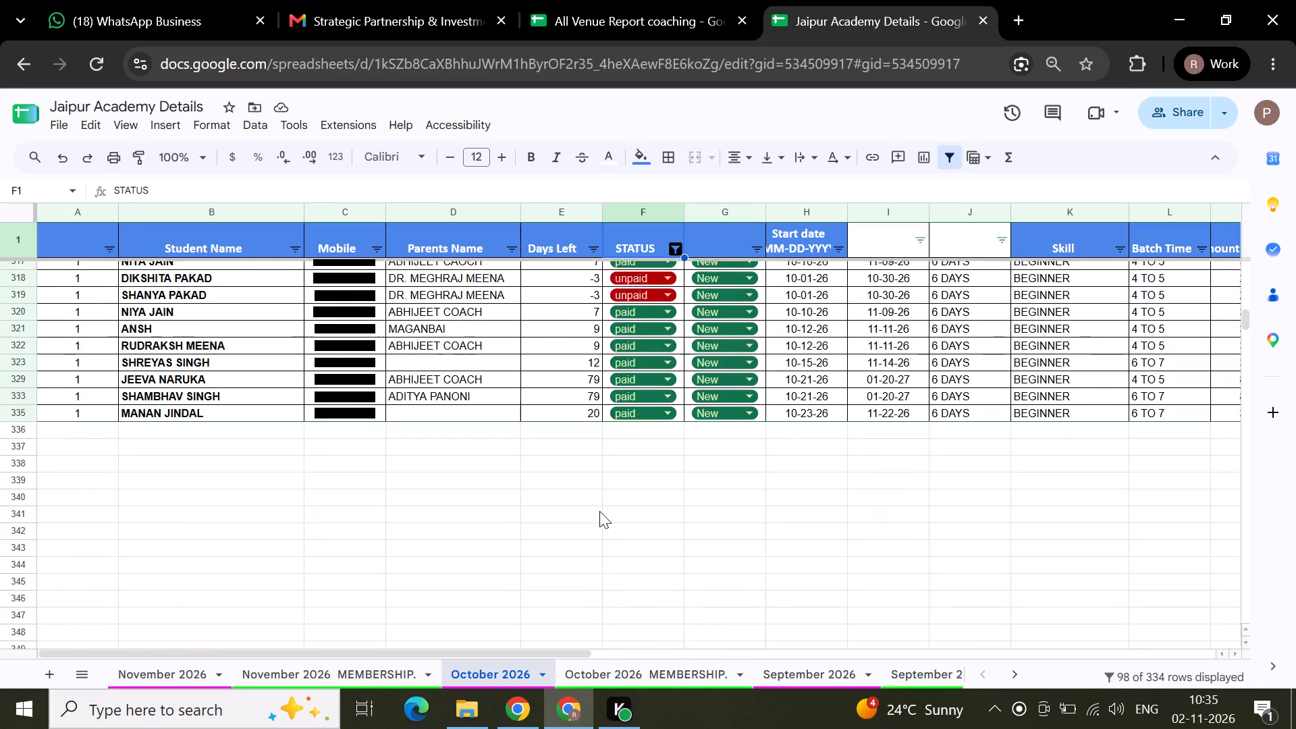
{"action": "scroll", "coordinate": [599, 511], "scroll_direction": "down", "scroll_amount": 1}
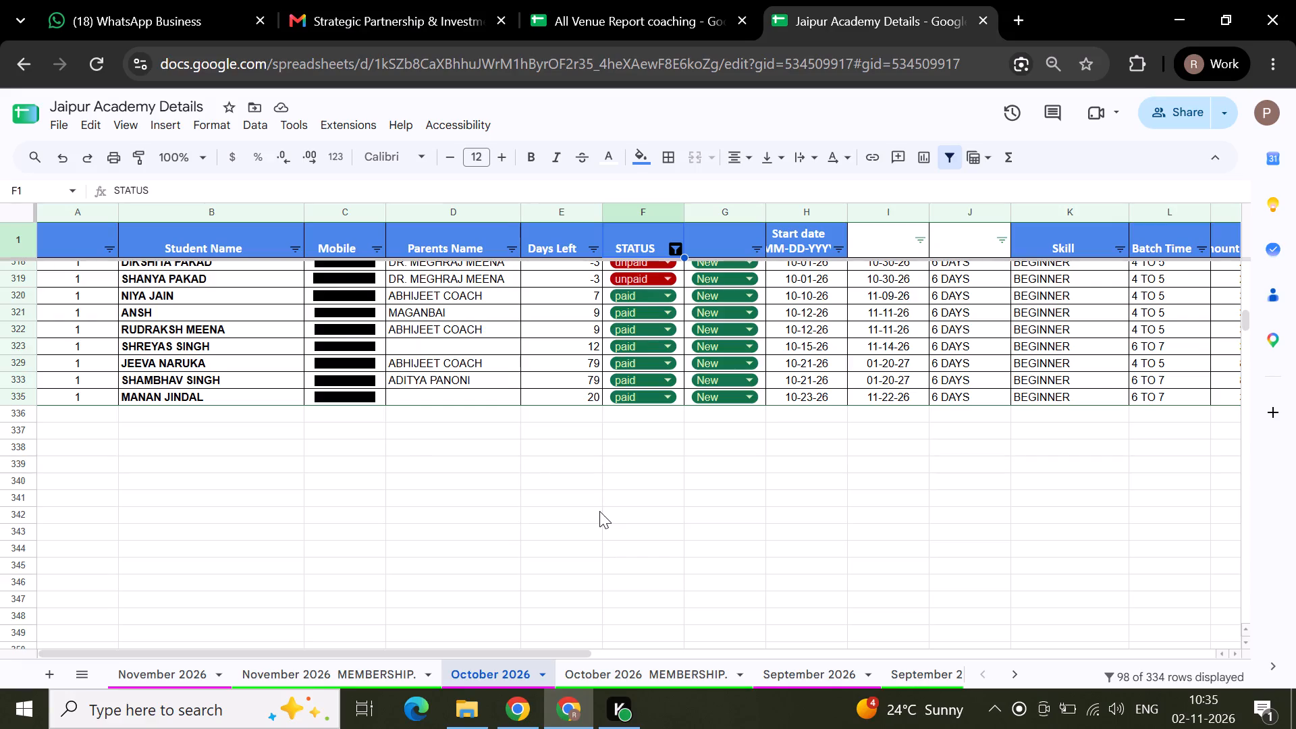
{"action": "scroll", "coordinate": [599, 511], "scroll_direction": "up", "scroll_amount": 20}
{"action": "scroll", "coordinate": [599, 511], "scroll_direction": "up", "scroll_amount": 9}
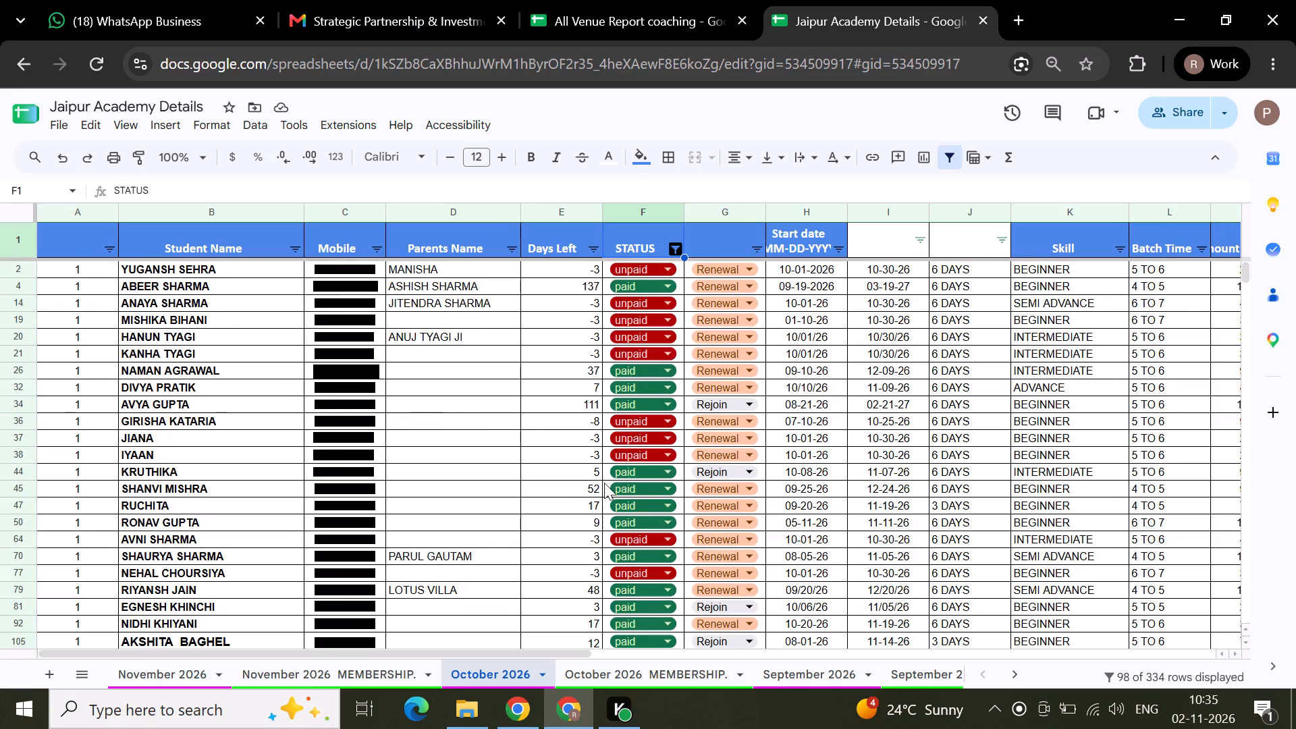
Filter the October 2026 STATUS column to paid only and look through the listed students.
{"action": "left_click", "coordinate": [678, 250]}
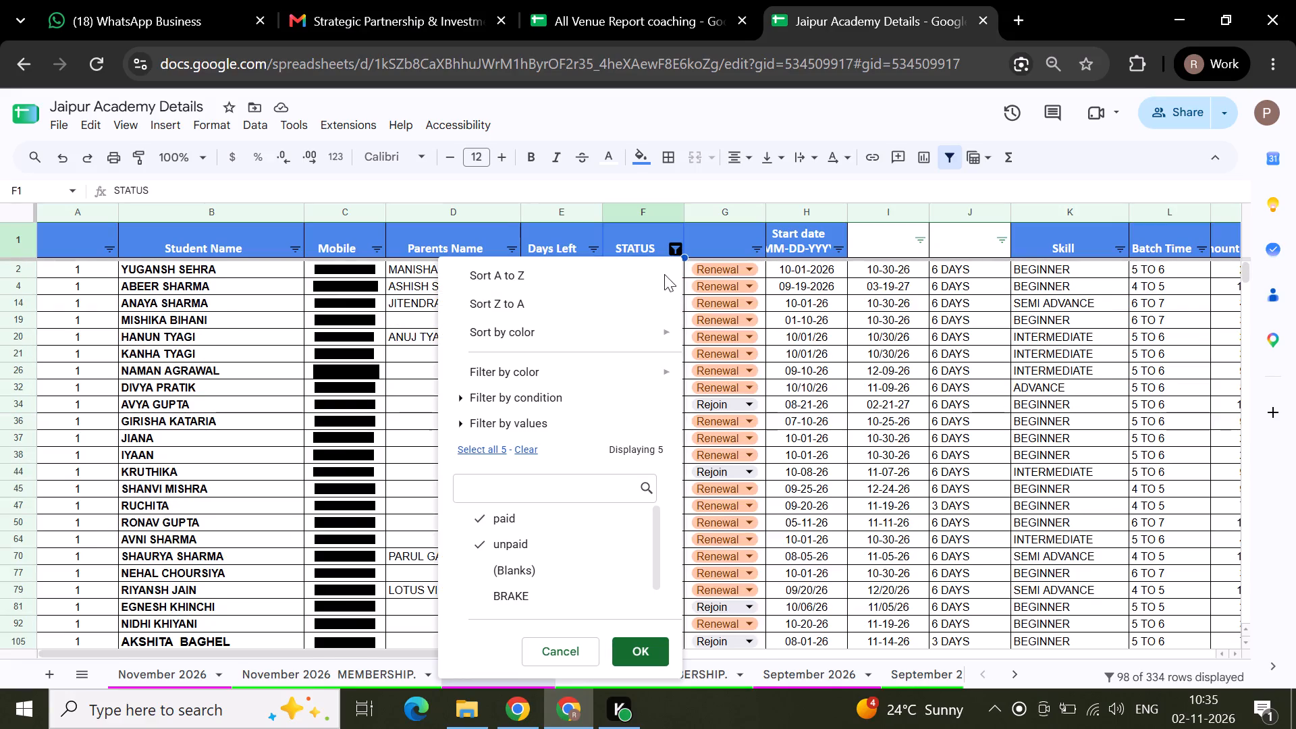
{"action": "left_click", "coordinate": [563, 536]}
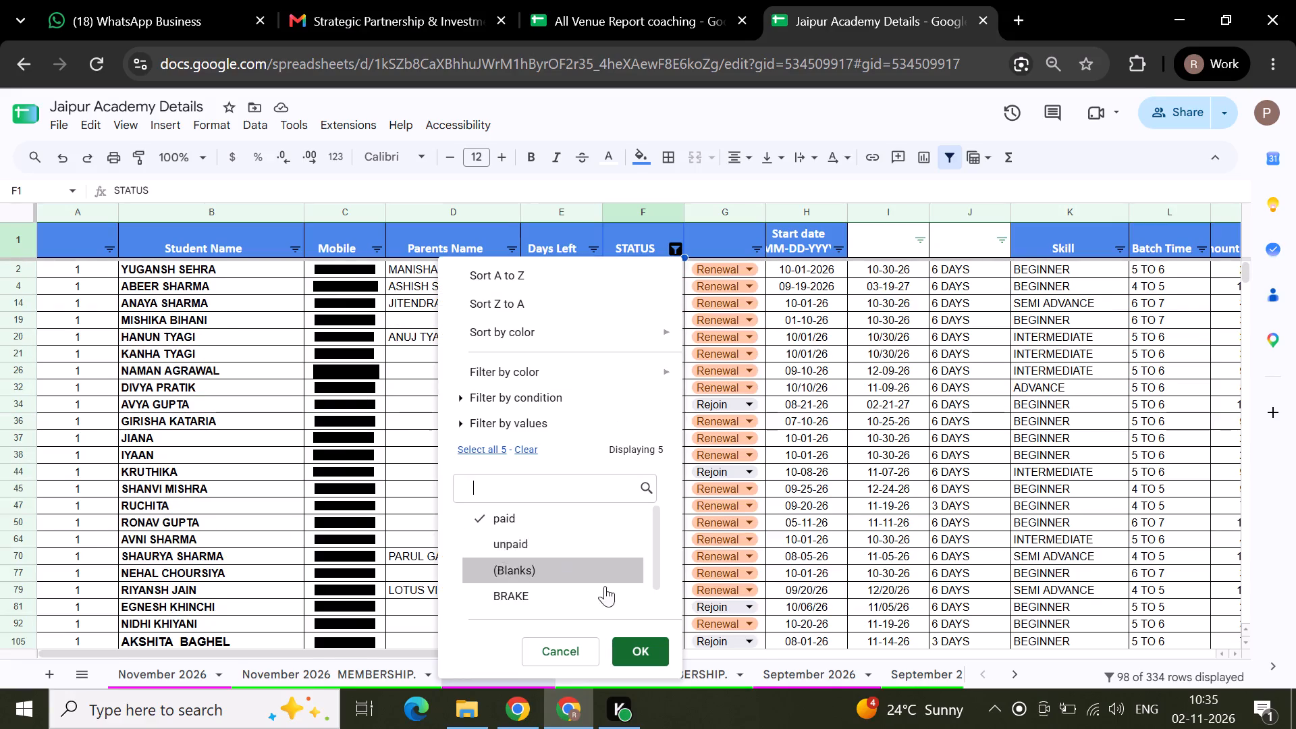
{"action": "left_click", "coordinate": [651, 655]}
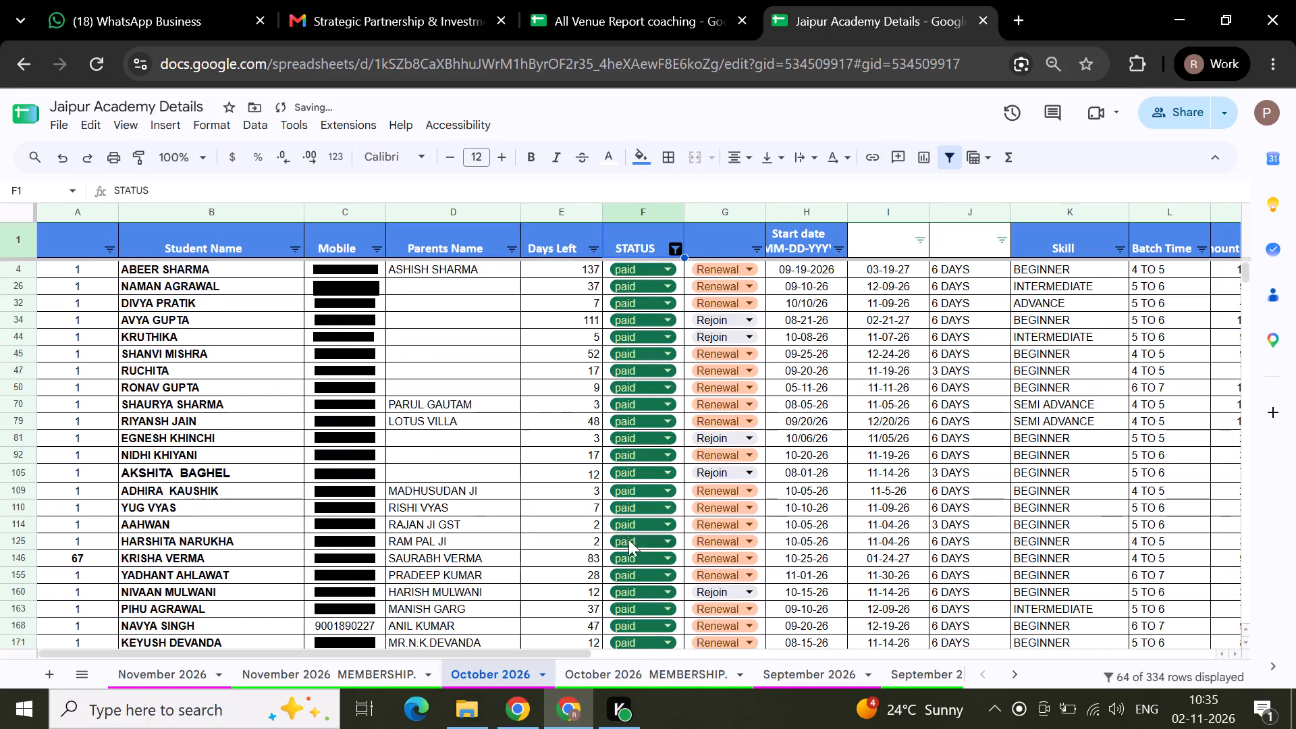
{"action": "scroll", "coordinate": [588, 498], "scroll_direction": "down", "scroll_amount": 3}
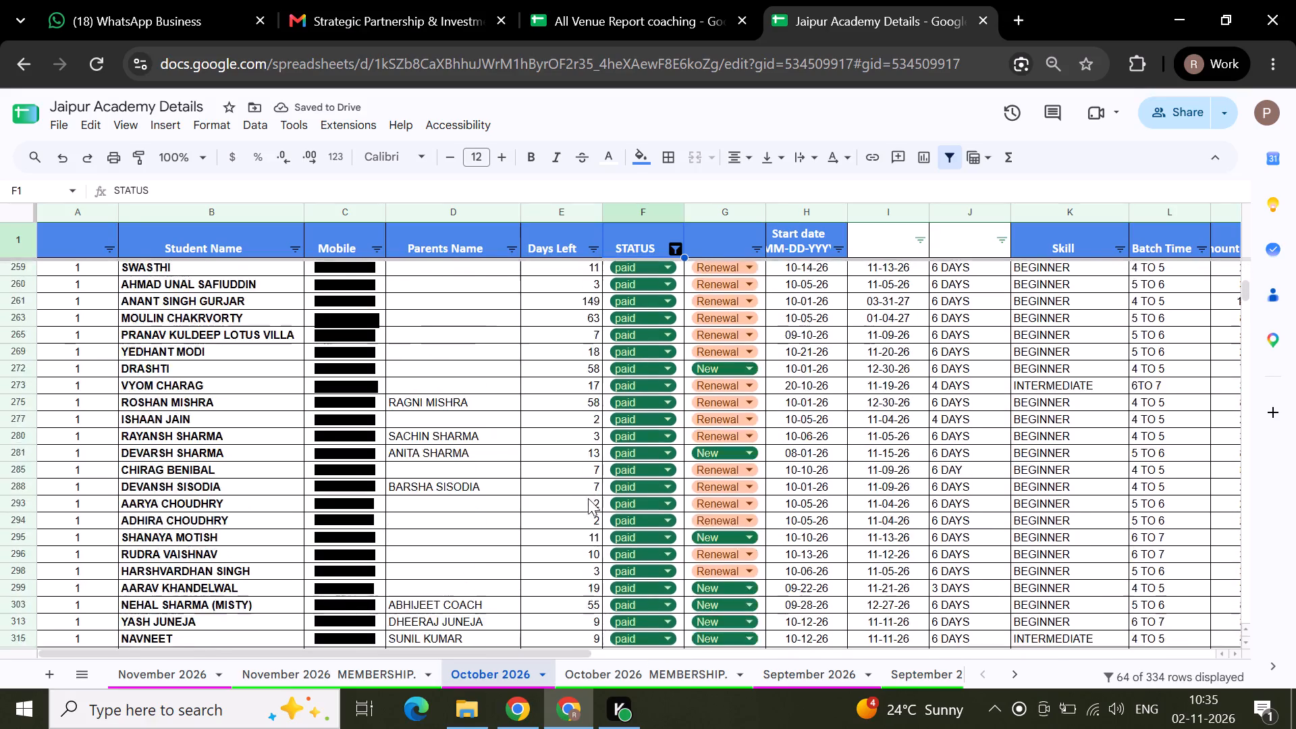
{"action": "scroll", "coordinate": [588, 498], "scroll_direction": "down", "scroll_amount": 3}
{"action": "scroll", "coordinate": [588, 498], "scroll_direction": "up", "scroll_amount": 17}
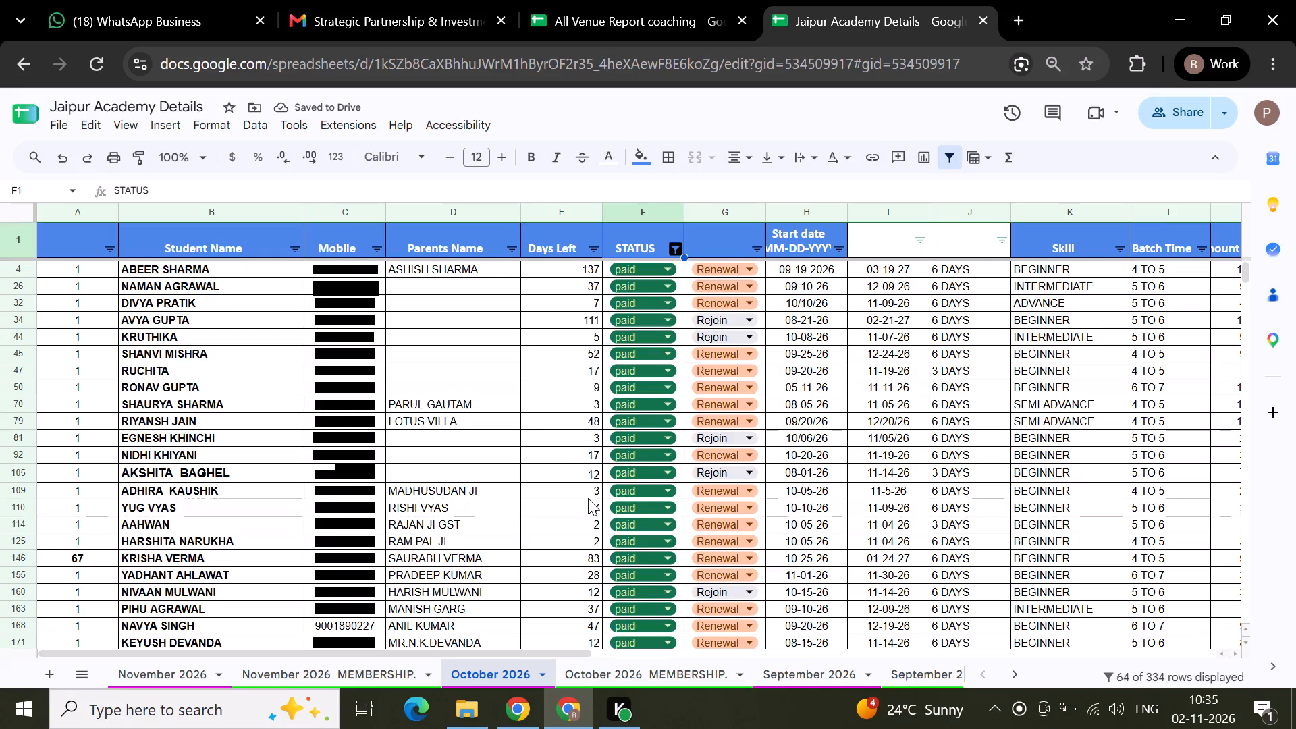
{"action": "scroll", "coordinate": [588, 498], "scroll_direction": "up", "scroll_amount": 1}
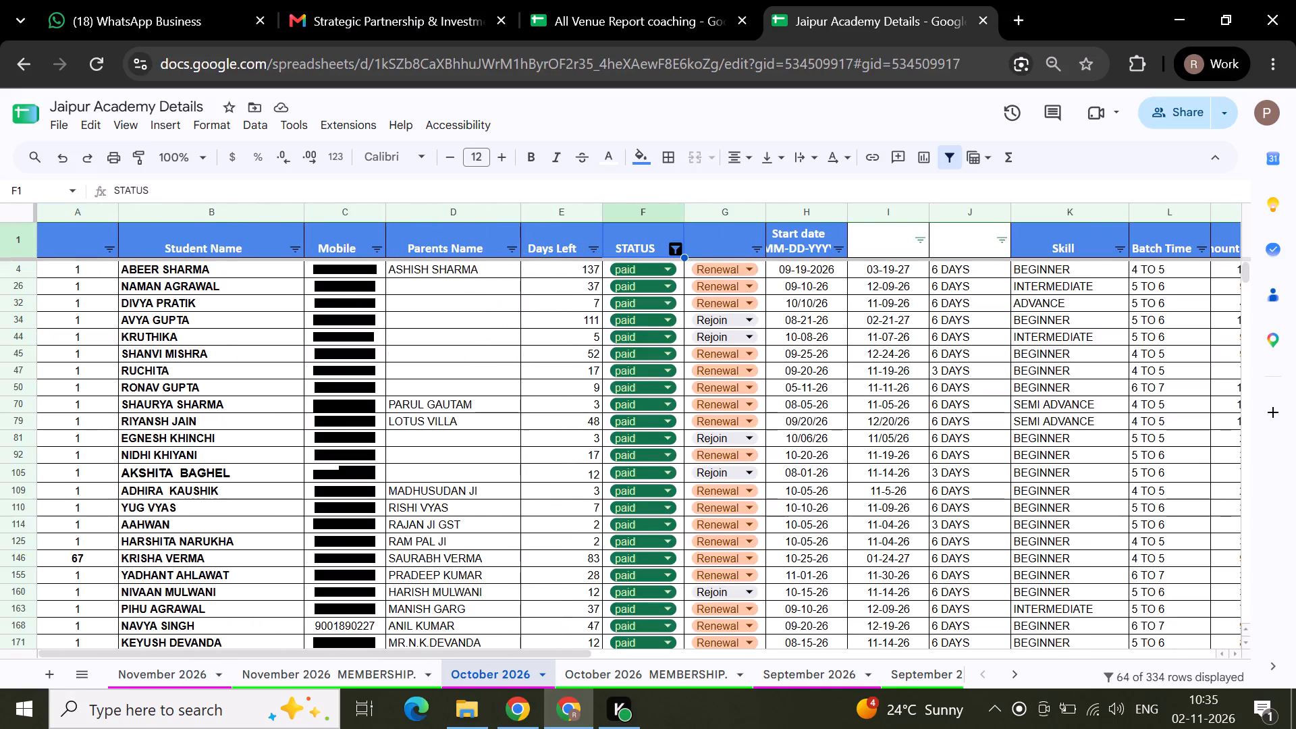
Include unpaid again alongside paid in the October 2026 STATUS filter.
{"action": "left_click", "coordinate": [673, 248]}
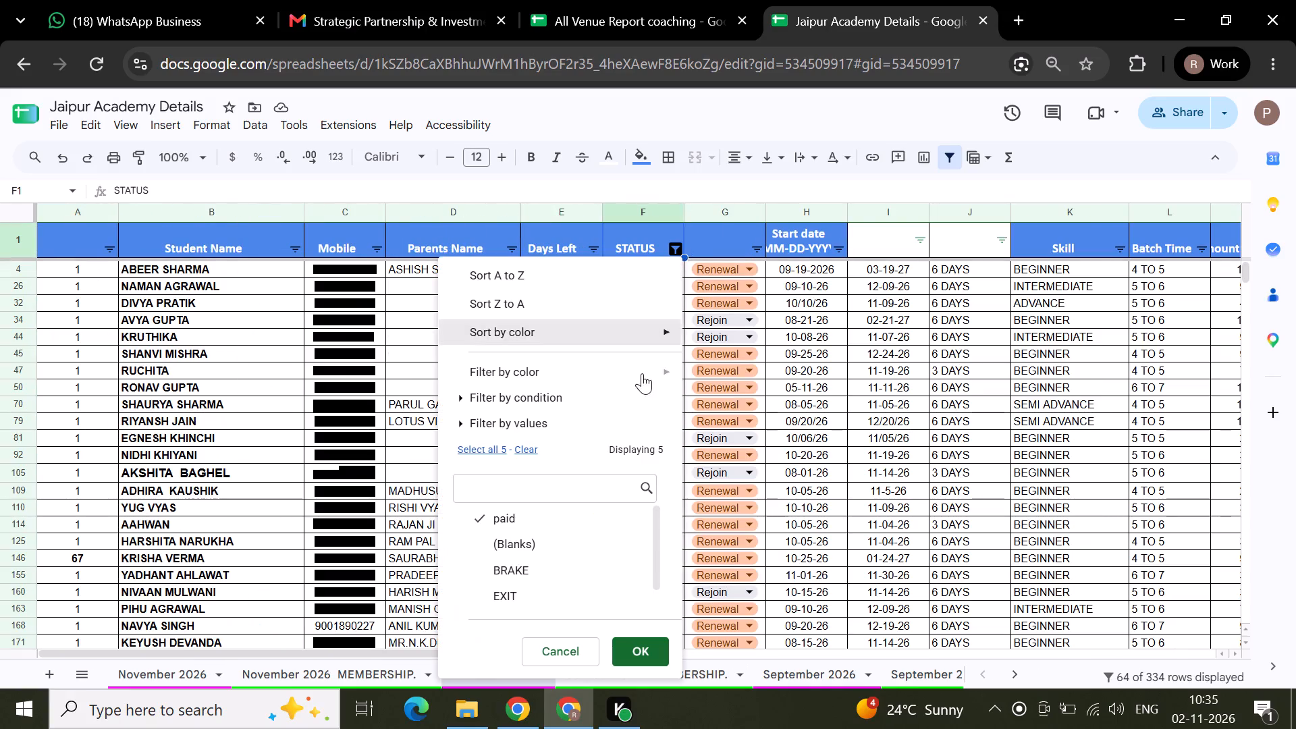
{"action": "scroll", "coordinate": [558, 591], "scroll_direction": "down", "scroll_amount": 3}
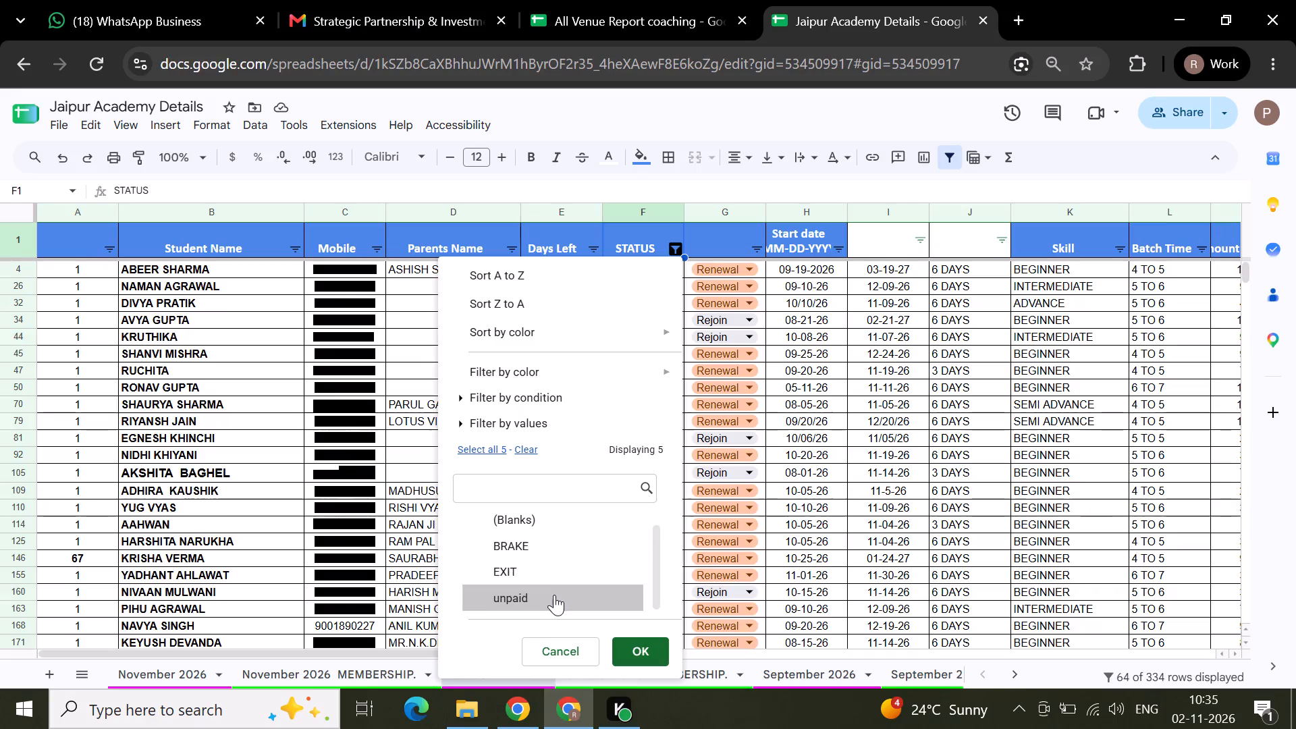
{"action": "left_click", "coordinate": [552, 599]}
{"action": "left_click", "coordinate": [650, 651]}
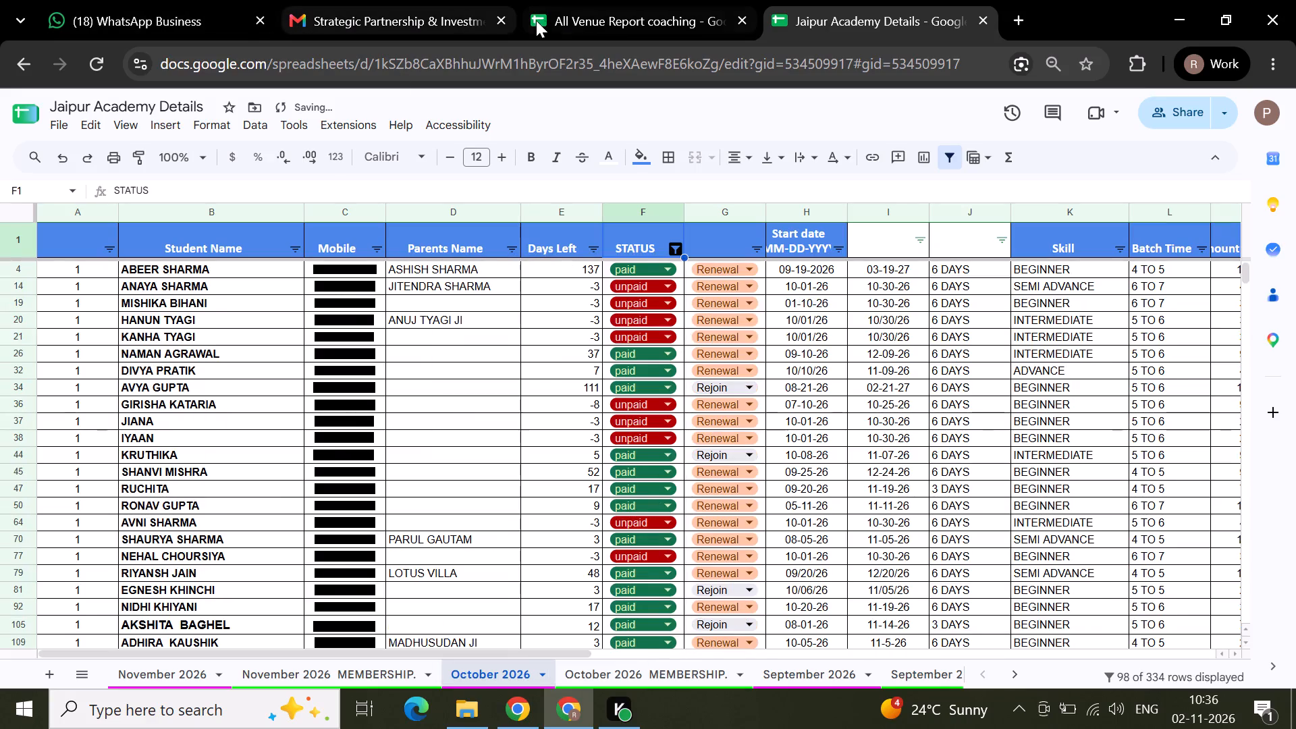
Switch to All Venue Report coaching and change the October column header on Rackonnect Coaching 2026 to Oct.
{"action": "left_click", "coordinate": [601, 7]}
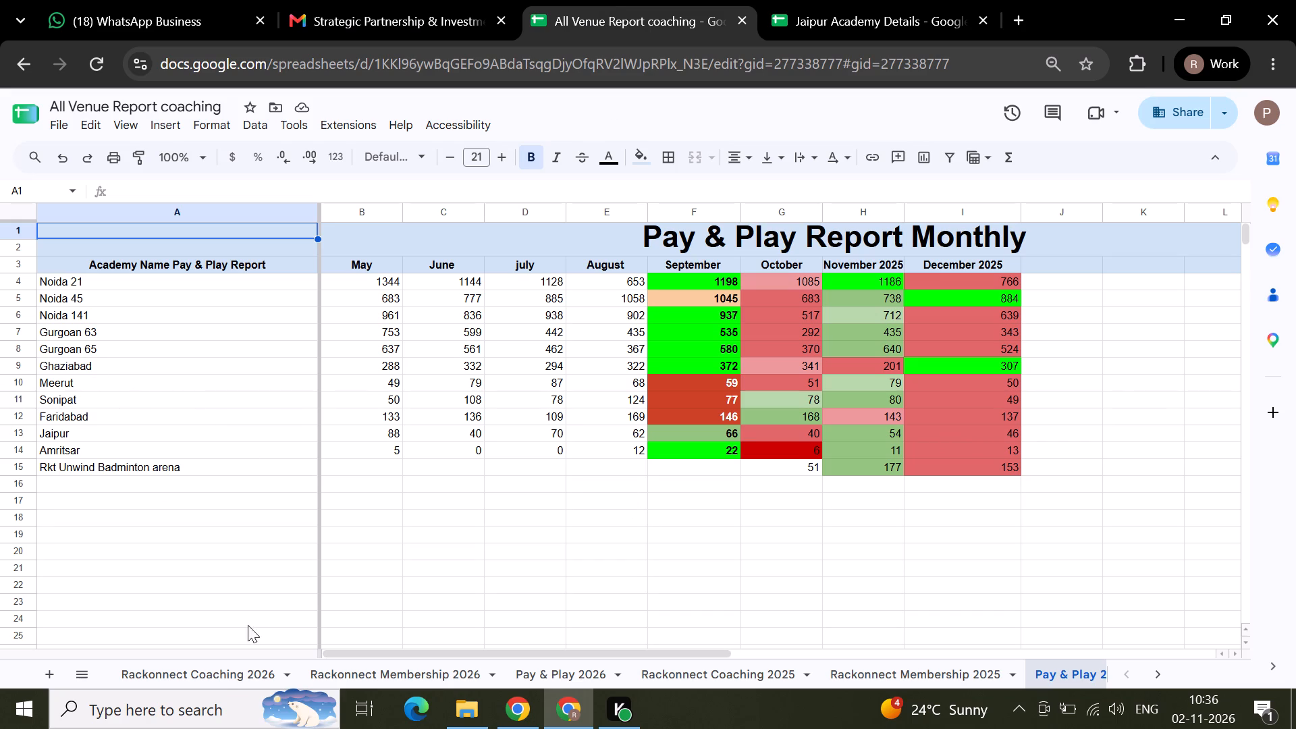
{"action": "left_click", "coordinate": [230, 672]}
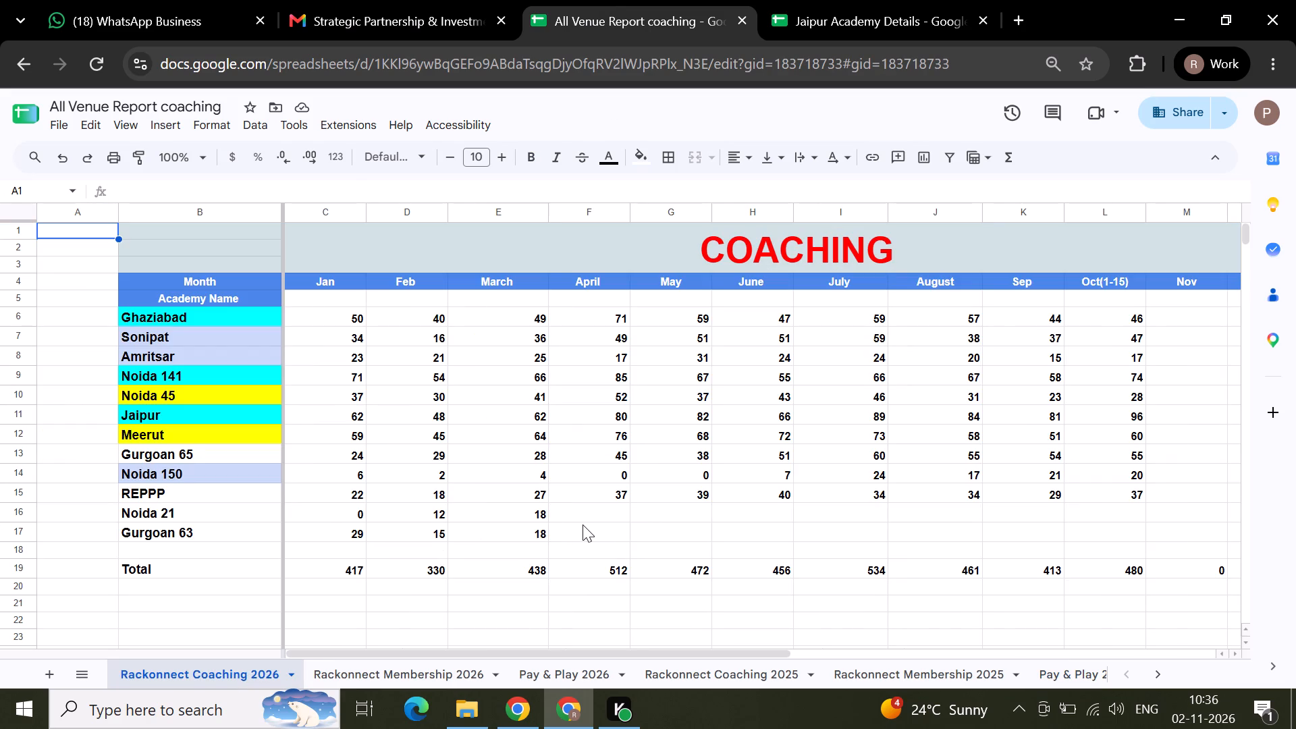
{"action": "left_click", "coordinate": [1120, 275]}
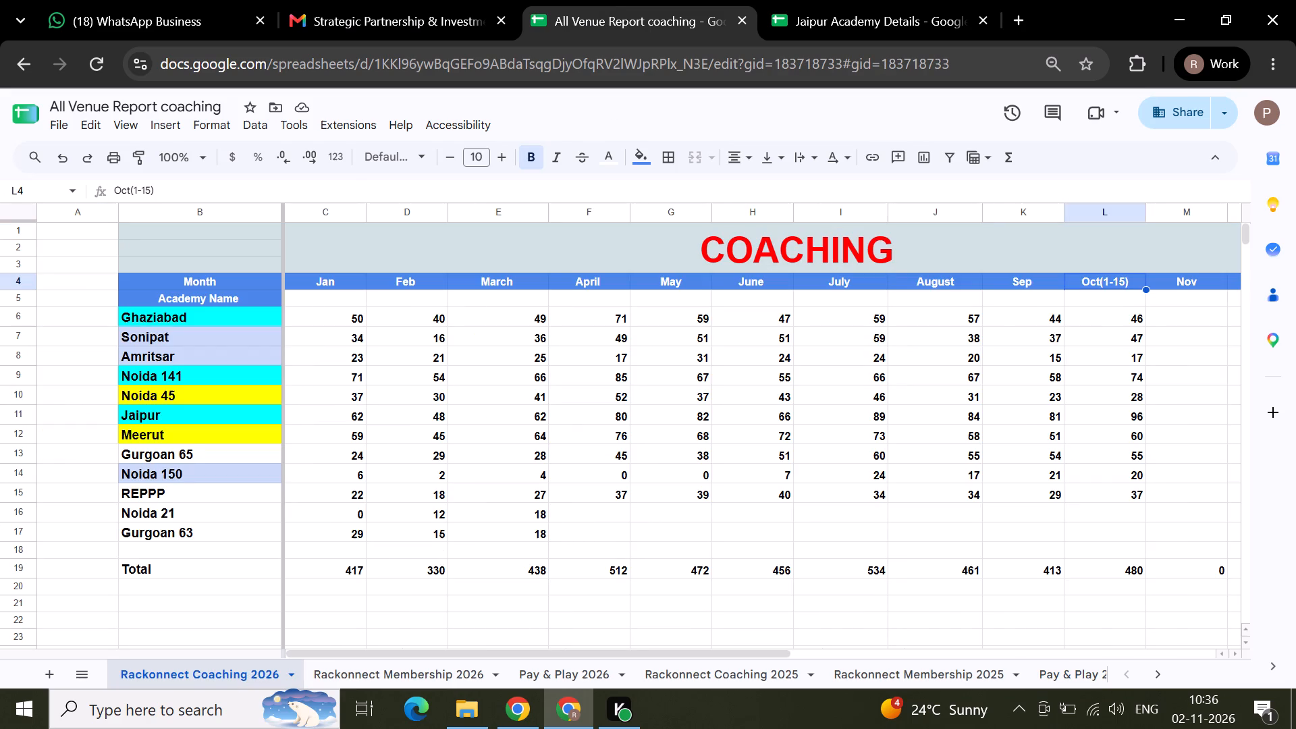
{"action": "type", "text": "oC"}
{"action": "key", "text": "BackSpace"}
{"action": "key", "text": "BackSpace"}
{"action": "type", "text": "Oct"}
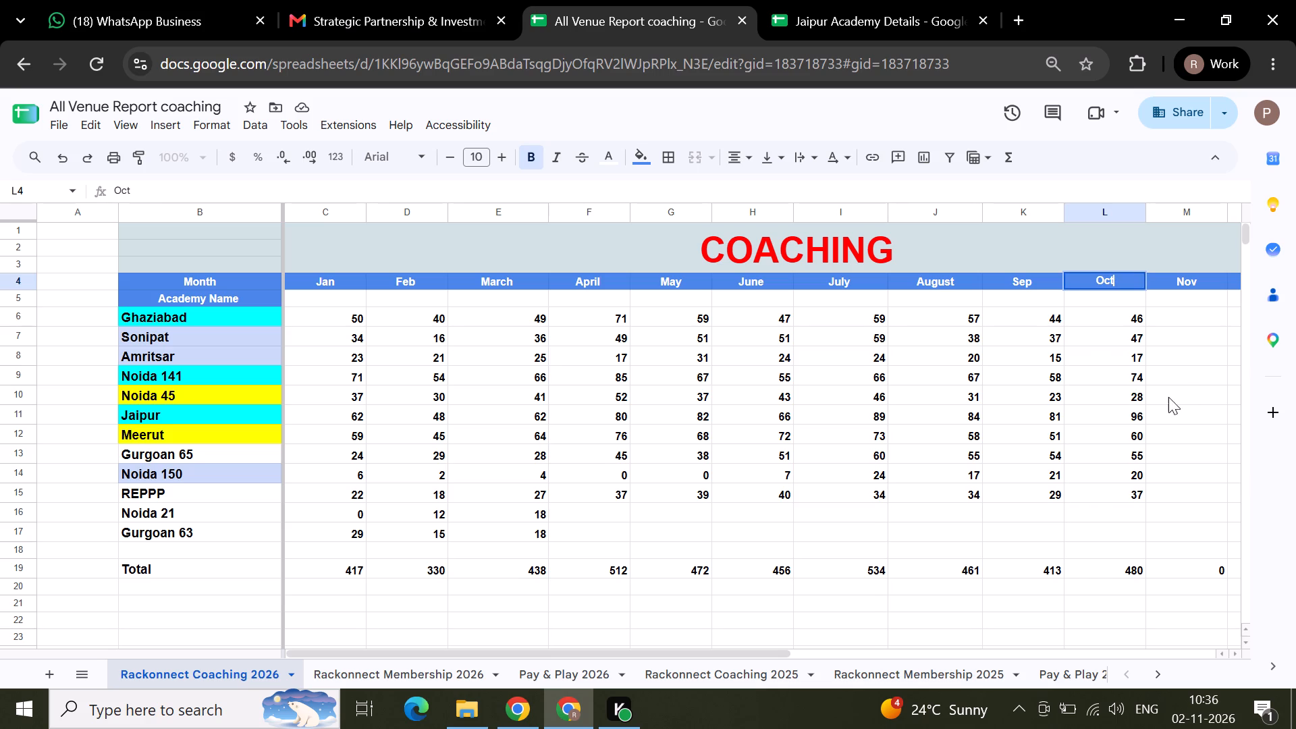
Set Jaipur's Oct coaching figure to 98.
{"action": "left_click", "coordinate": [1135, 423]}
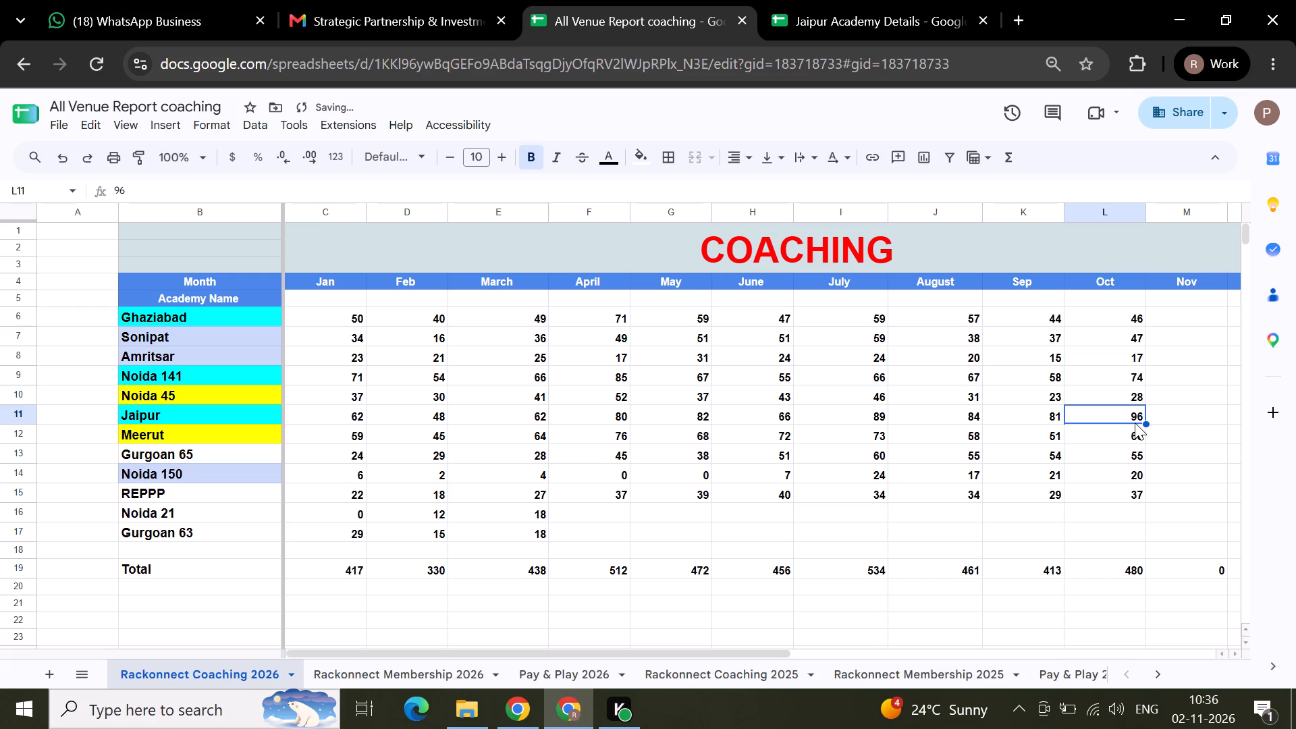
{"action": "type", "text": "98"}
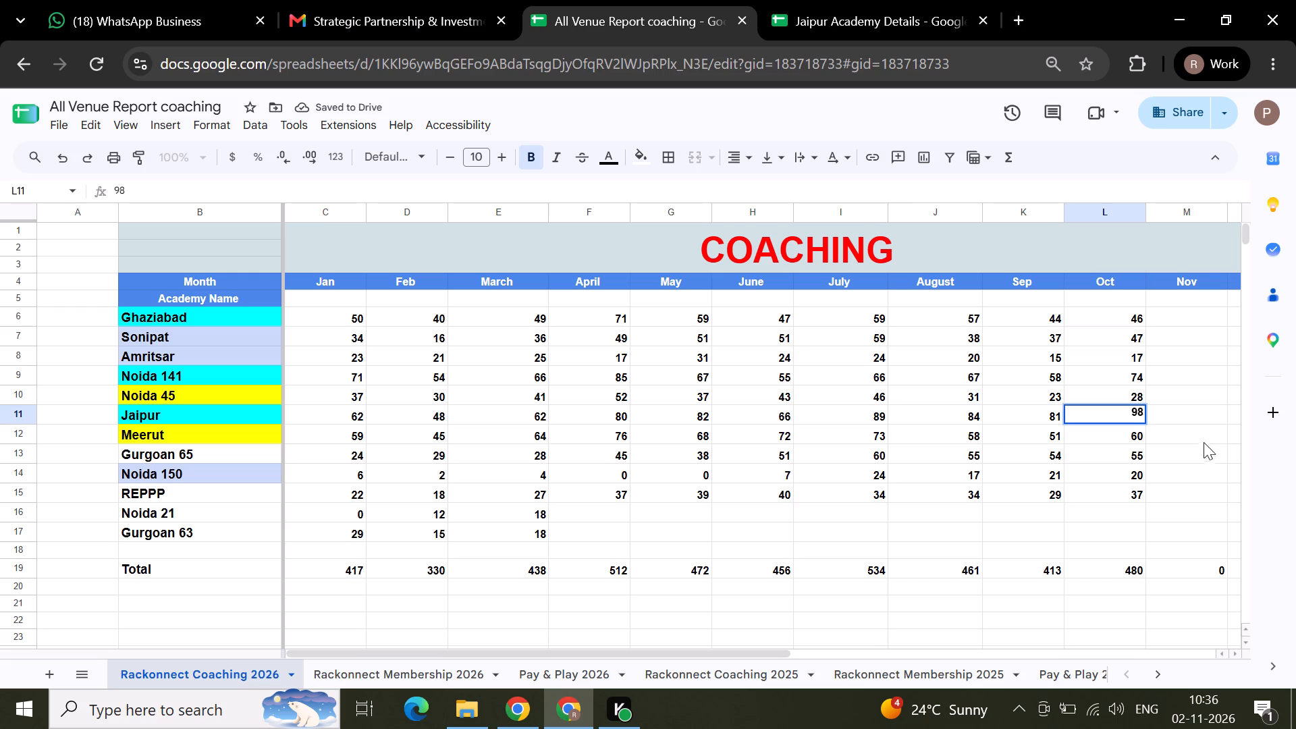
{"action": "left_click", "coordinate": [1210, 448]}
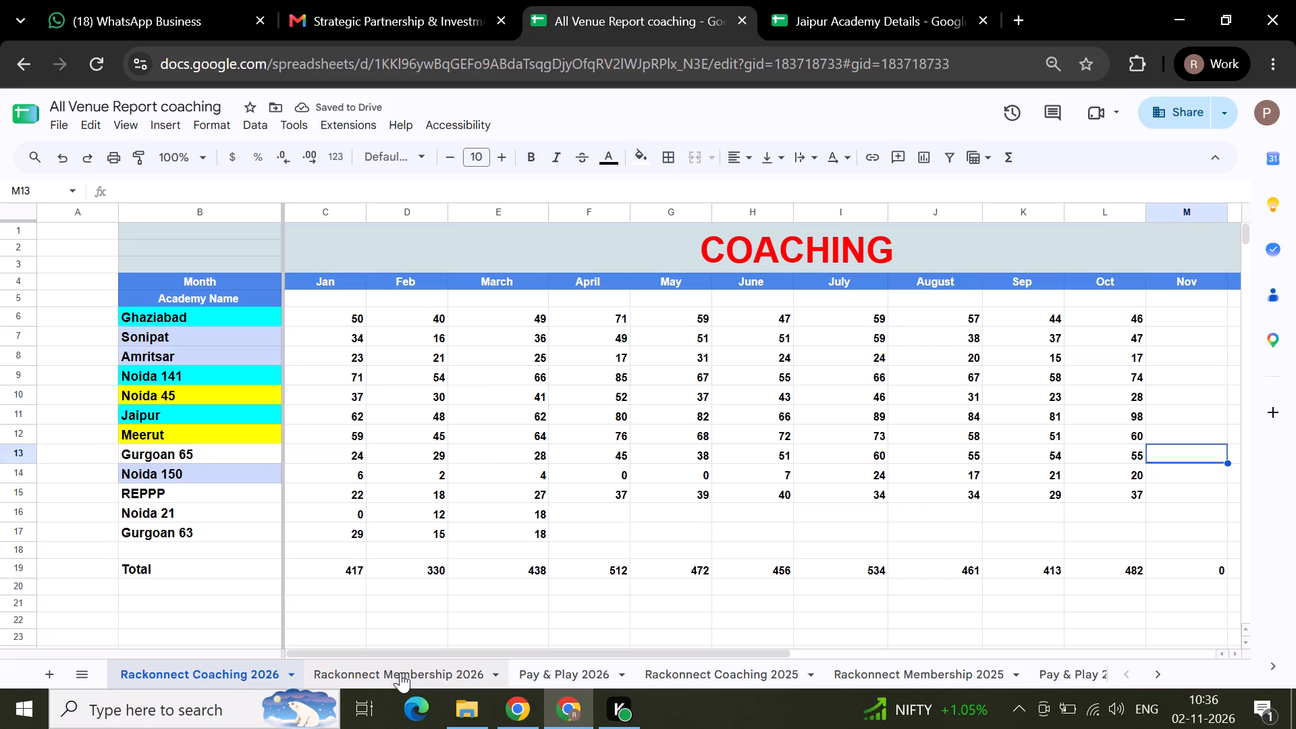
Check paid and unpaid members in Jaipur Academy Details' October 2026 MEMBERSHIP. sheet, and enter 56 as Jaipur's Oct figure on the report's Rackonnect Membership 2026 sheet.
{"action": "left_click", "coordinate": [799, 10]}
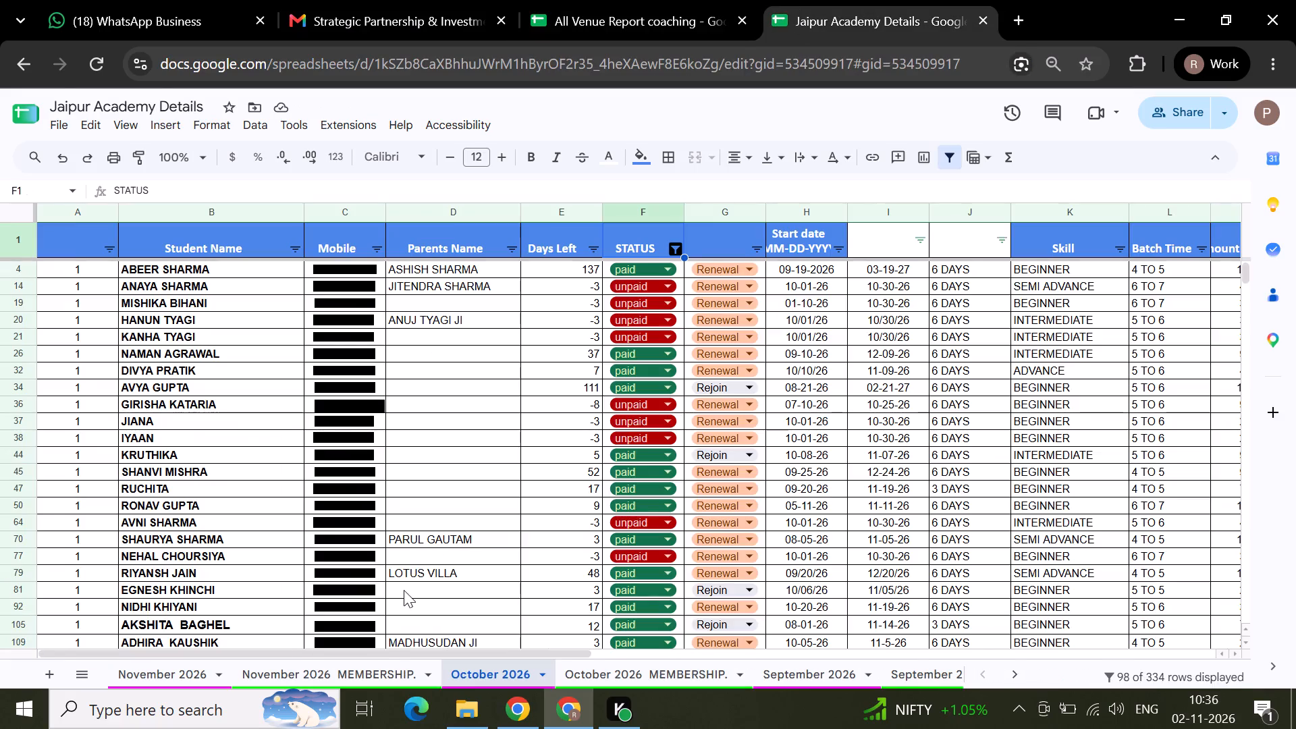
{"action": "left_click", "coordinate": [329, 677]}
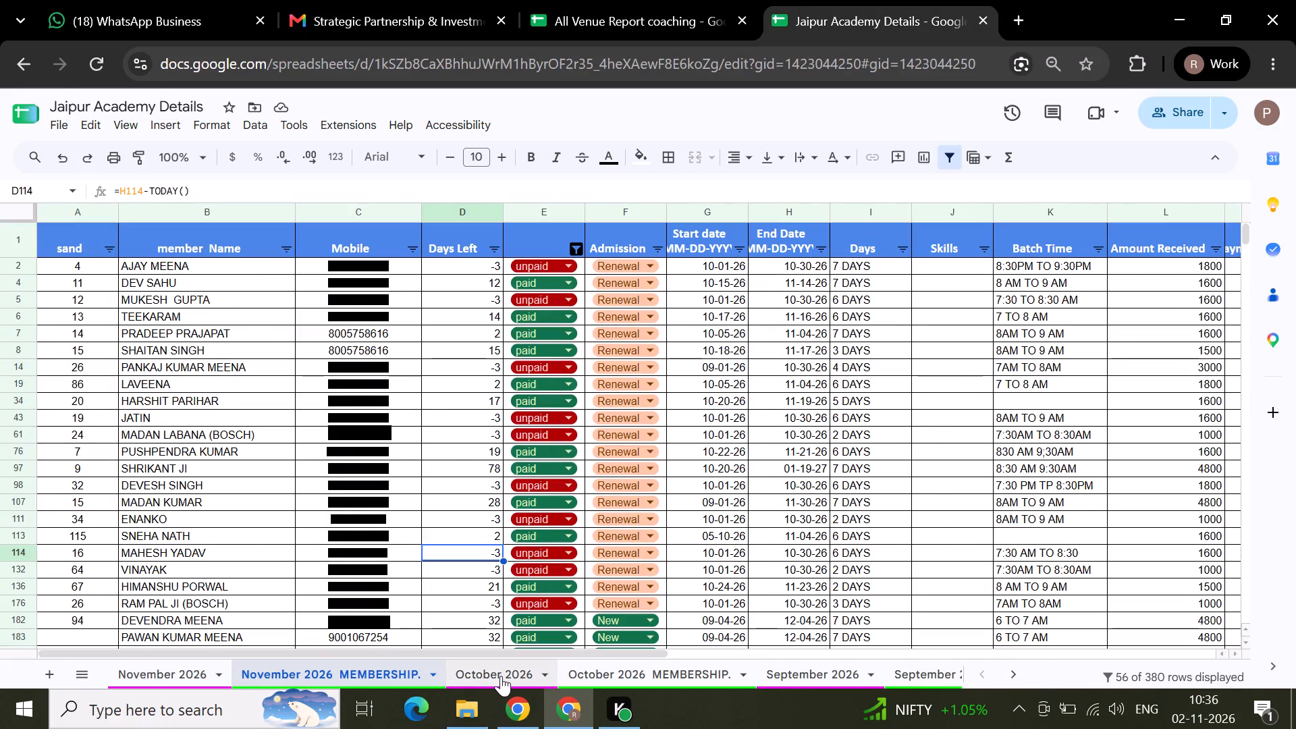
{"action": "left_click", "coordinate": [520, 677]}
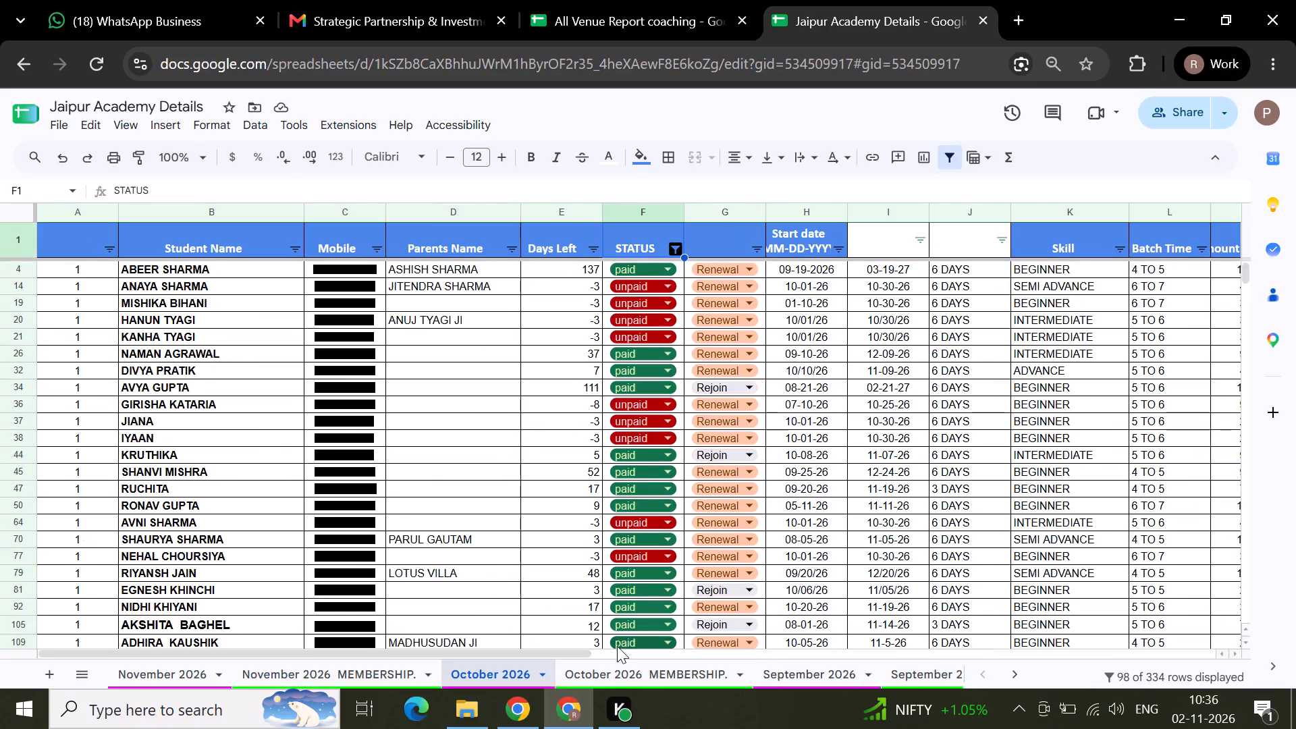
{"action": "left_click", "coordinate": [614, 674]}
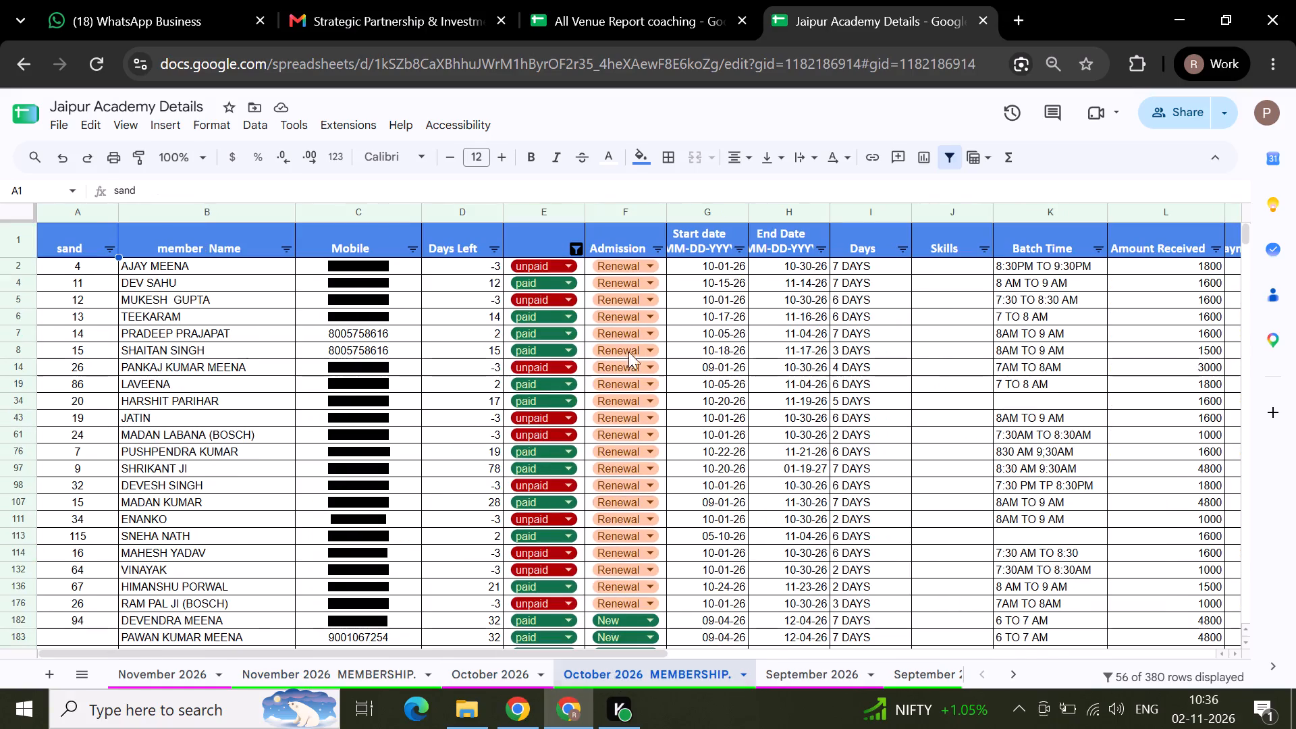
{"action": "left_click", "coordinate": [574, 250]}
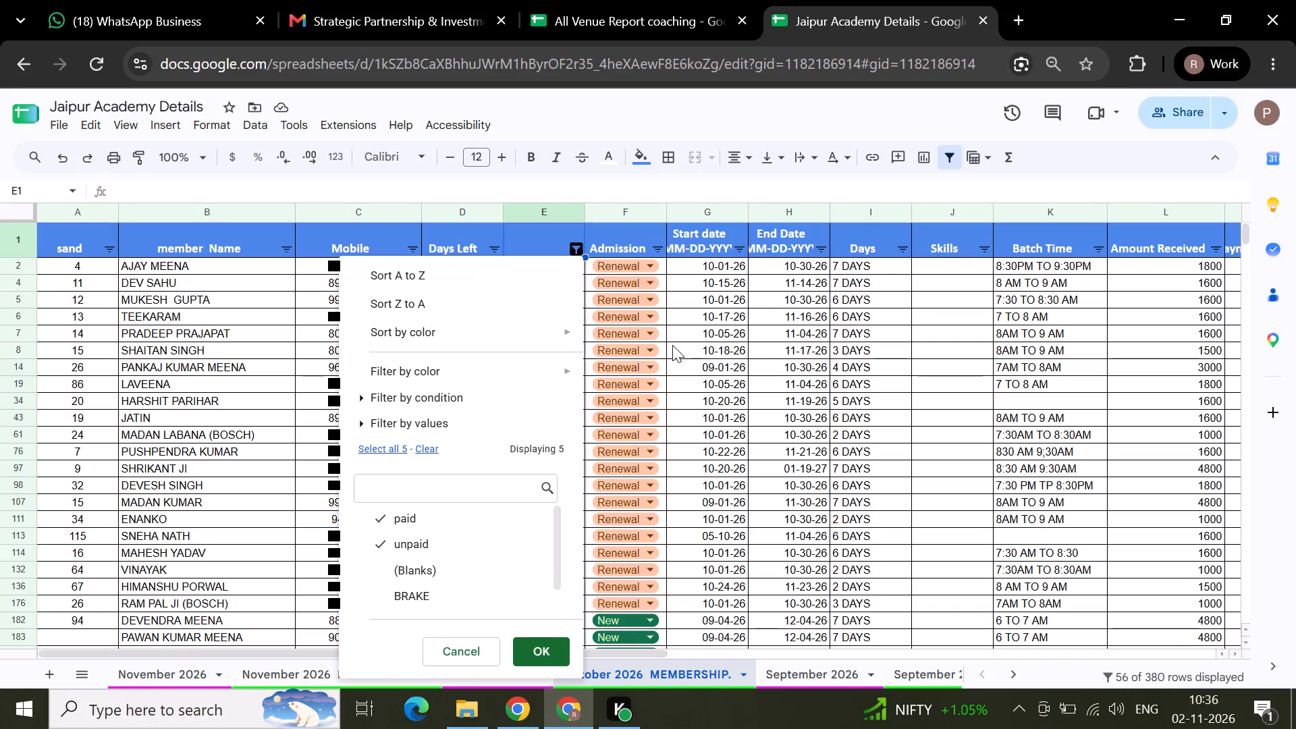
{"action": "left_click", "coordinate": [672, 345]}
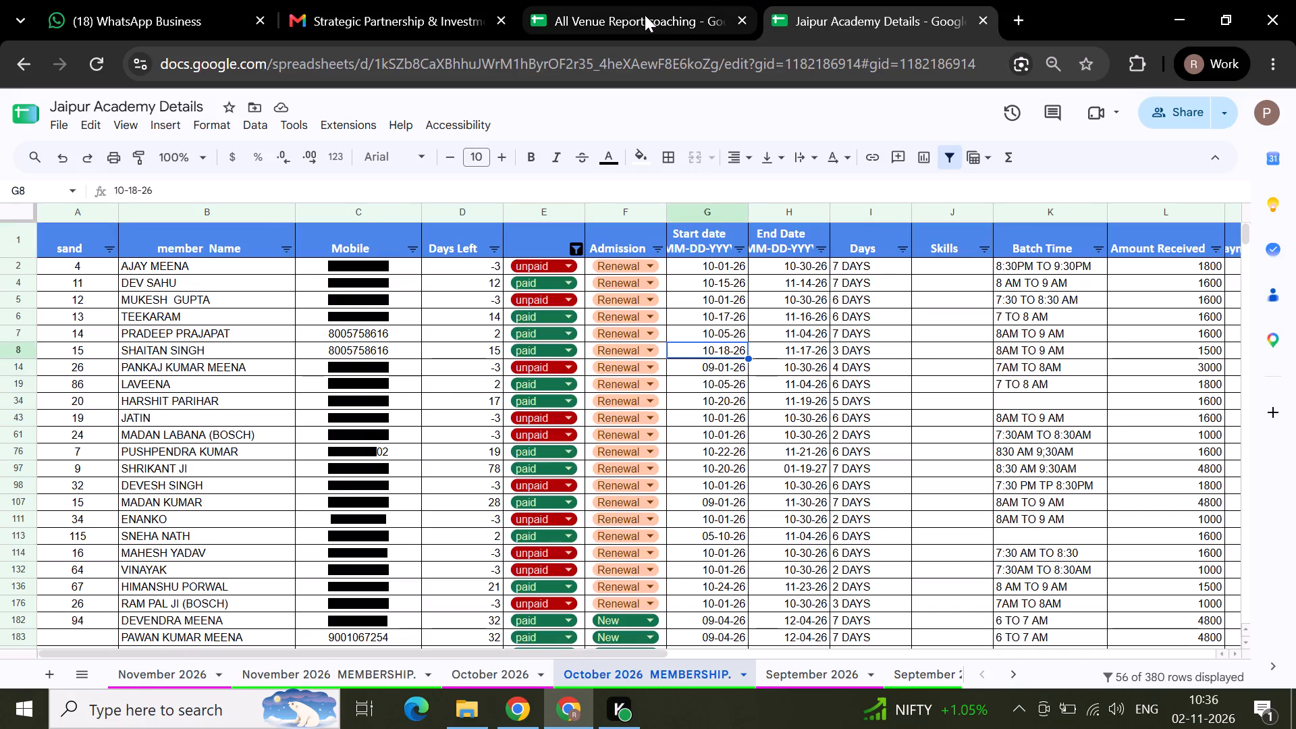
{"action": "left_click", "coordinate": [644, 15]}
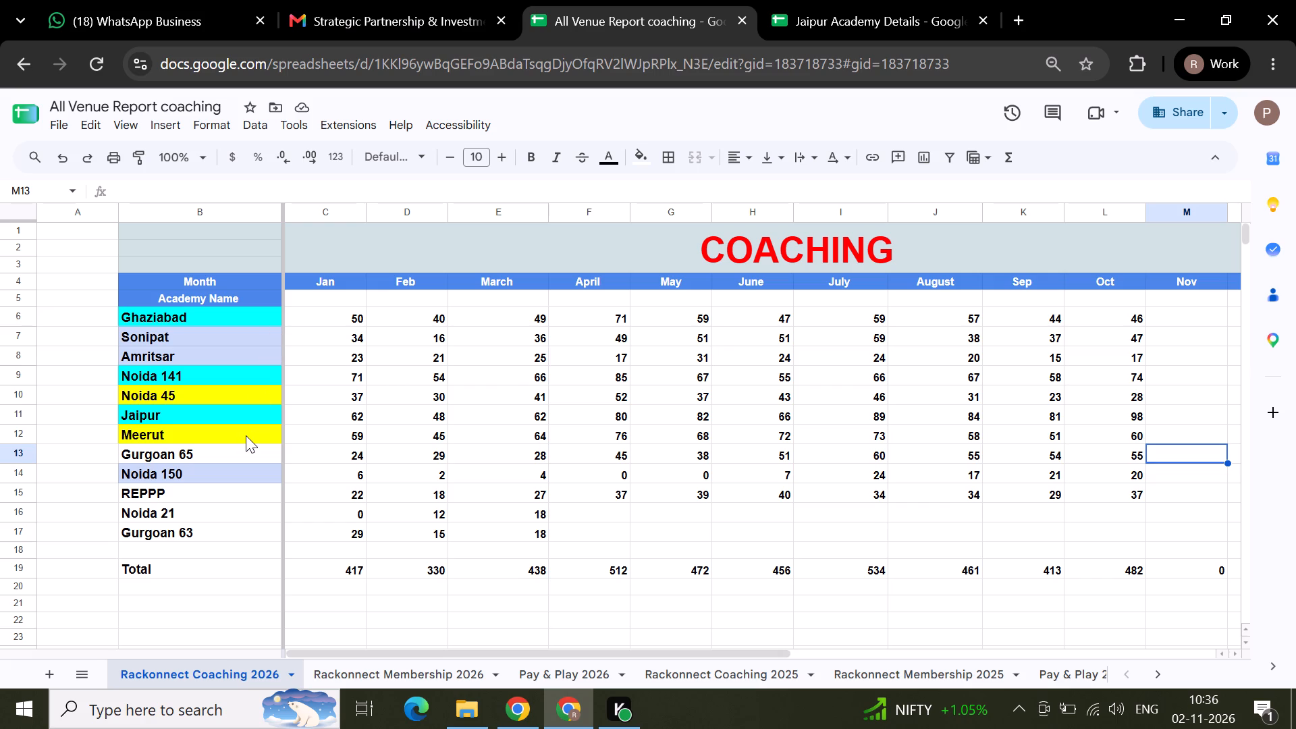
{"action": "left_click", "coordinate": [410, 673]}
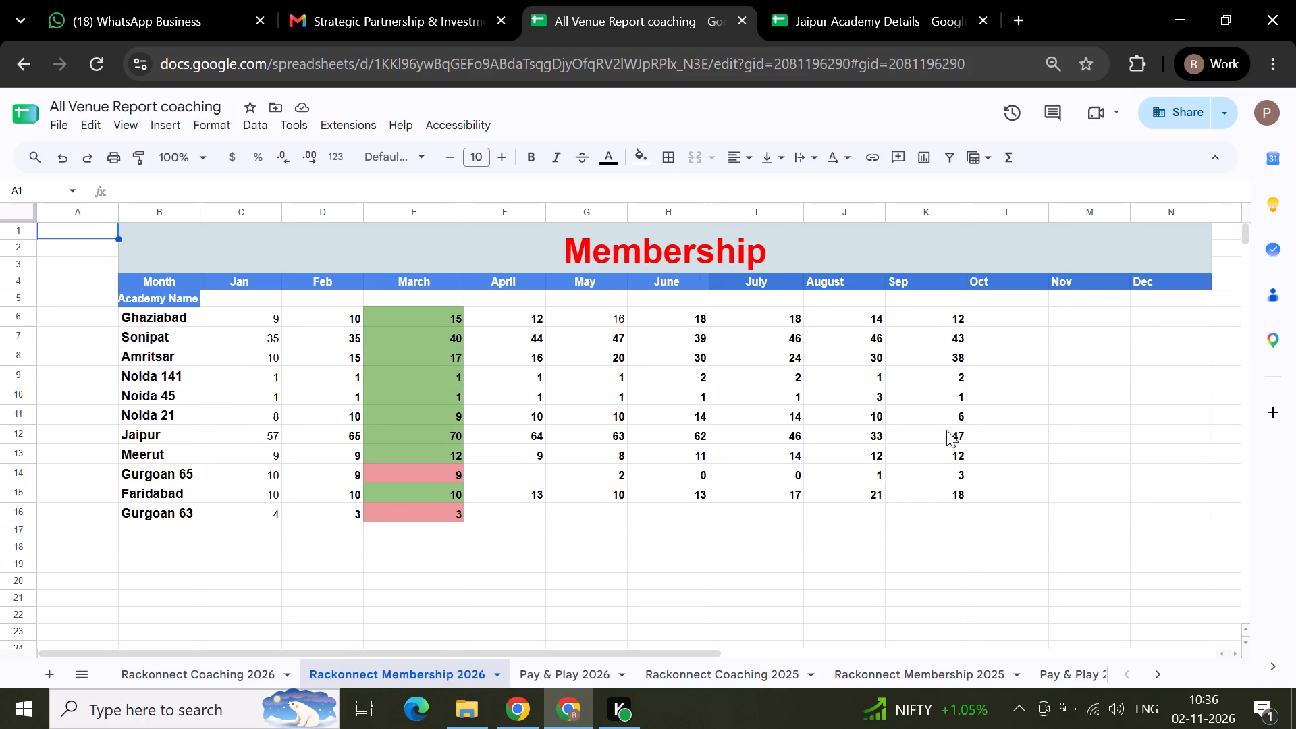
{"action": "left_click", "coordinate": [942, 433]}
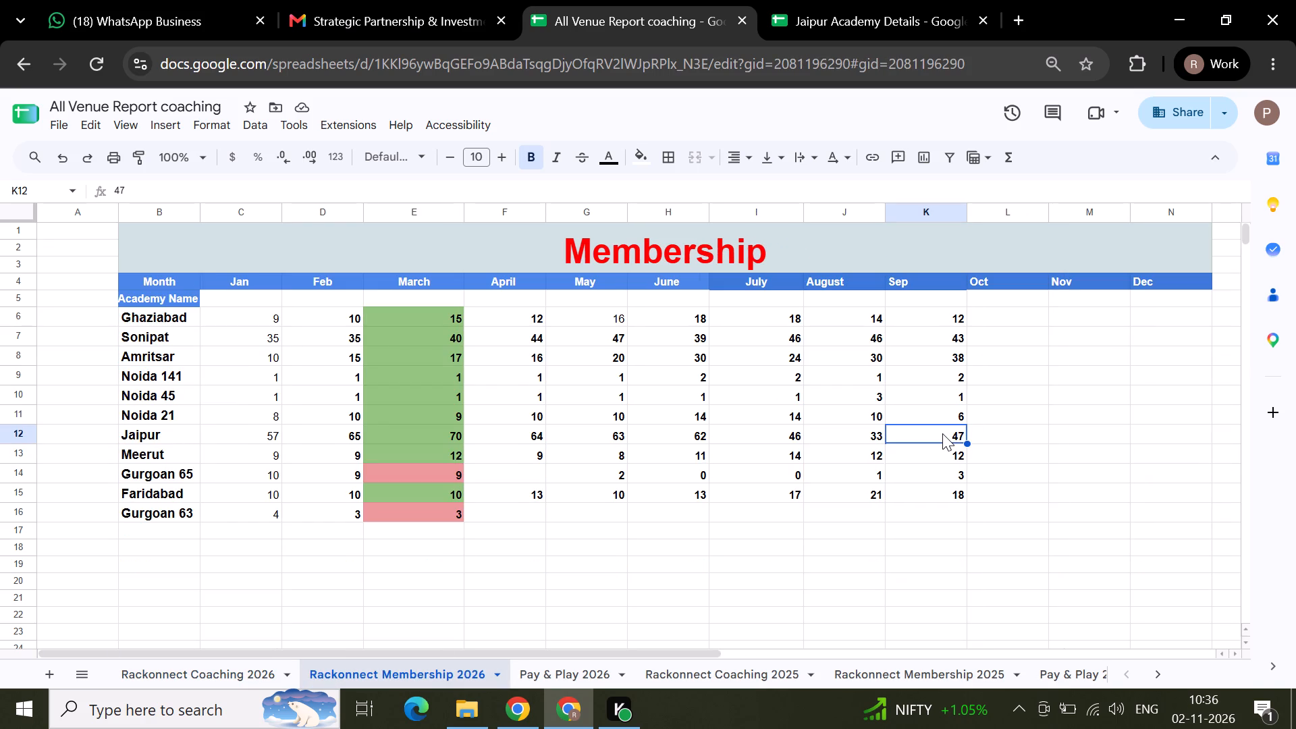
{"action": "left_click", "coordinate": [1015, 437]}
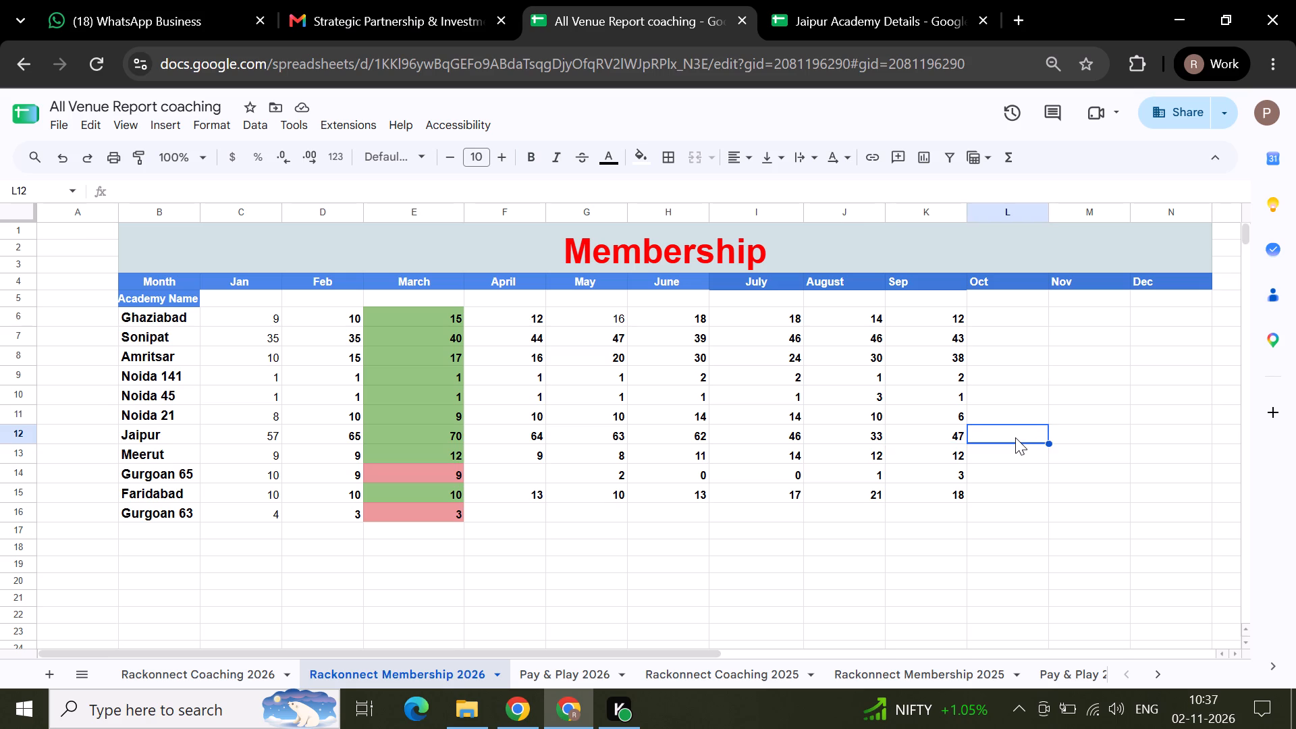
{"action": "type", "text": "56"}
{"action": "left_click", "coordinate": [1120, 518]}
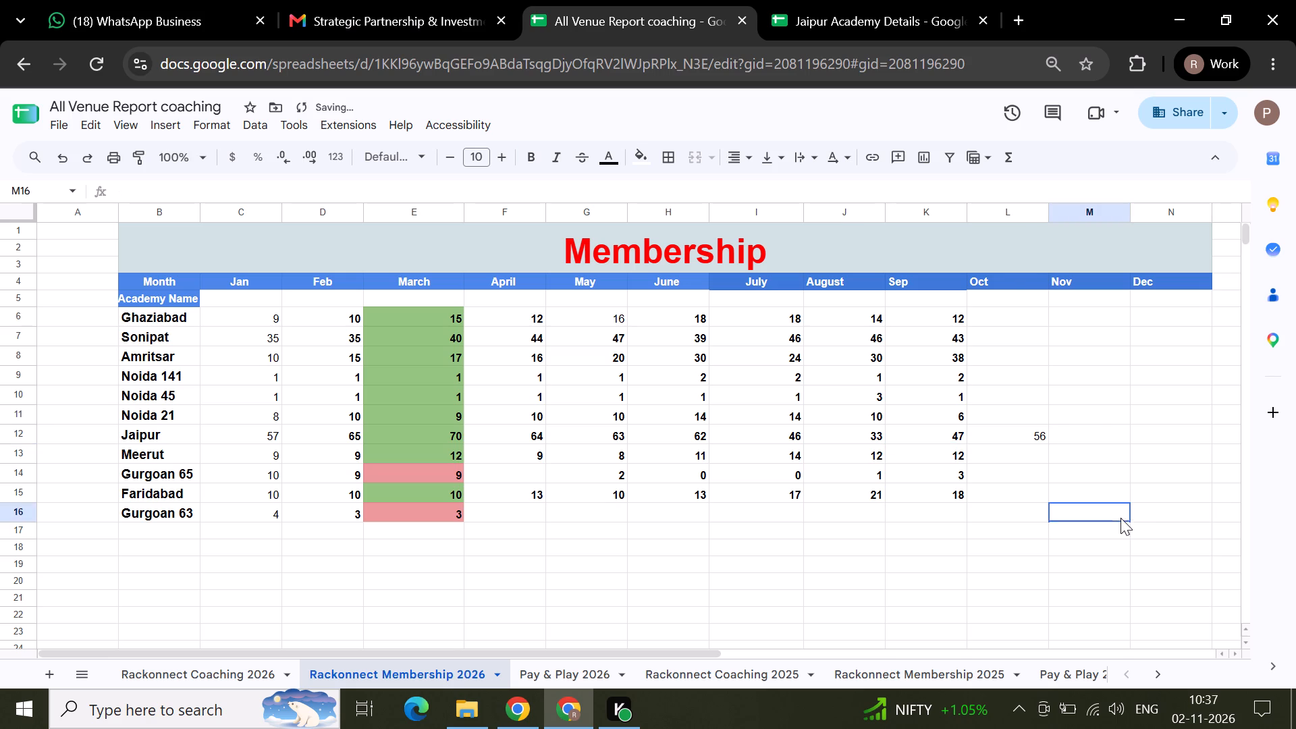
Make the Oct column cells from Ghaziabad to Faridabad bold on Rackonnect Membership 2026.
{"action": "left_click_drag", "start_coordinate": [1025, 316], "coordinate": [1002, 476]}
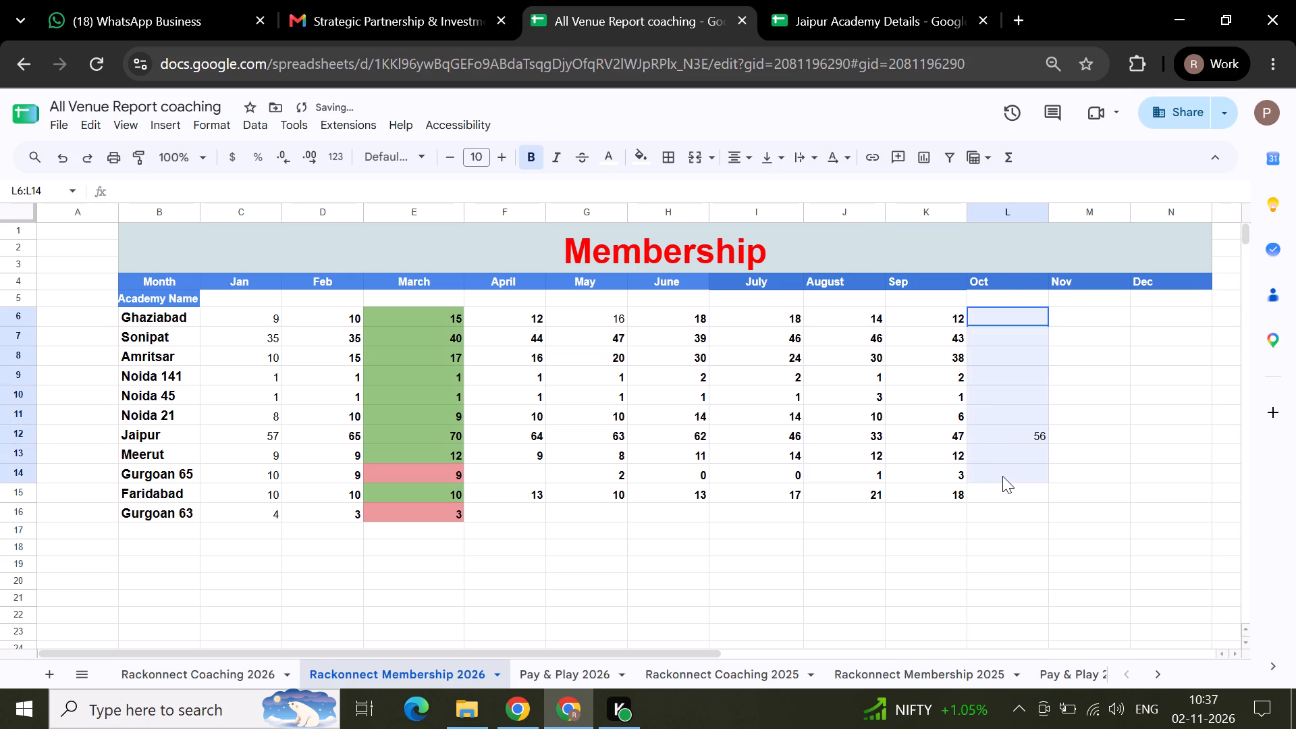
{"action": "left_click_drag", "start_coordinate": [1002, 476], "coordinate": [1004, 488]}
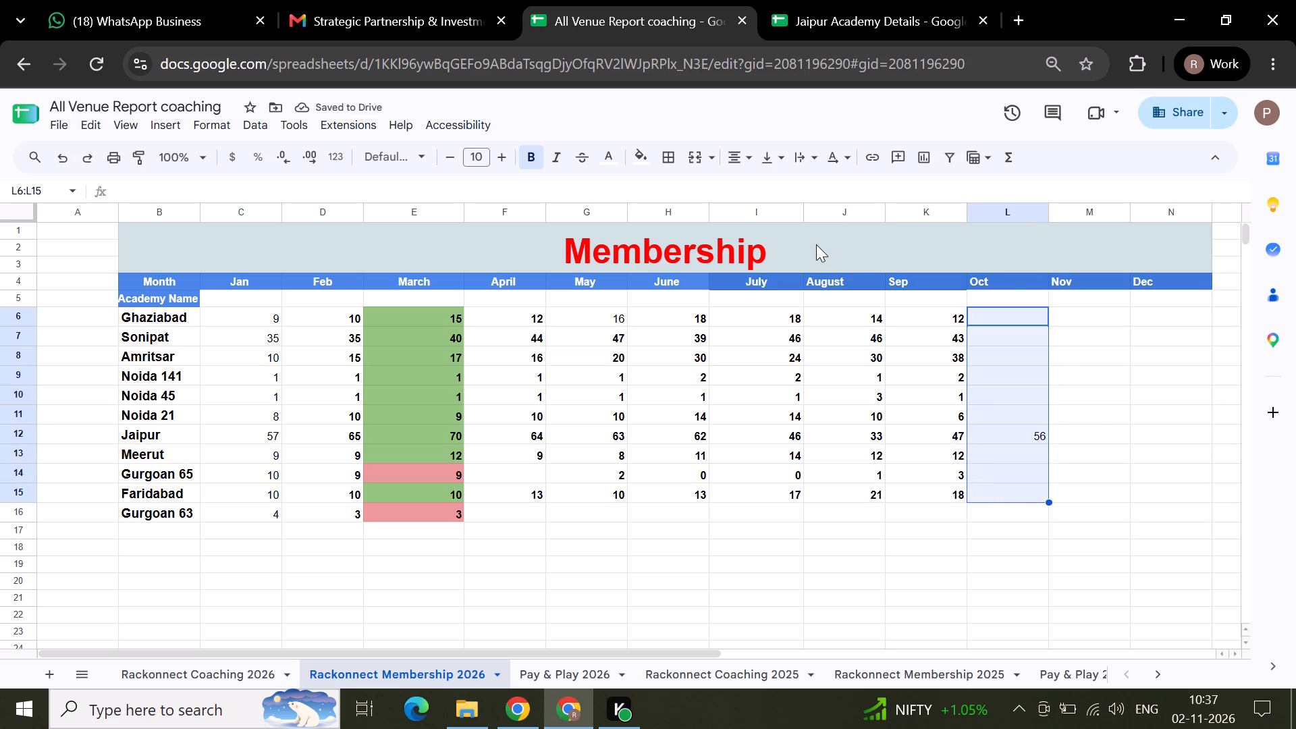
{"action": "left_click", "coordinate": [531, 159]}
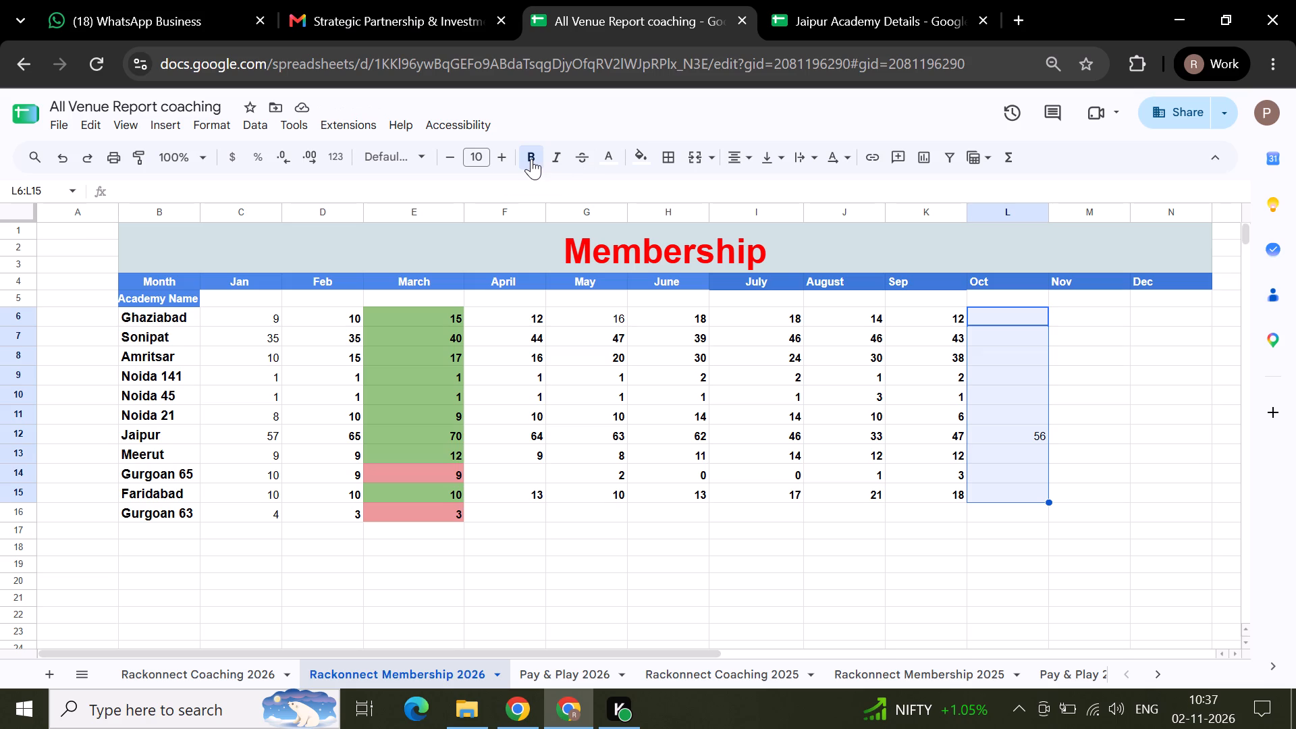
{"action": "left_click", "coordinate": [531, 159]}
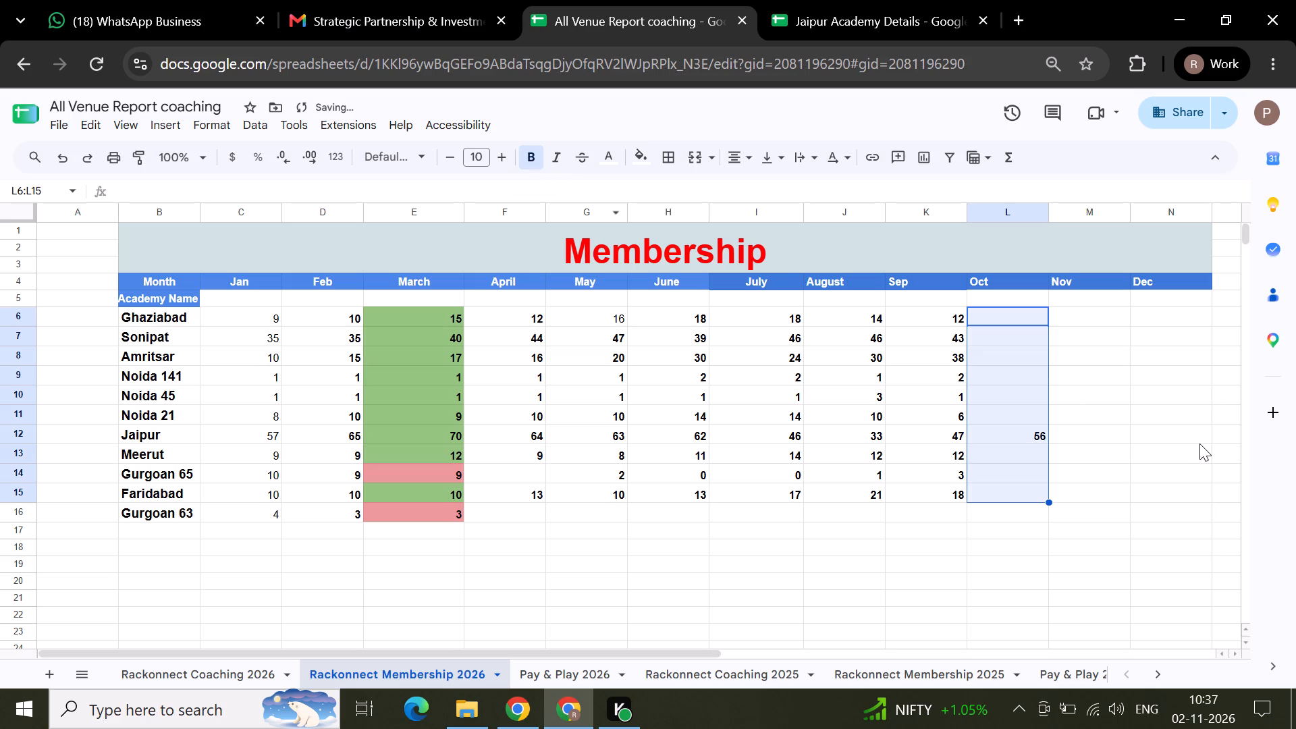
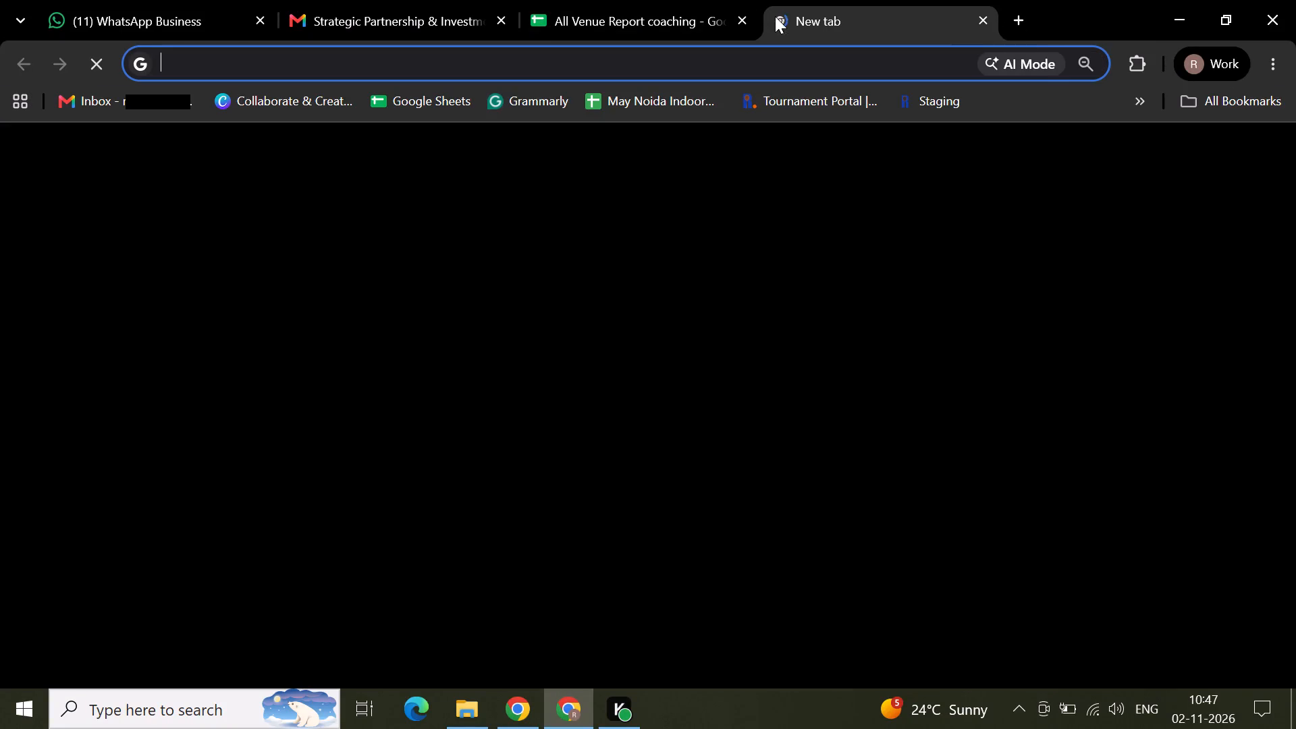
Look up the Ghaziabad Academy Details spreadsheet from the new browser tab by searching for ghazia.
{"action": "left_click", "coordinate": [784, 61]}
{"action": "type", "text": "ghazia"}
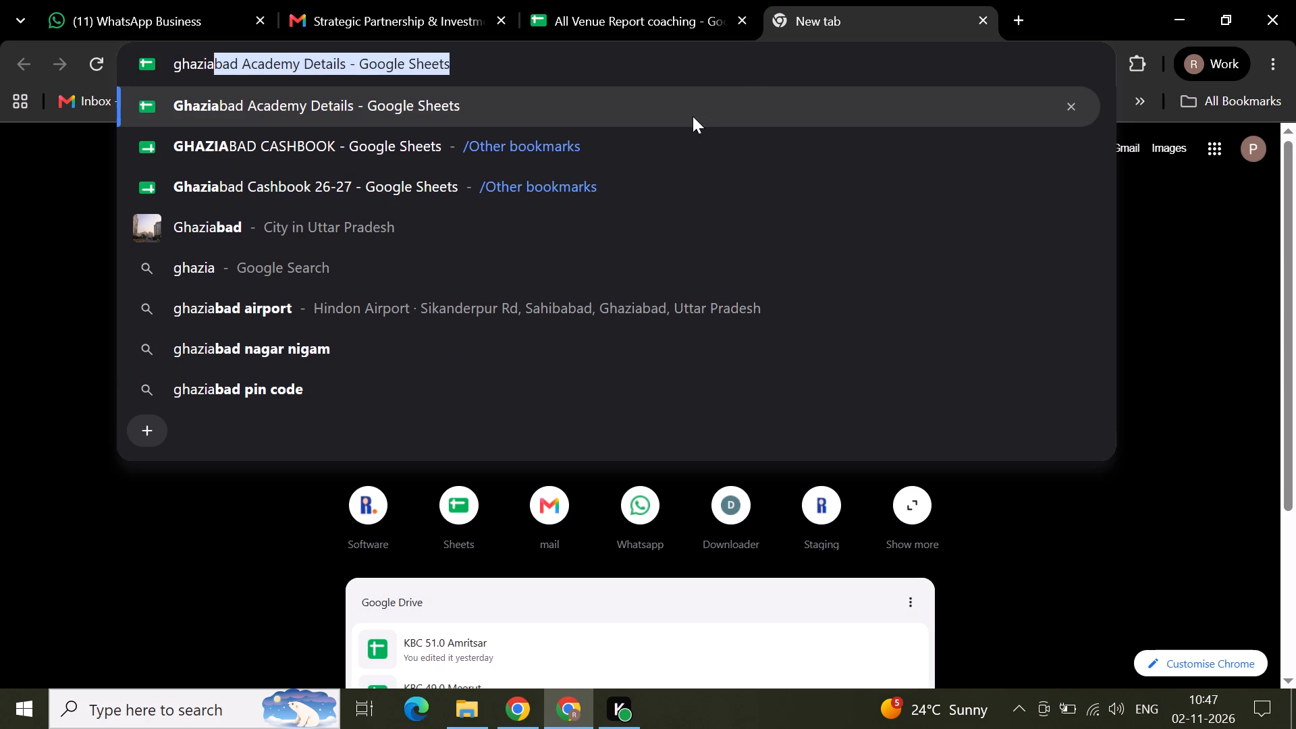
Open the Ghaziabad Academy Details spreadsheet and hide its July 2026 sheet.
{"action": "left_click", "coordinate": [693, 116]}
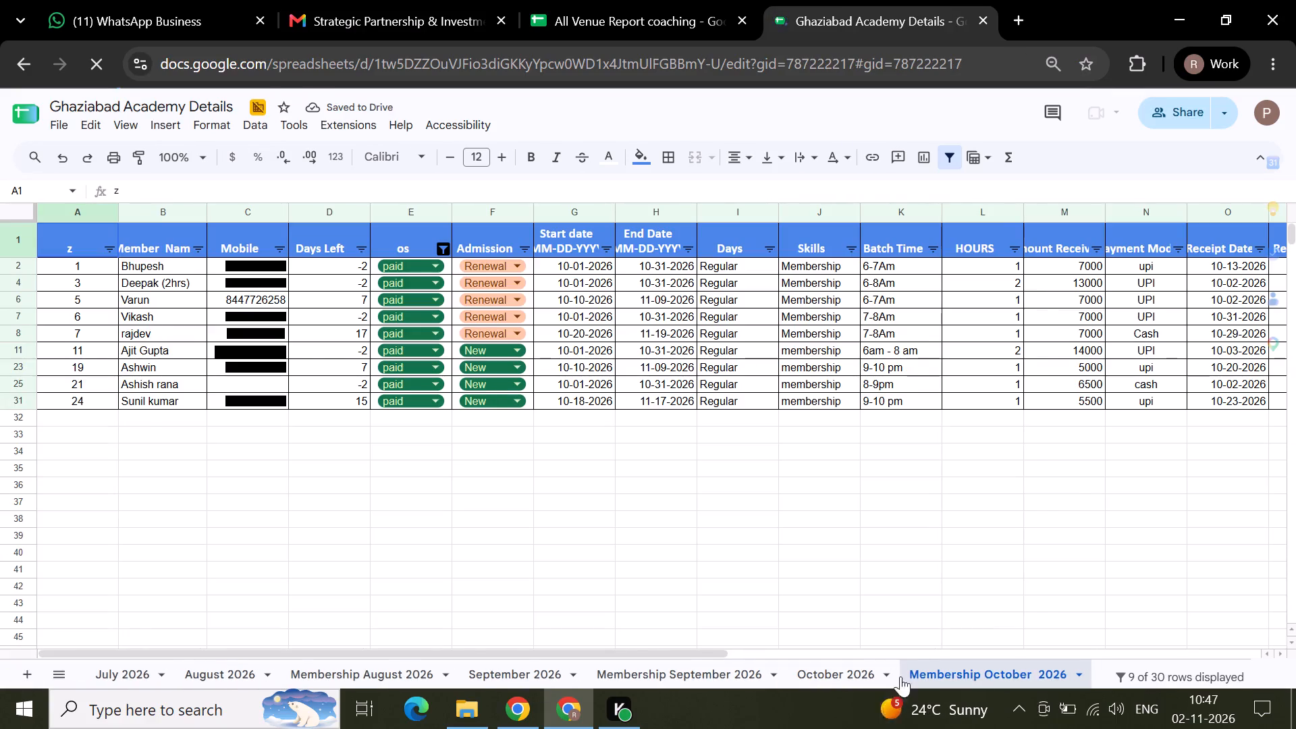
{"action": "right_click", "coordinate": [138, 672]}
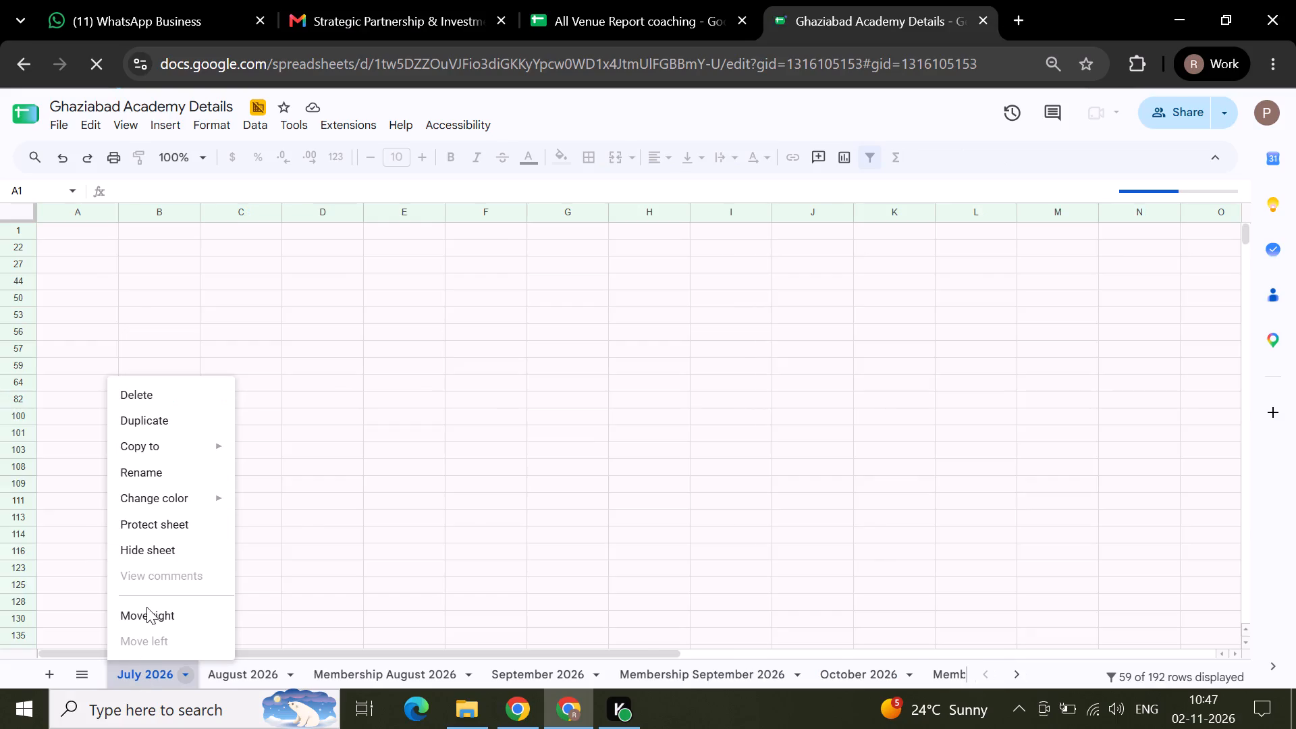
{"action": "left_click", "coordinate": [159, 550]}
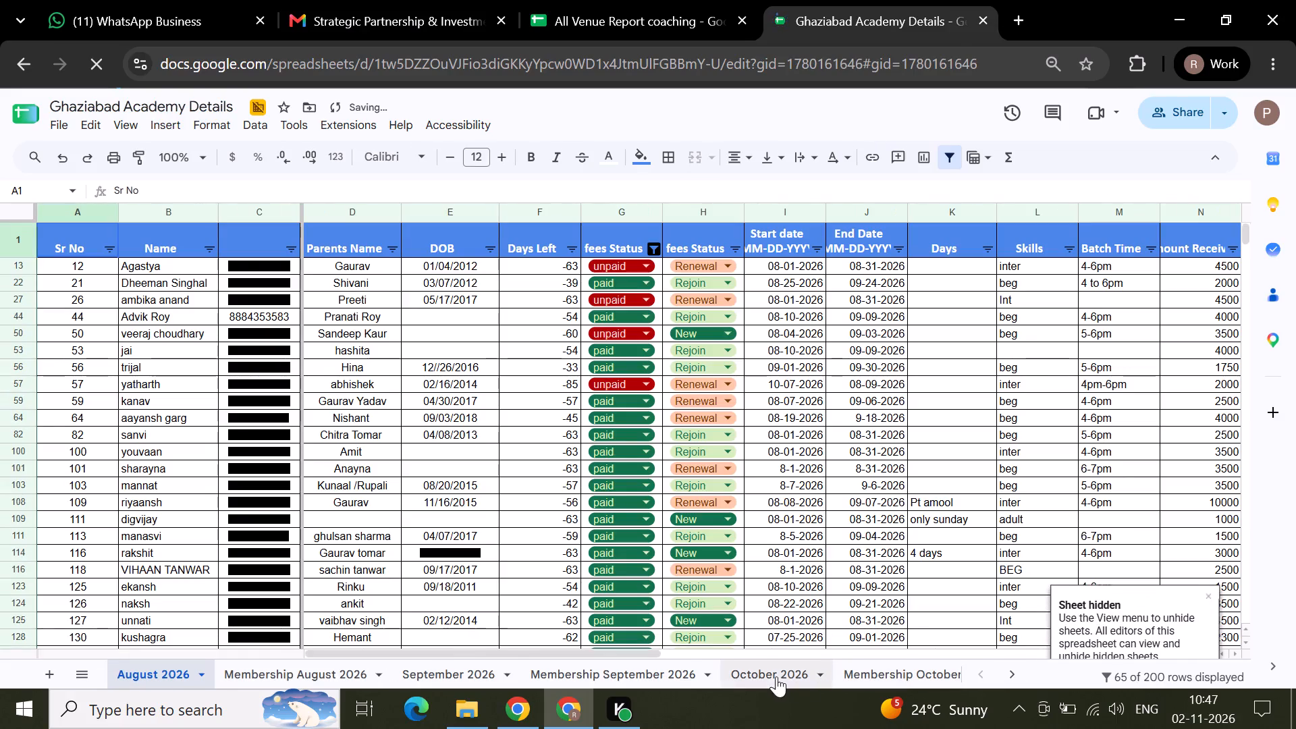
Duplicate the October 2026 sheet in Ghaziabad Academy Details.
{"action": "left_click", "coordinate": [775, 676]}
{"action": "right_click", "coordinate": [775, 676]}
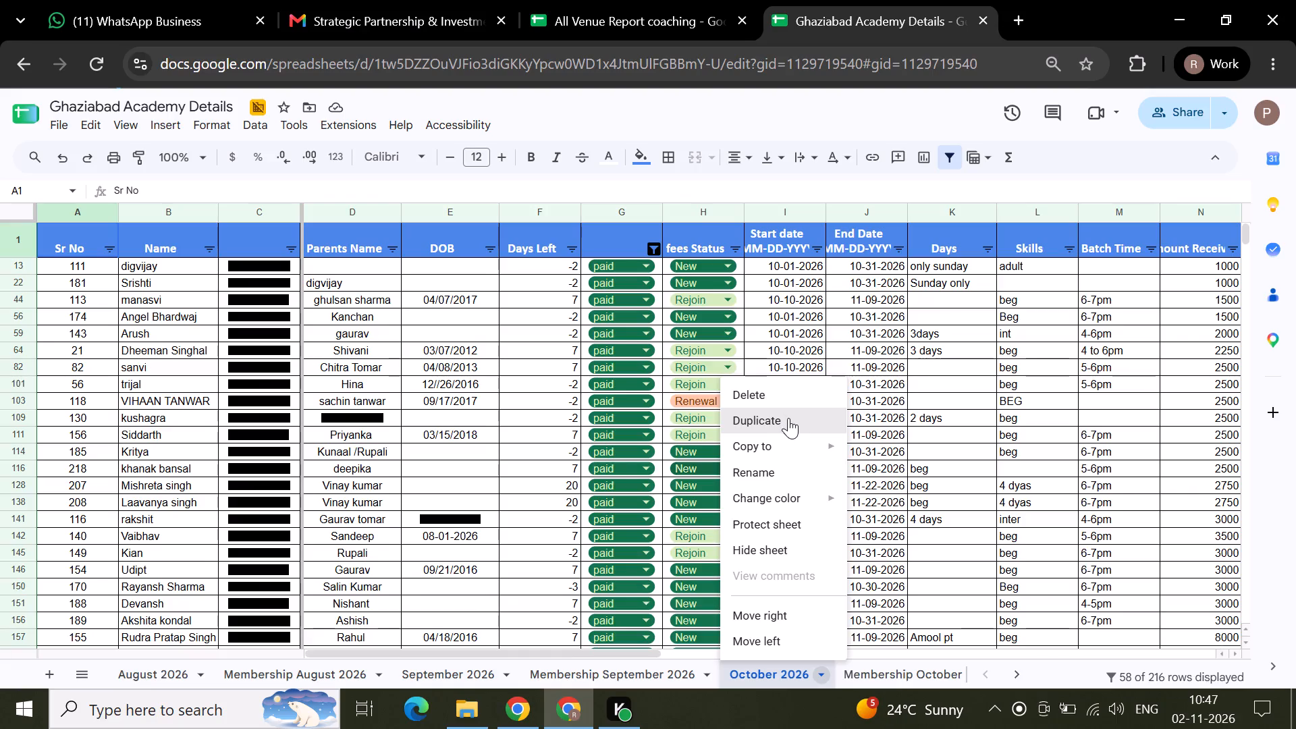
{"action": "double_click", "coordinate": [788, 418]}
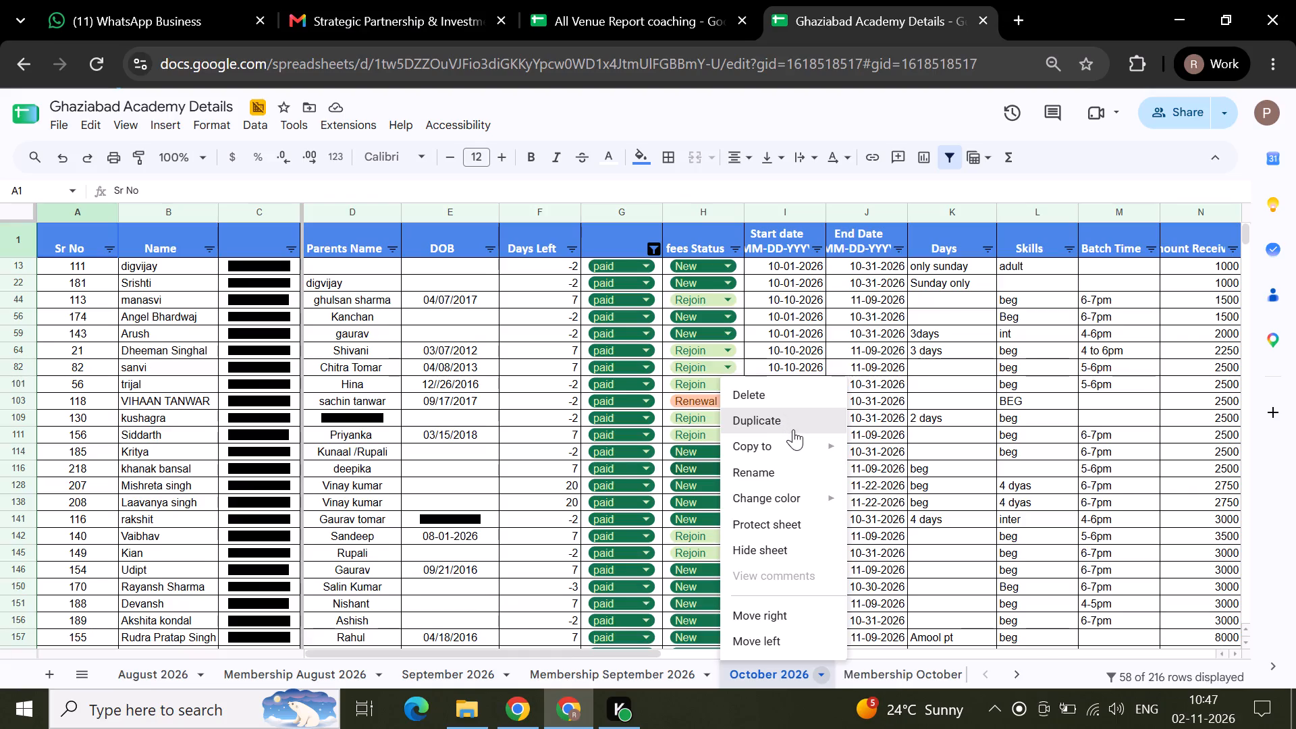
{"action": "double_click", "coordinate": [793, 429]}
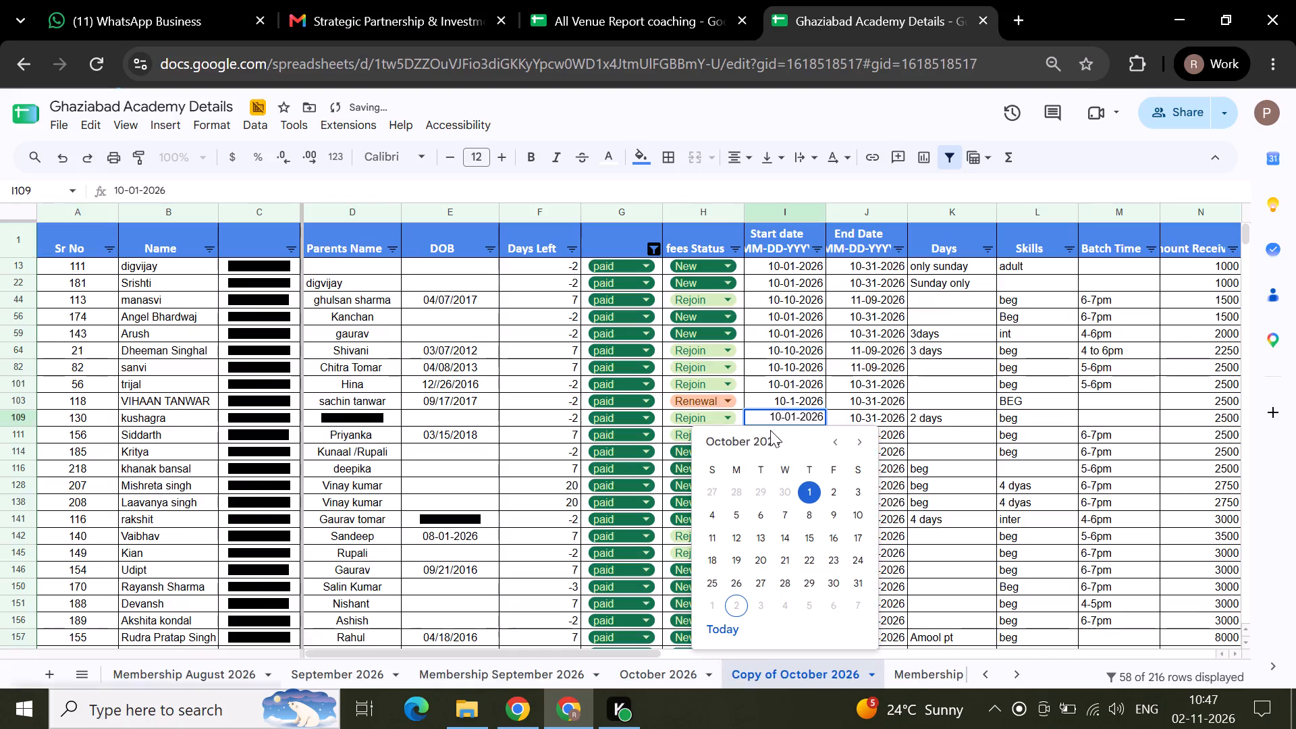
Rename the copied October sheet as November 2026.
{"action": "left_click", "coordinate": [779, 666]}
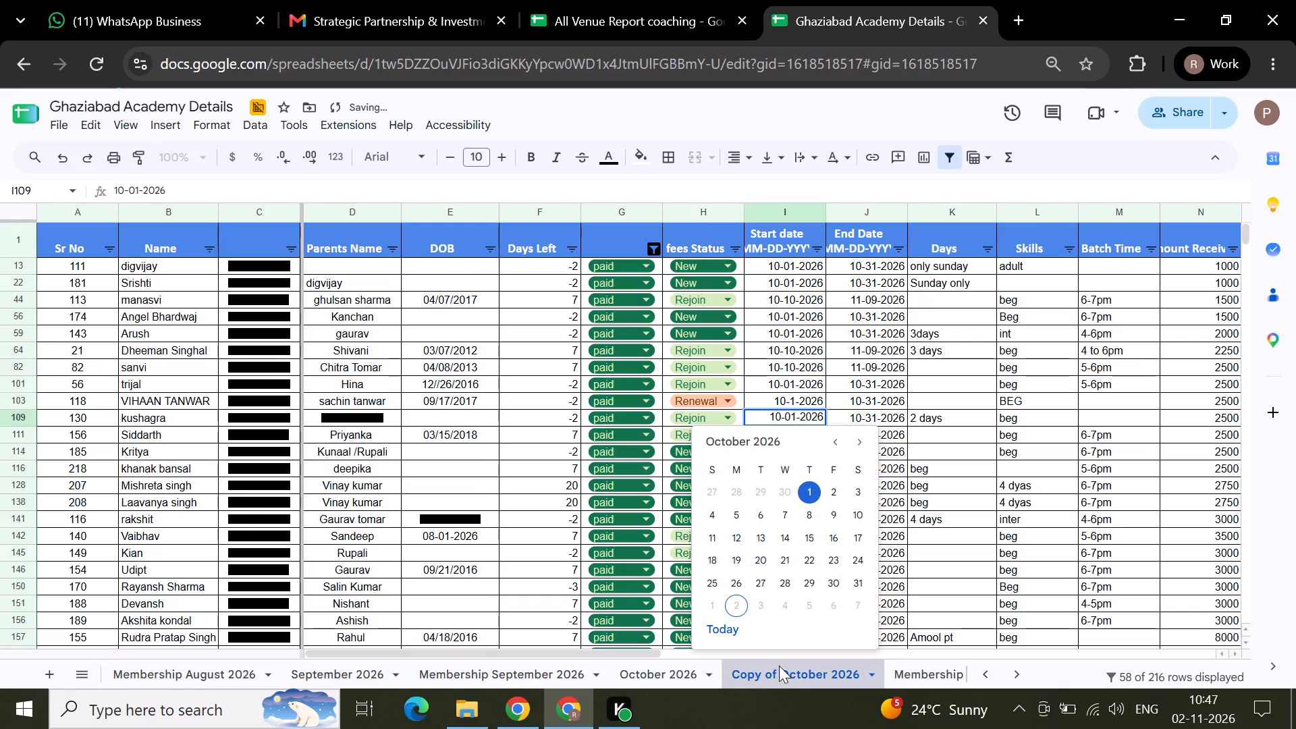
{"action": "triple_click", "coordinate": [779, 666]}
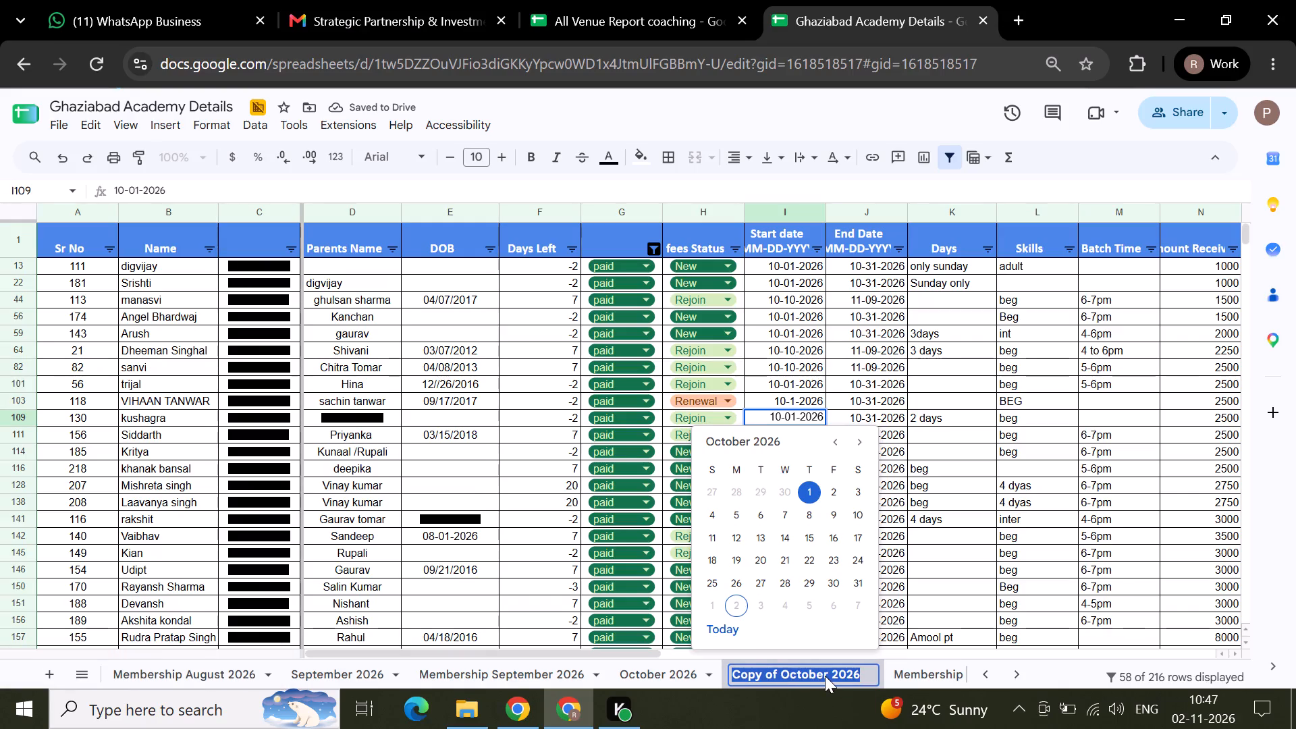
{"action": "double_click", "coordinate": [825, 676]}
{"action": "key", "text": "BackSpace"}
{"action": "key", "text": "BackSpace"}
{"action": "key", "text": "BackSpace"}
{"action": "key", "text": "BackSpace"}
{"action": "key", "text": "BackSpace"}
{"action": "key", "text": "BackSpace"}
{"action": "key", "text": "BackSpace"}
{"action": "key", "text": "BackSpace"}
{"action": "key", "text": "BackSpace"}
{"action": "key", "text": "BackSpace"}
{"action": "key", "text": "BackSpace"}
{"action": "key", "text": "BackSpace"}
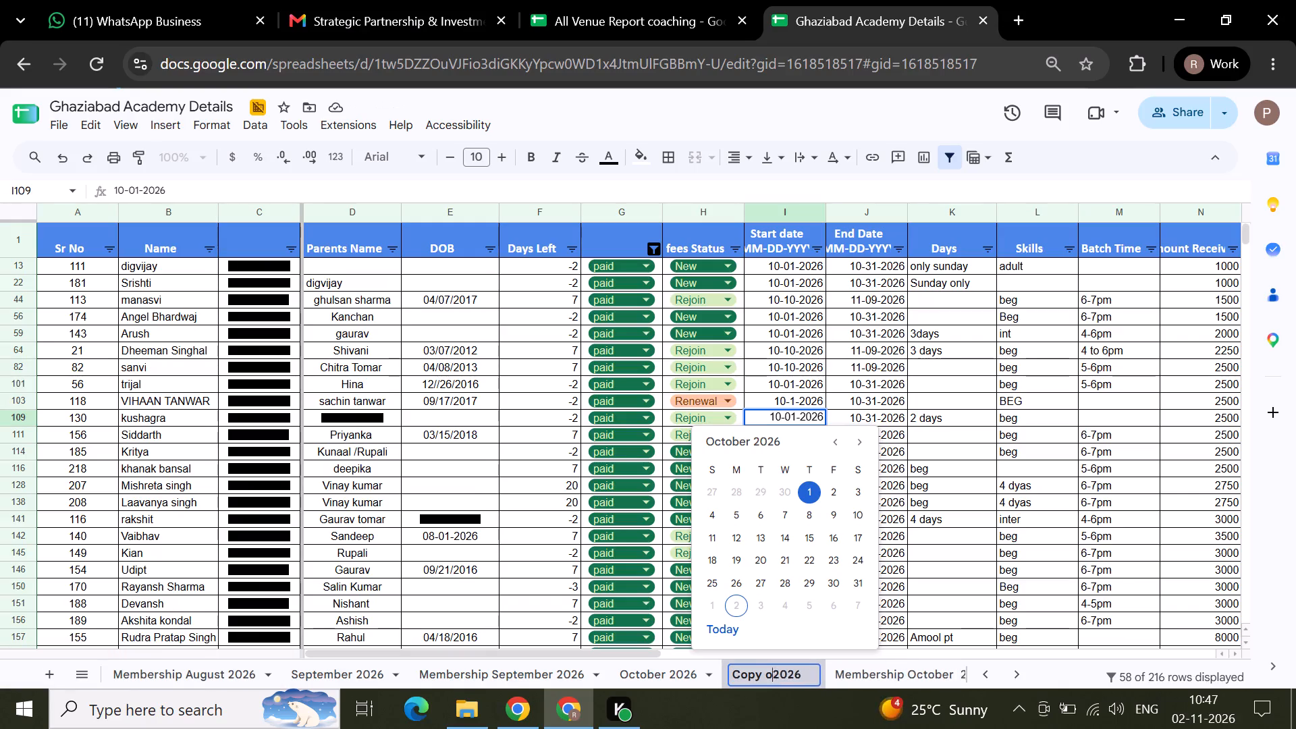
{"action": "type", "text": "No"}
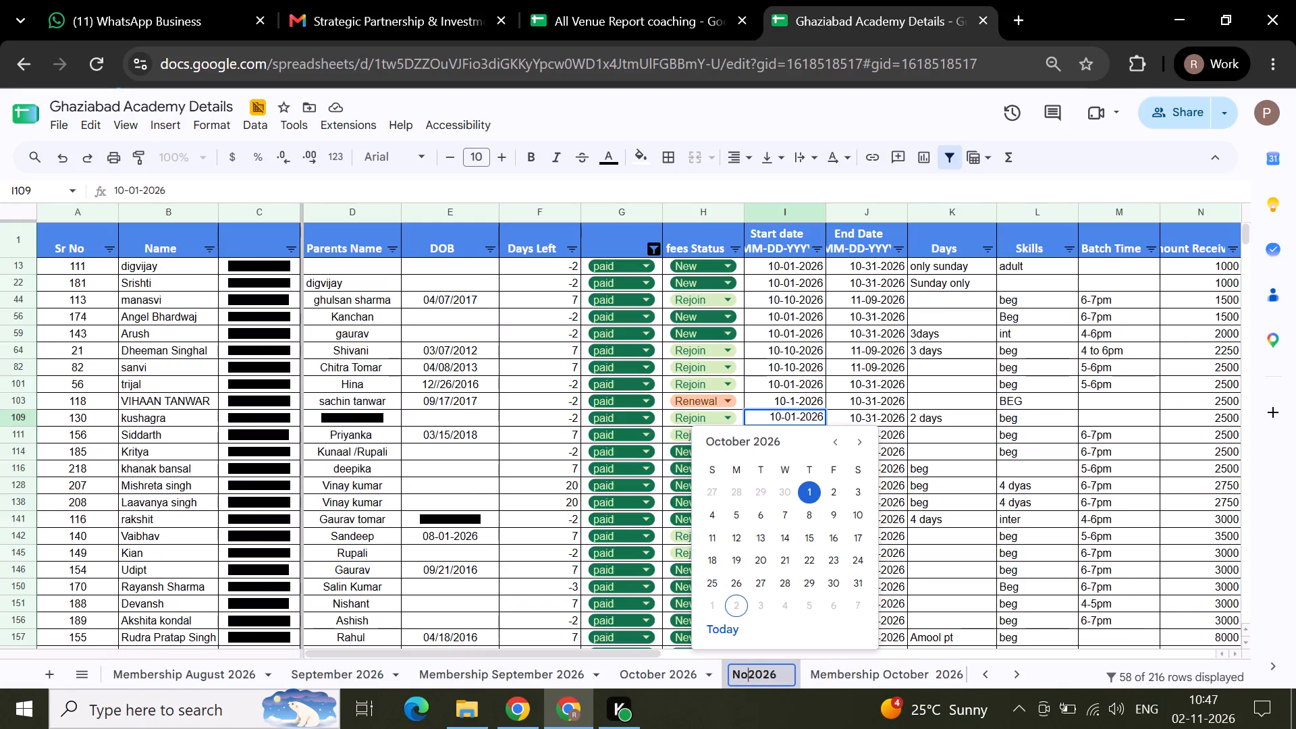
{"action": "type", "text": "ve"}
{"action": "type", "text": "mber"}
{"action": "key", "text": "space"}
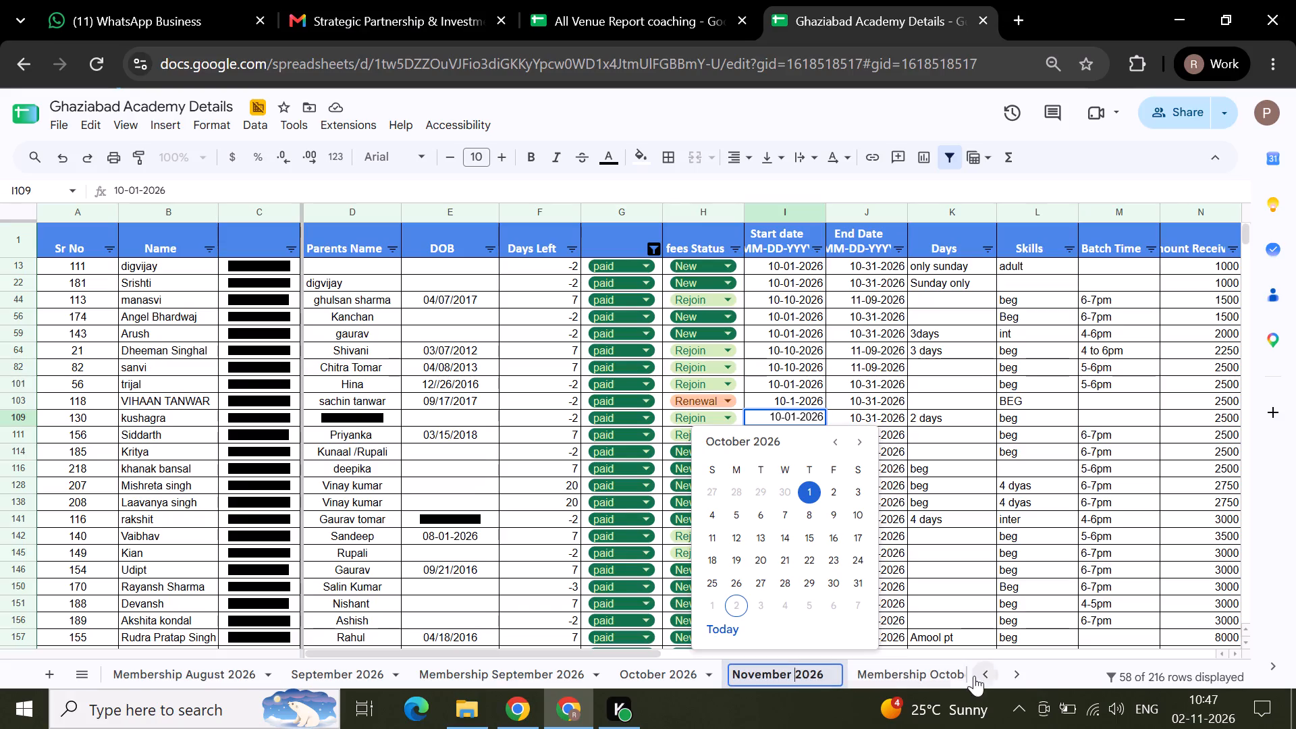
{"action": "left_click", "coordinate": [1044, 672]}
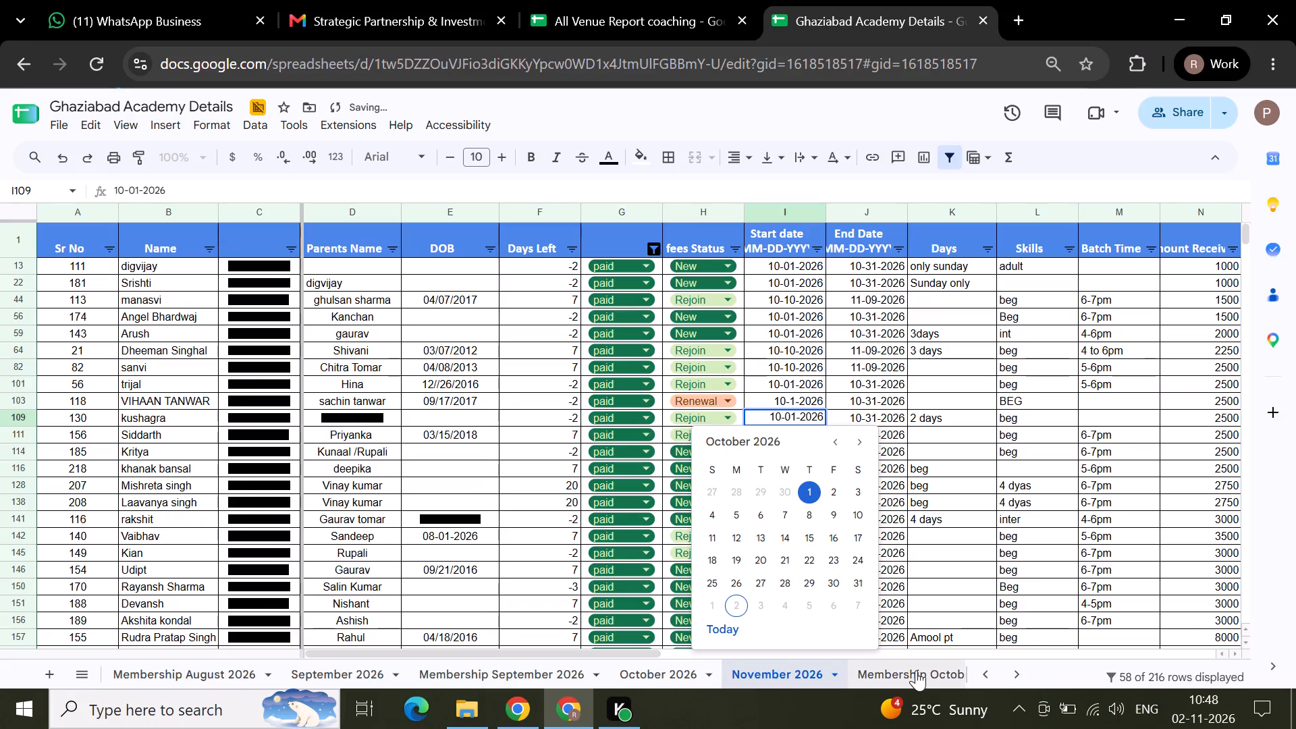
Glance at Membership October 2026, and examine the paid students and their Days entries on November 2026 through the last row.
{"action": "left_click", "coordinate": [909, 670]}
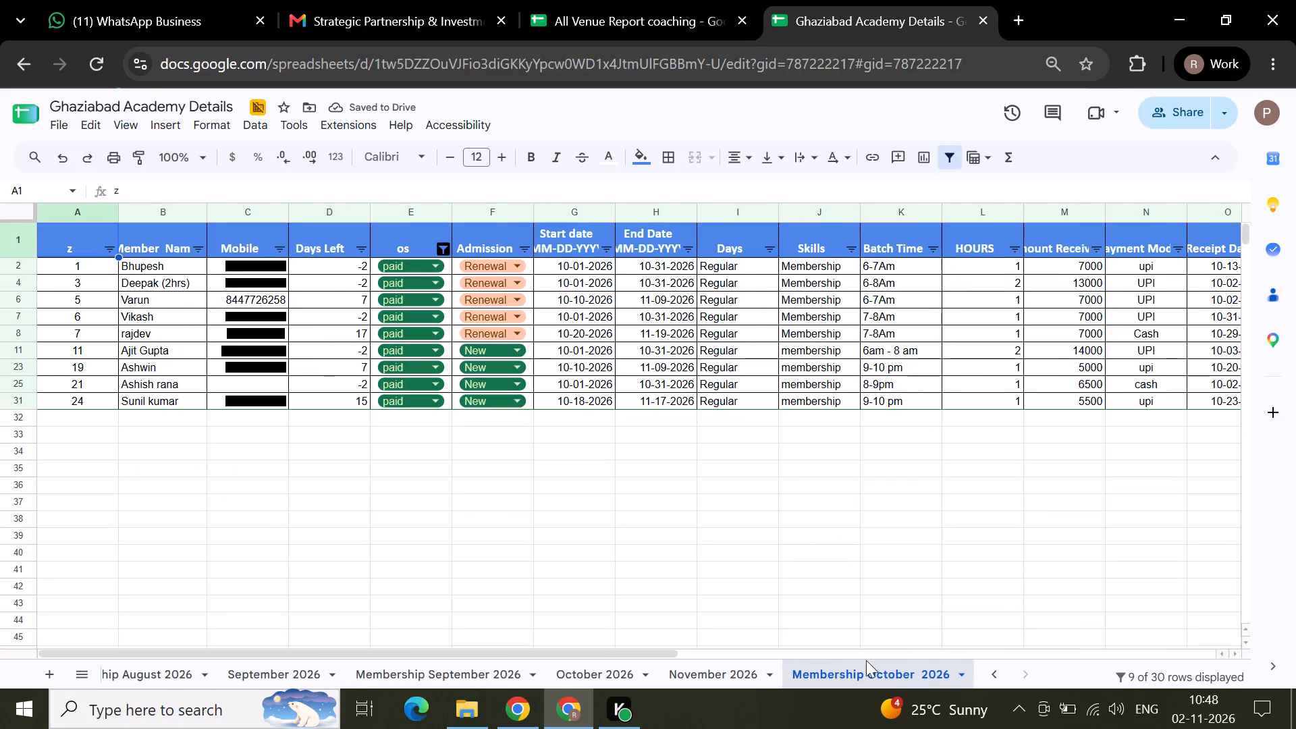
{"action": "left_click", "coordinate": [741, 680]}
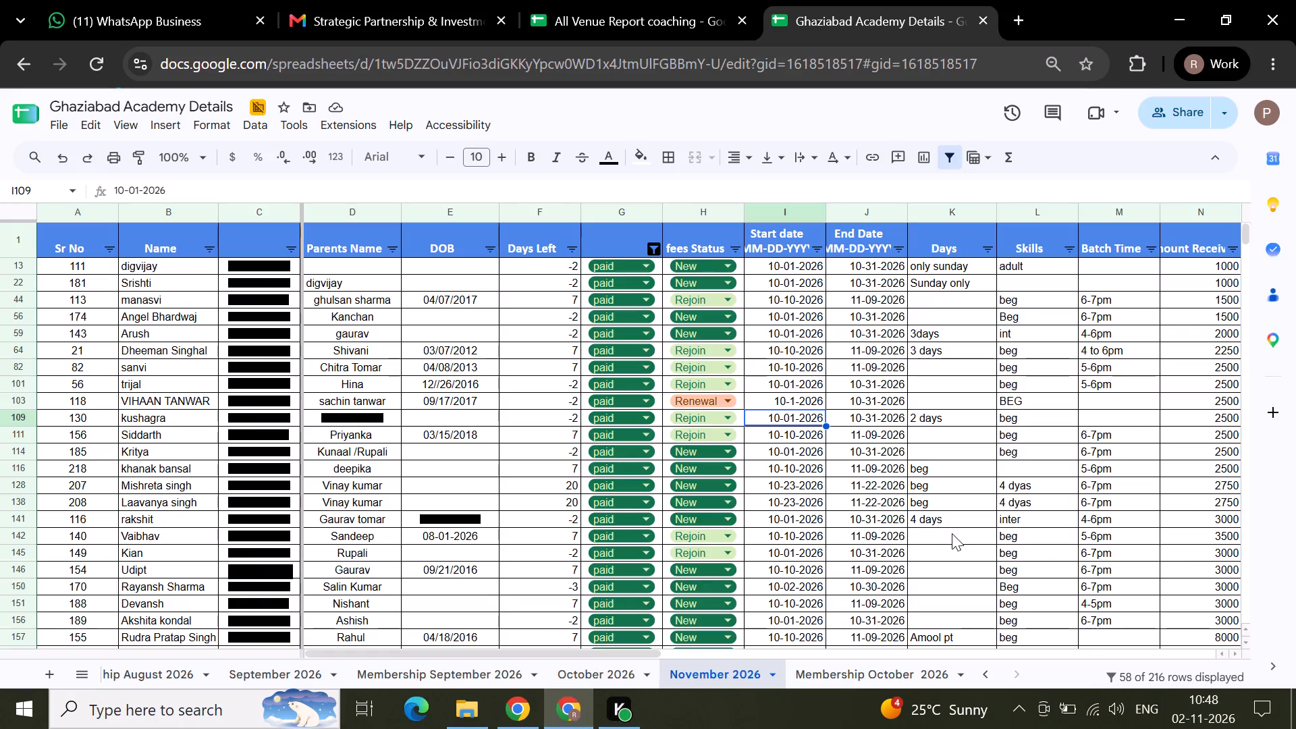
{"action": "scroll", "coordinate": [952, 533], "scroll_direction": "down", "scroll_amount": 1}
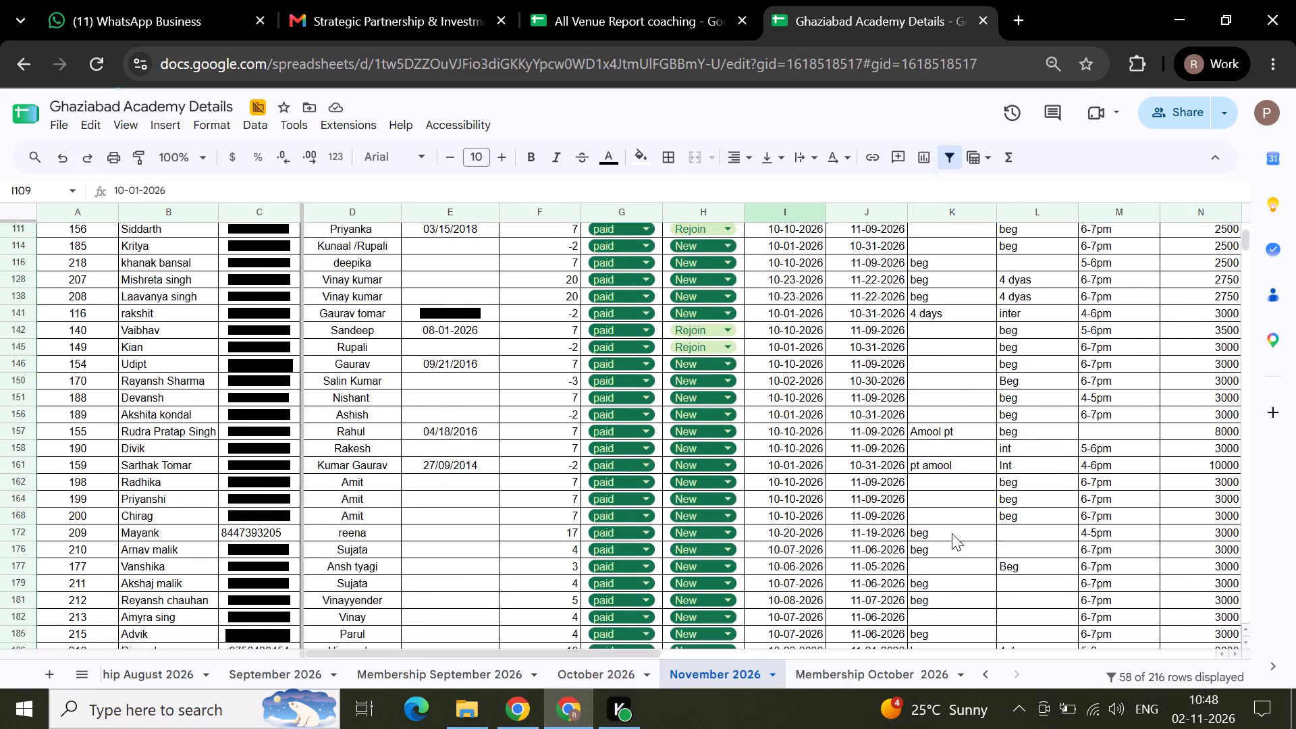
{"action": "left_click", "coordinate": [958, 429]}
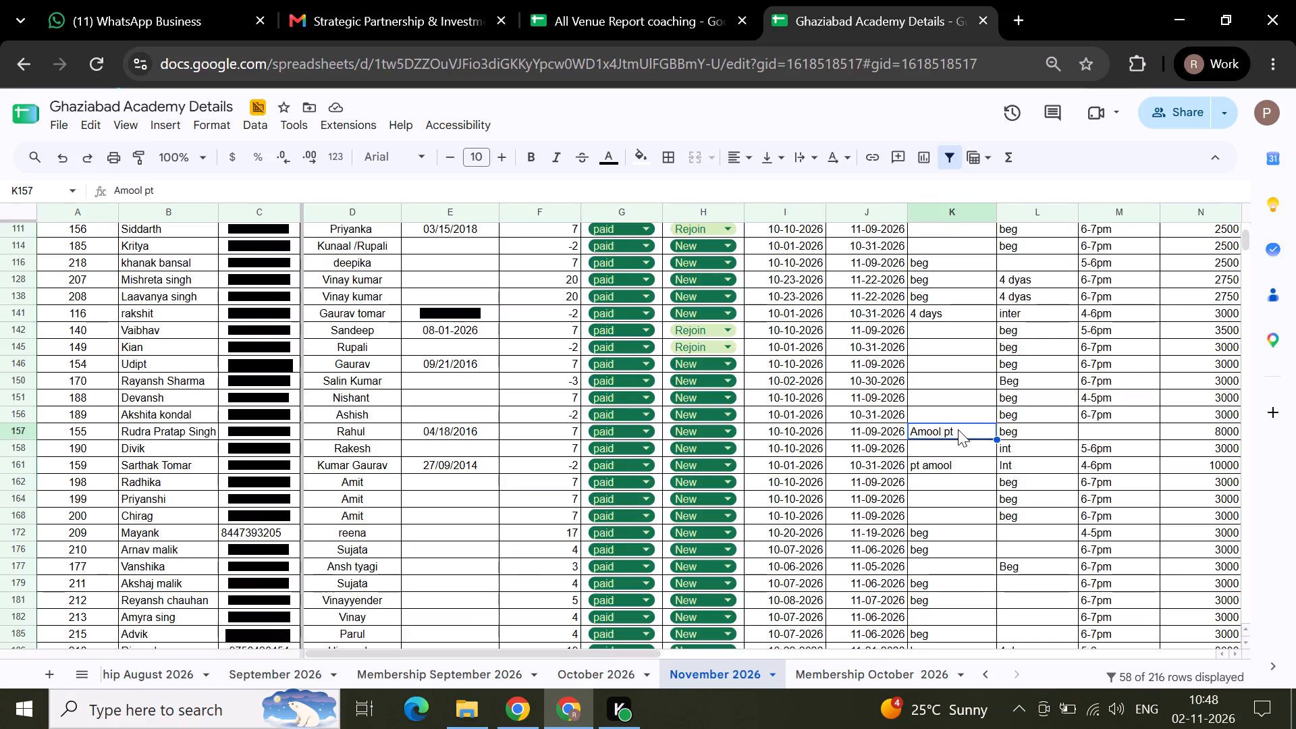
{"action": "key", "text": "Down"}
{"action": "key", "text": "Down"}
{"action": "key", "text": "Down"}
{"action": "key", "text": "Down"}
{"action": "key", "text": "Down"}
{"action": "key", "text": "Down"}
{"action": "key", "text": "Down"}
{"action": "key", "text": "Down"}
{"action": "key", "text": "Down"}
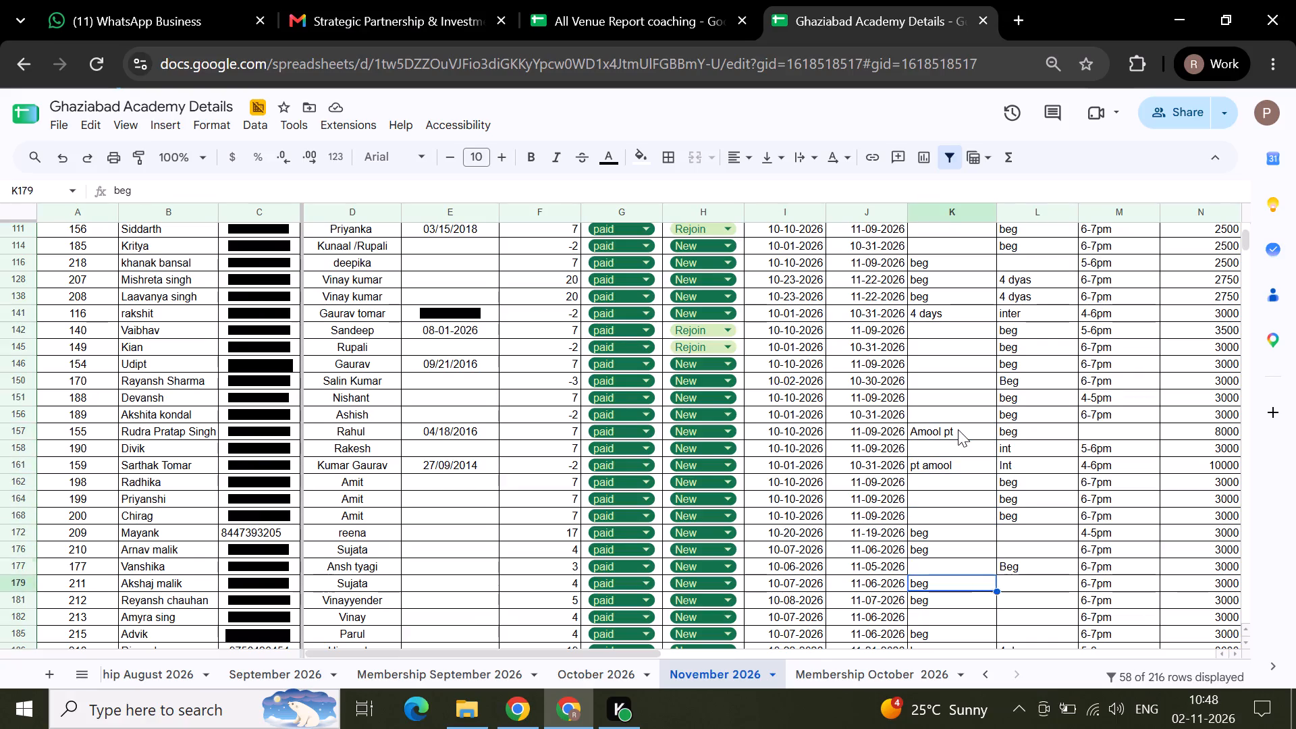
{"action": "key", "text": "Down"}
{"action": "key", "text": "Down"}
{"action": "key", "text": "Down"}
{"action": "key", "text": "Down"}
{"action": "key", "text": "Down"}
{"action": "key", "text": "Down"}
{"action": "key", "text": "Down"}
{"action": "key", "text": "Down"}
{"action": "key", "text": "Down"}
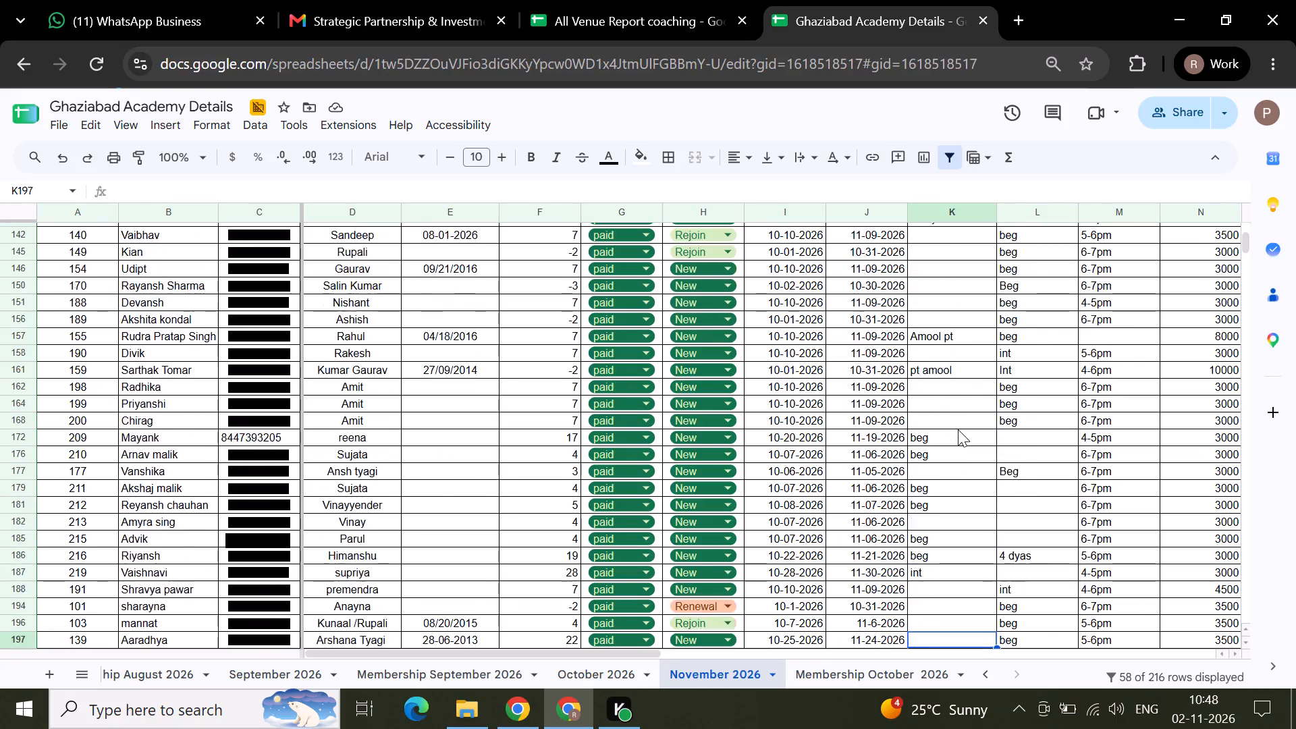
{"action": "key", "text": "Down"}
{"action": "key", "text": "Down"}
{"action": "key", "text": "Down"}
{"action": "key", "text": "Down"}
{"action": "key", "text": "Down"}
{"action": "key", "text": "Down"}
{"action": "key", "text": "Down"}
{"action": "key", "text": "Down"}
{"action": "key", "text": "Down"}
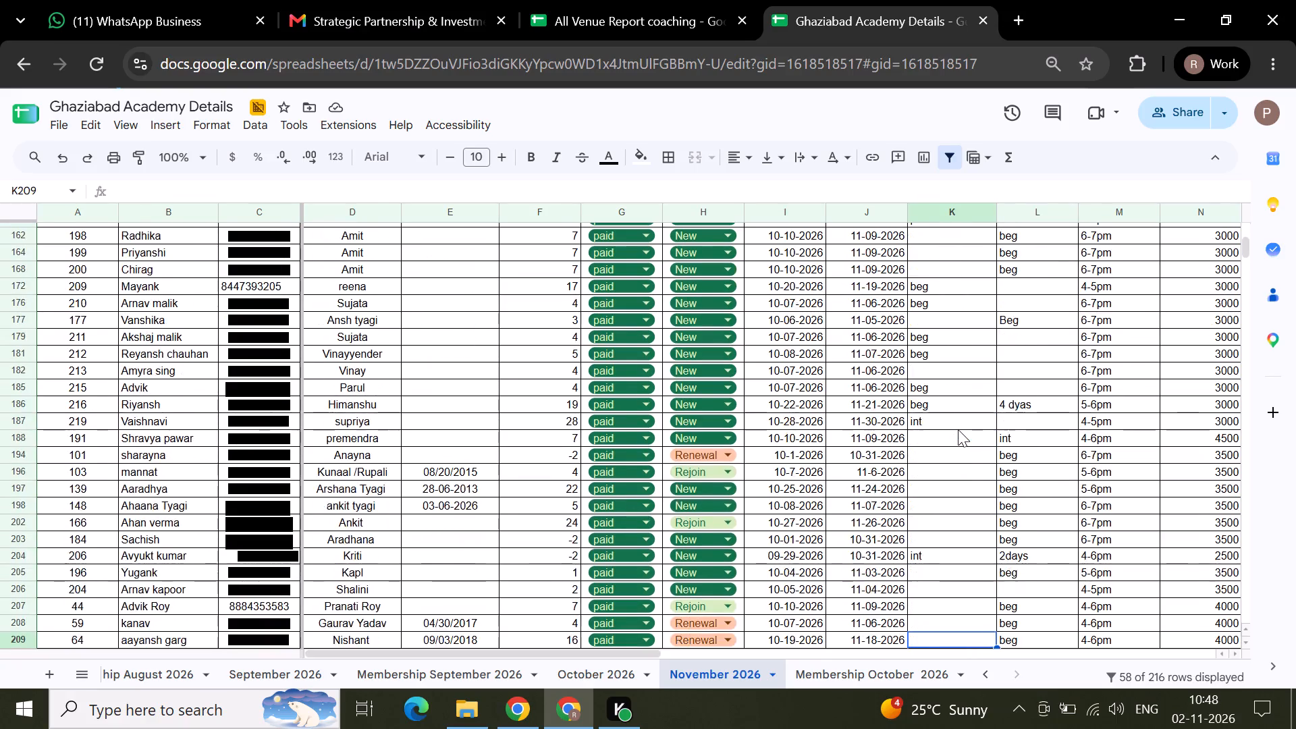
{"action": "key", "text": "Down"}
{"action": "key", "text": "Down"}
{"action": "key", "text": "Down"}
{"action": "key", "text": "Down"}
{"action": "key", "text": "Down"}
{"action": "key", "text": "Down"}
{"action": "key", "text": "Down"}
{"action": "key", "text": "Down"}
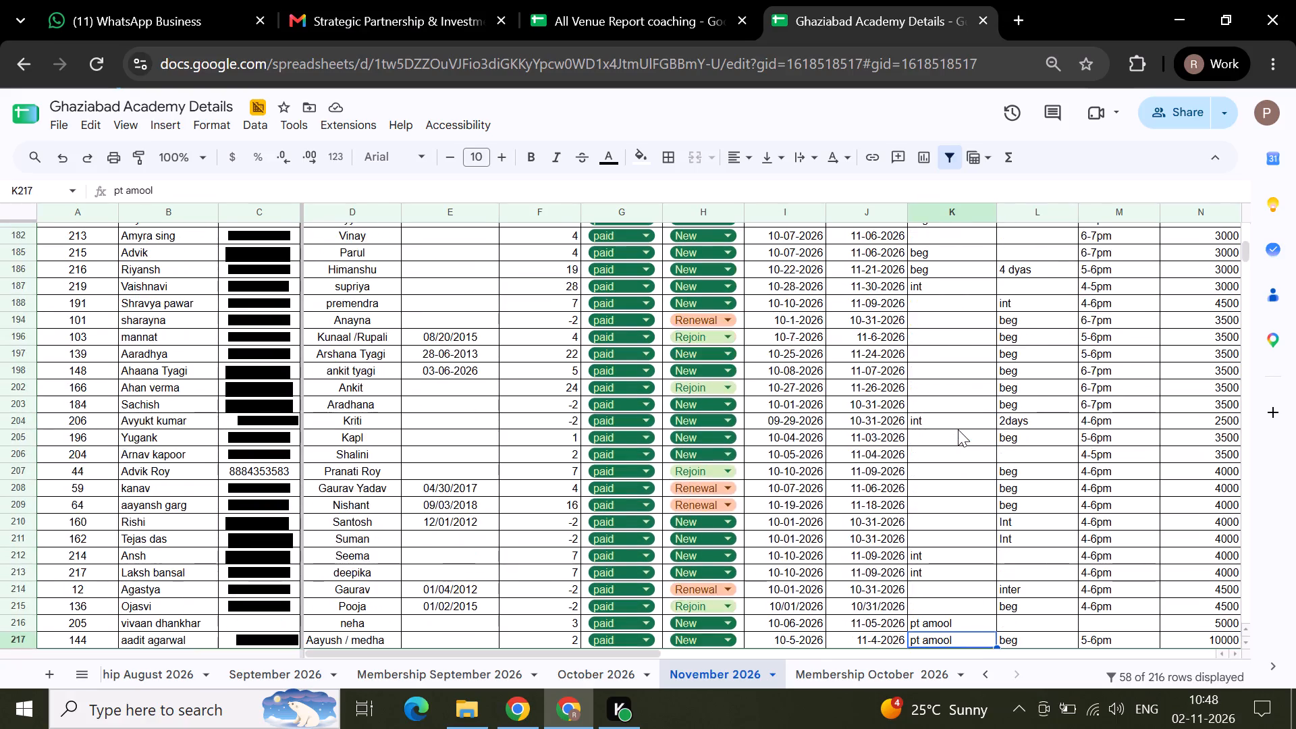
{"action": "key", "text": "Down"}
{"action": "key", "text": "Down"}
{"action": "key", "text": "Down"}
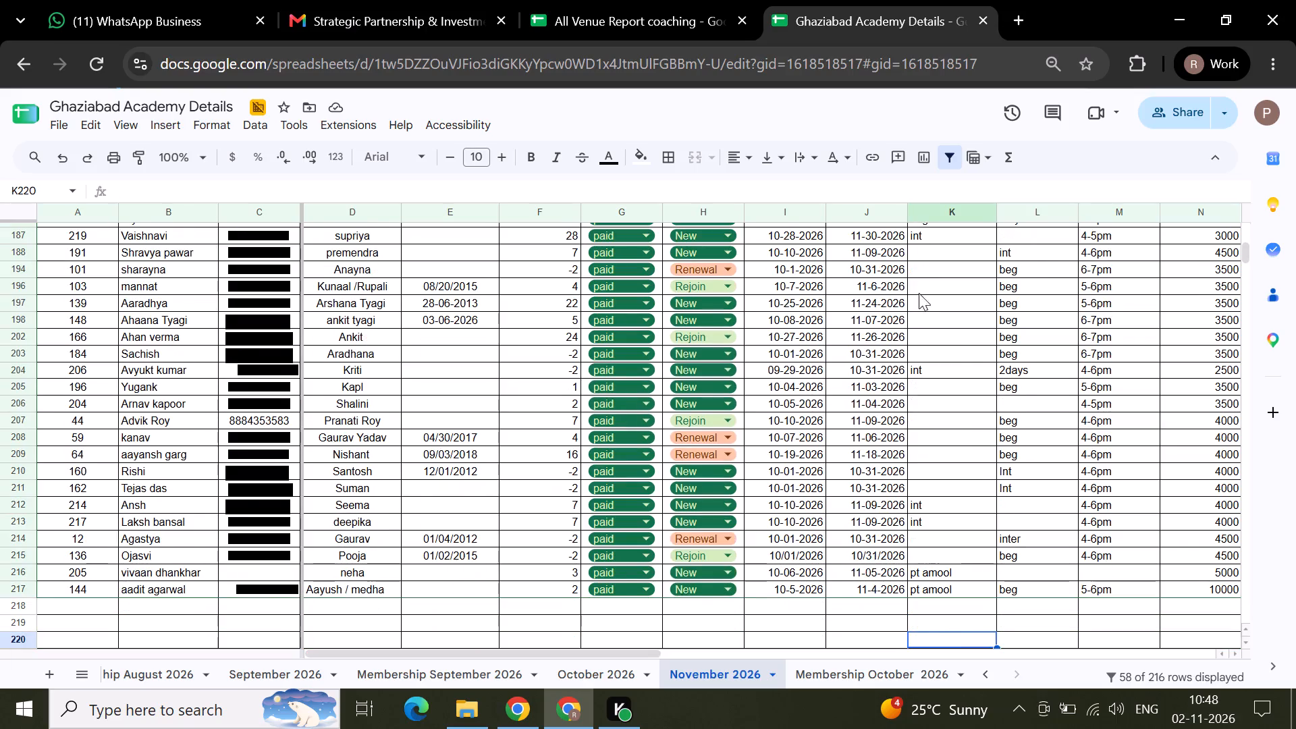
Switch to All Venue Report coaching and set Ghaziabad's Oct figure on Rackonnect Coaching 2026 to 54.
{"action": "left_click", "coordinate": [596, 9]}
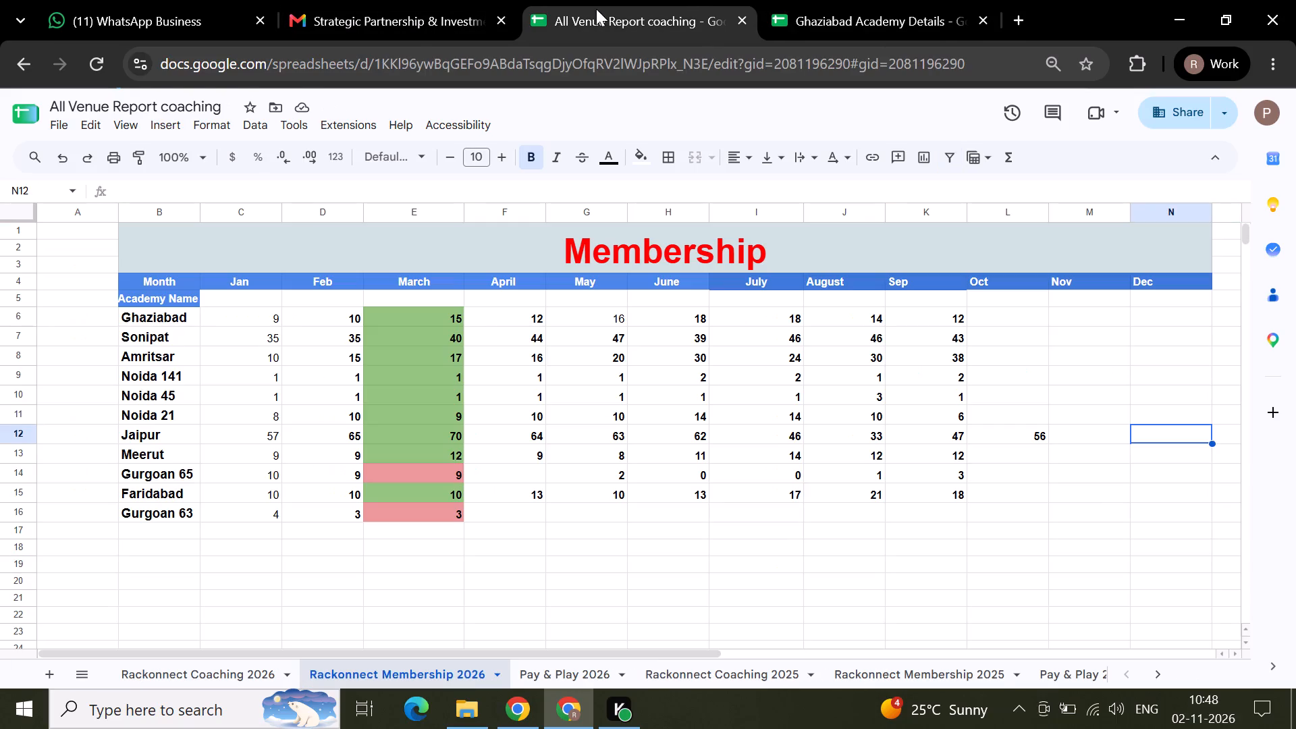
{"action": "left_click", "coordinate": [988, 317]}
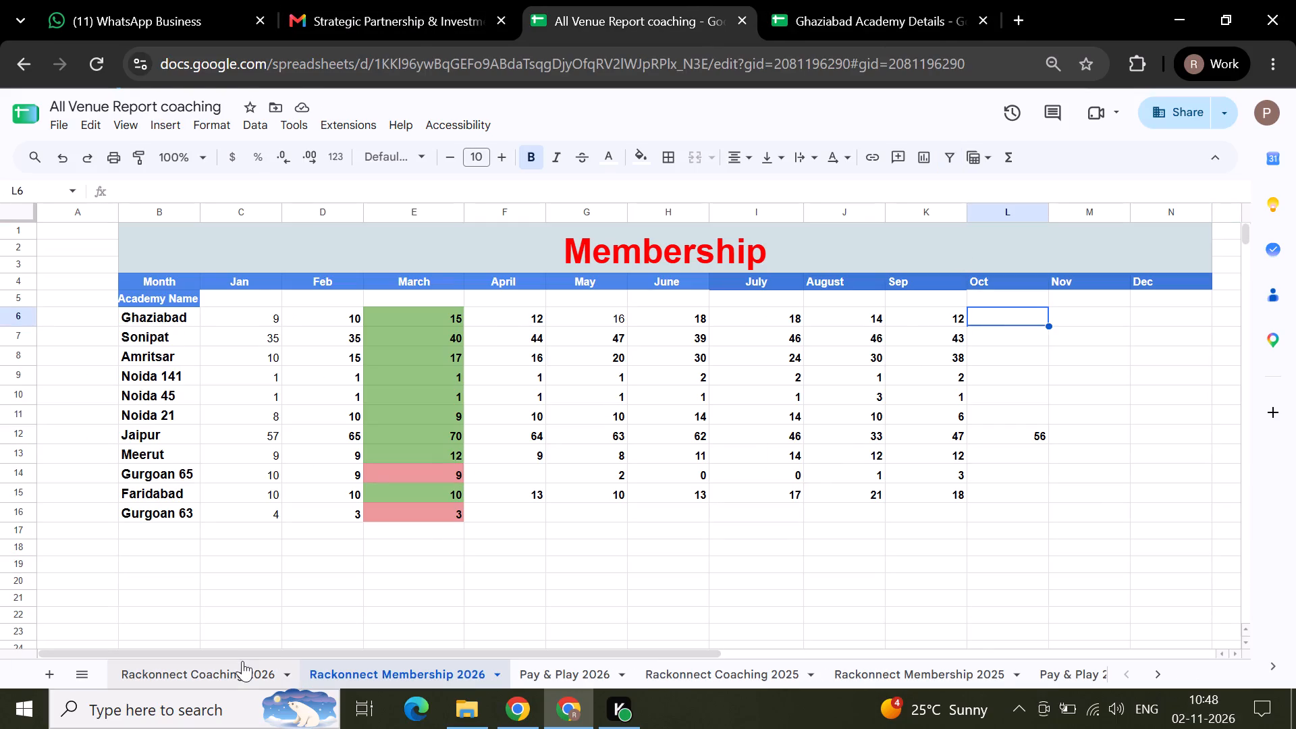
{"action": "left_click", "coordinate": [242, 661]}
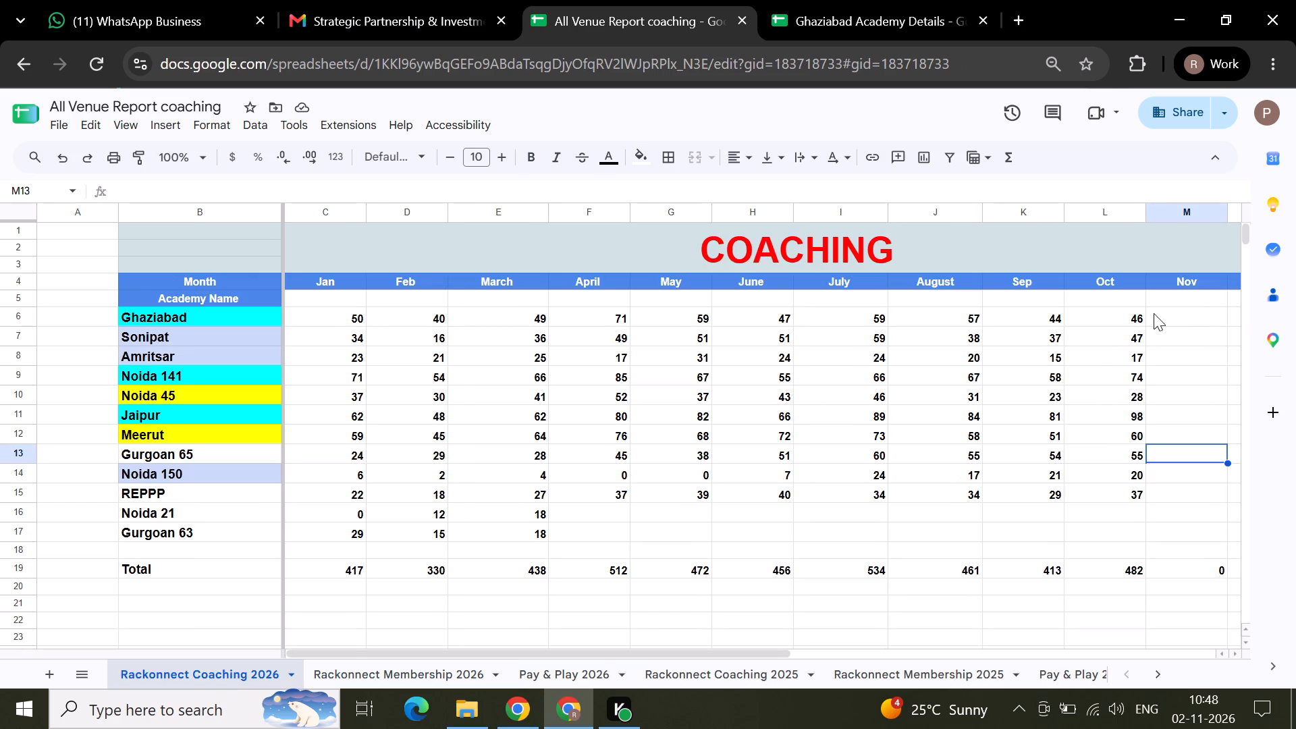
{"action": "left_click", "coordinate": [1128, 319]}
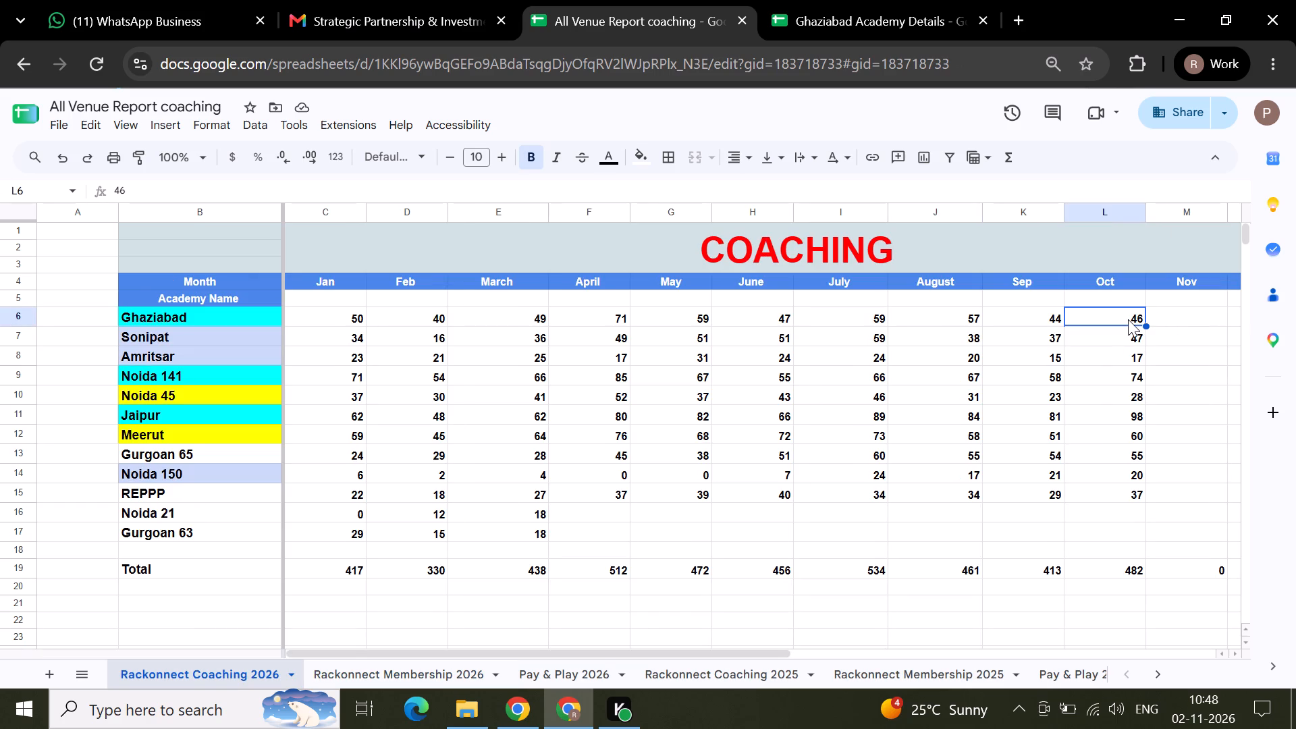
{"action": "type", "text": "54"}
{"action": "left_click", "coordinate": [1207, 394]}
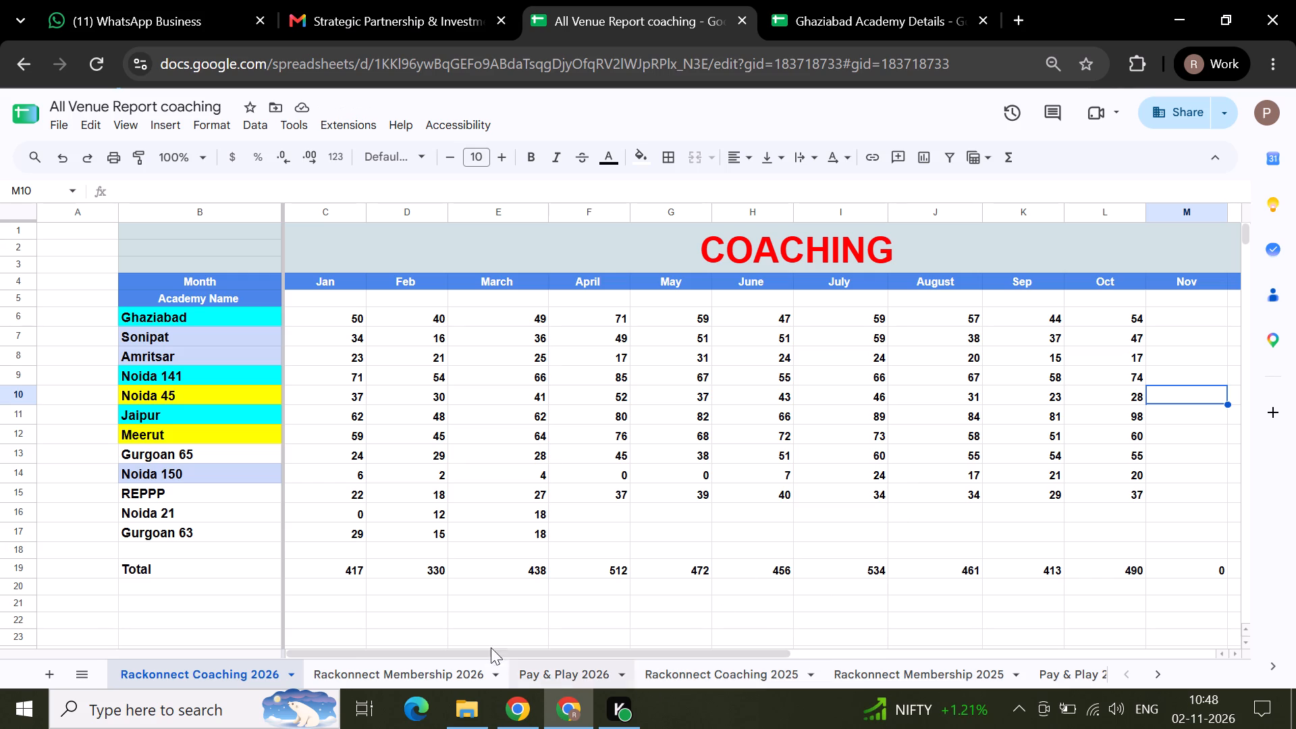
Return to Ghaziabad Academy Details and move the November 2026 sheet to just after Membership October 2026.
{"action": "left_click", "coordinate": [389, 673]}
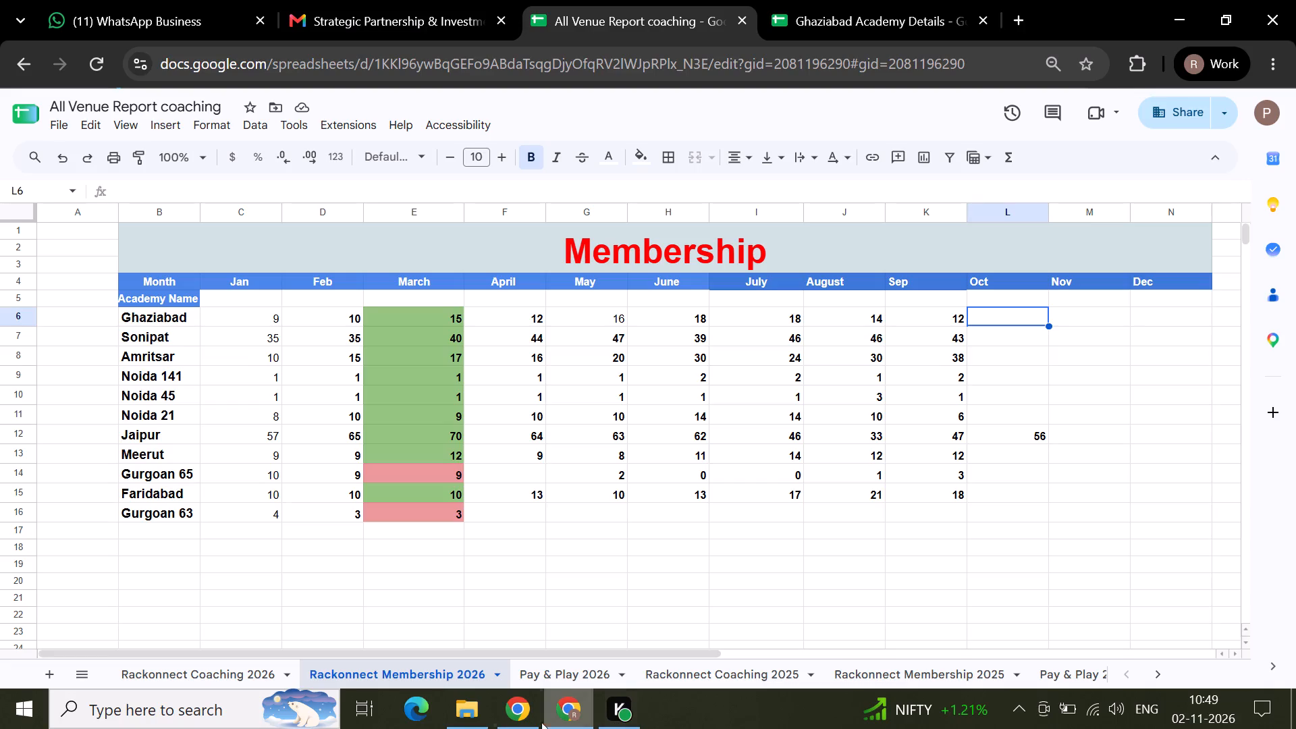
{"action": "left_click", "coordinate": [840, 3]}
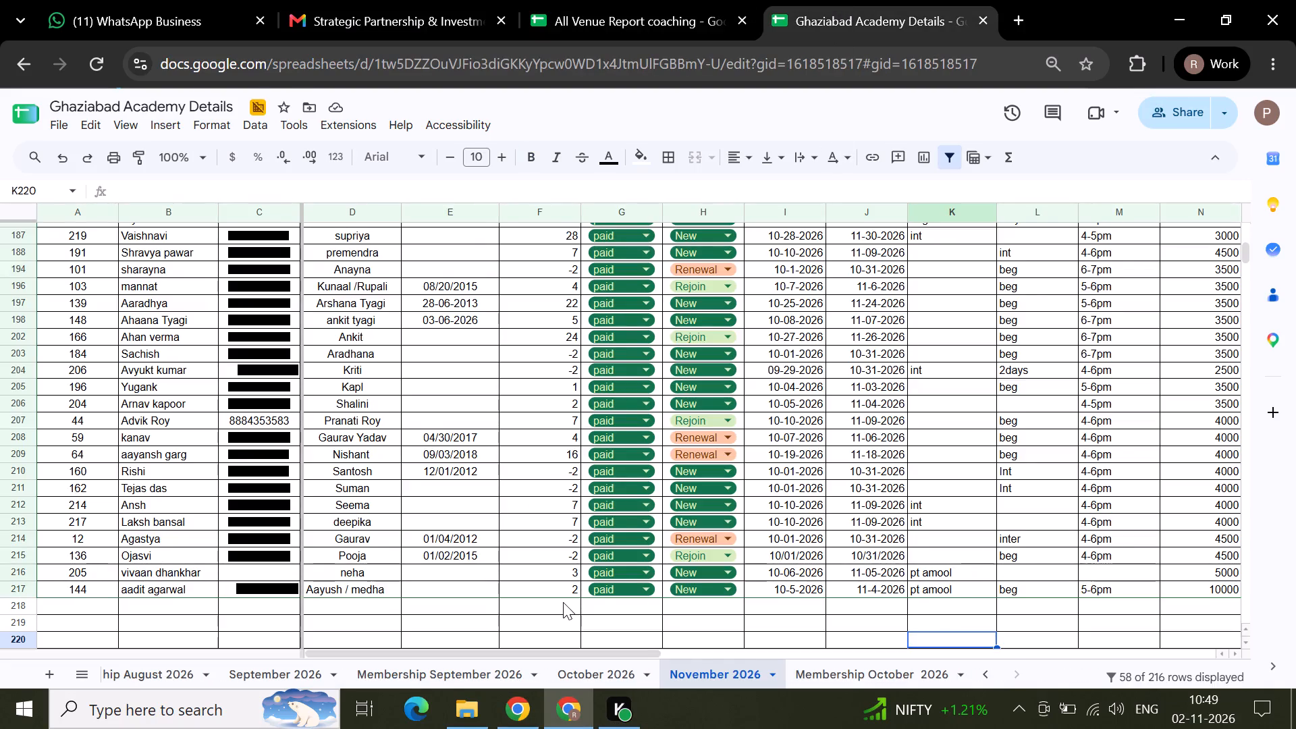
{"action": "left_click_drag", "start_coordinate": [745, 679], "coordinate": [753, 679]}
{"action": "left_click_drag", "start_coordinate": [753, 679], "coordinate": [932, 690]}
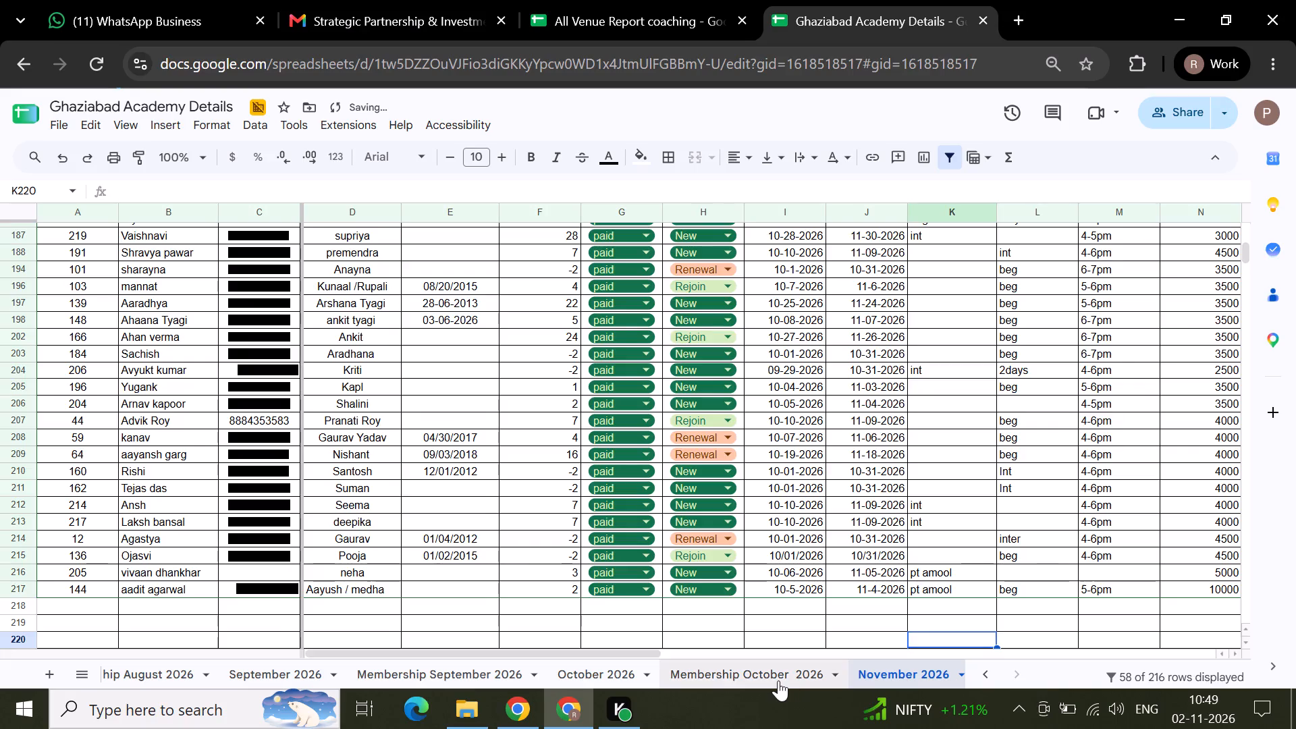
Check the paid members' HOURS on Membership October 2026, and enter 12 as Ghaziabad's Oct figure on the report's Rackonnect Membership 2026 sheet.
{"action": "left_click", "coordinate": [778, 680]}
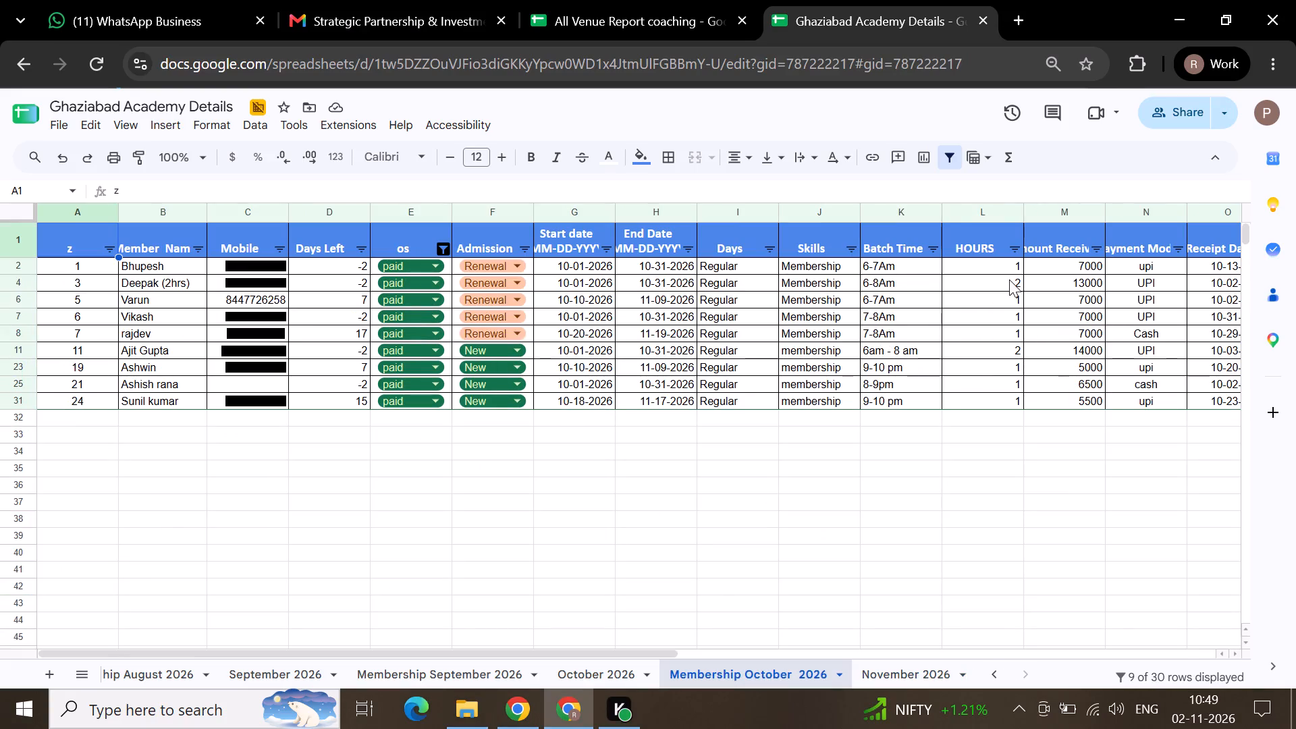
{"action": "left_click_drag", "start_coordinate": [990, 265], "coordinate": [990, 410]}
{"action": "left_click", "coordinate": [898, 493]}
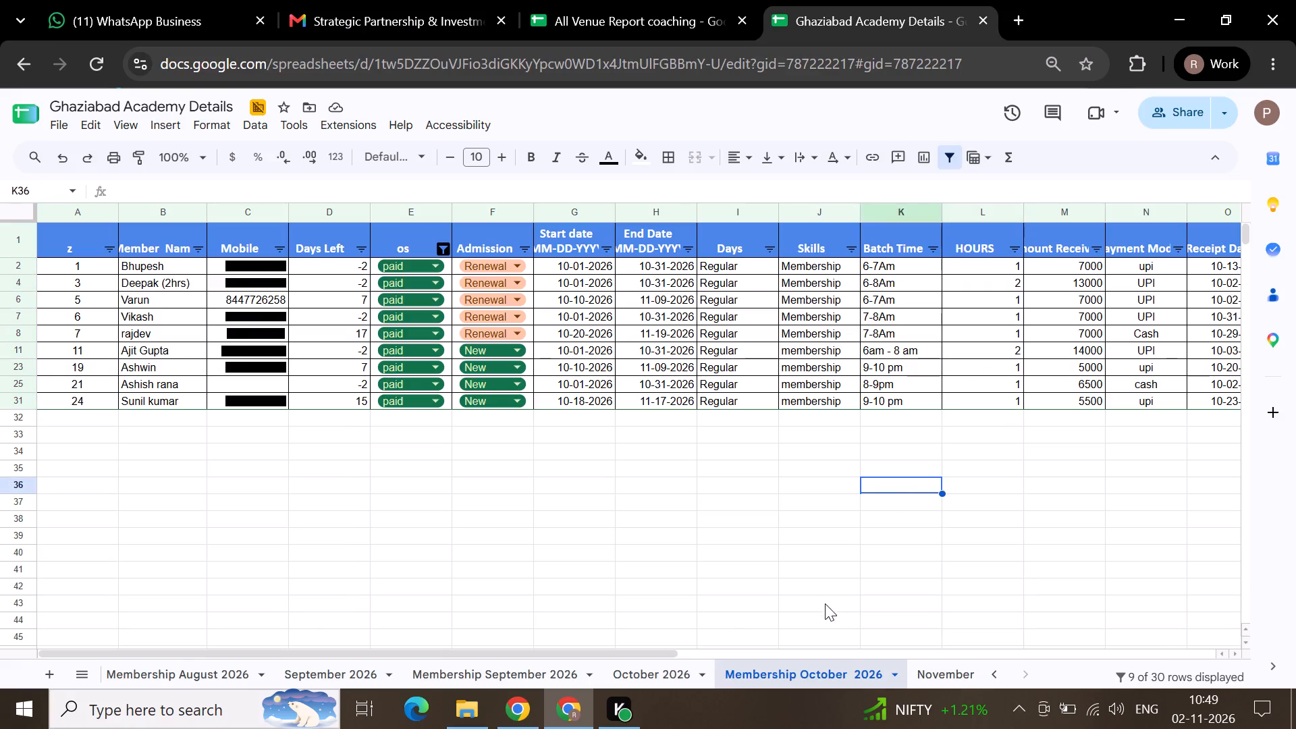
{"action": "left_click", "coordinate": [568, 6]}
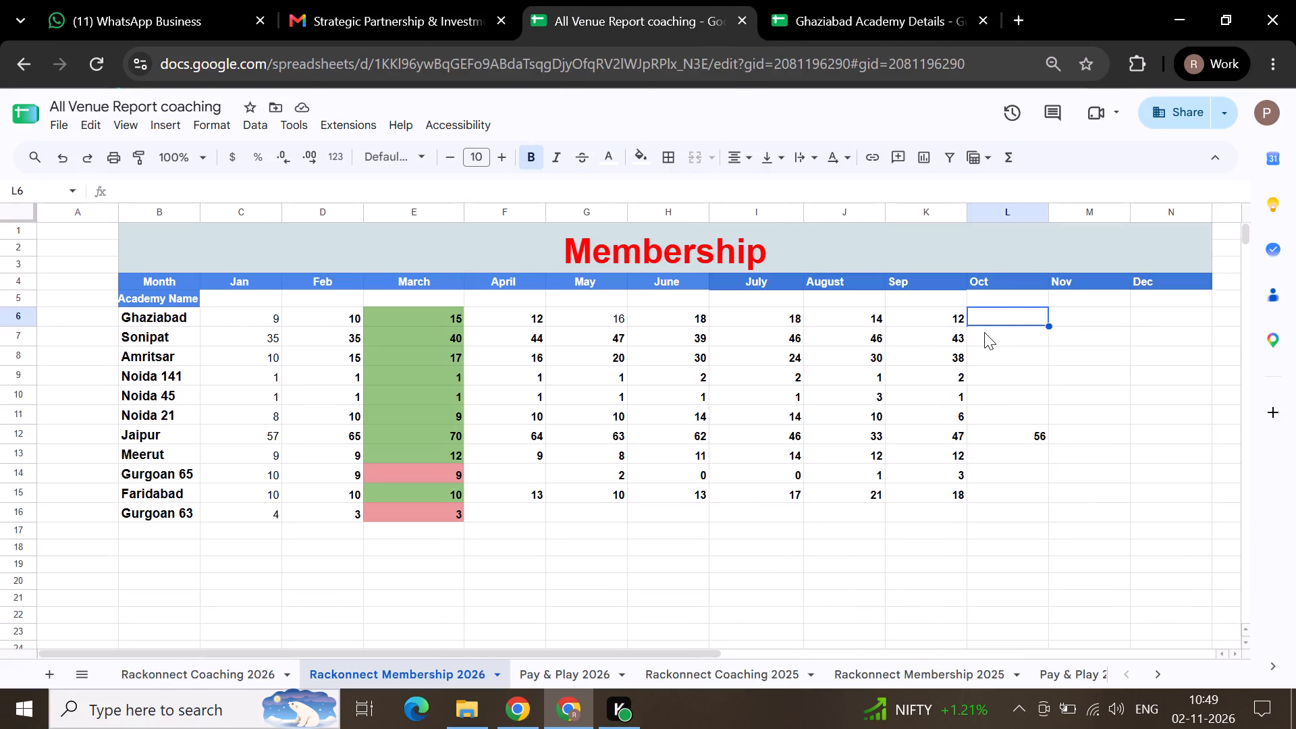
{"action": "type", "text": "12"}
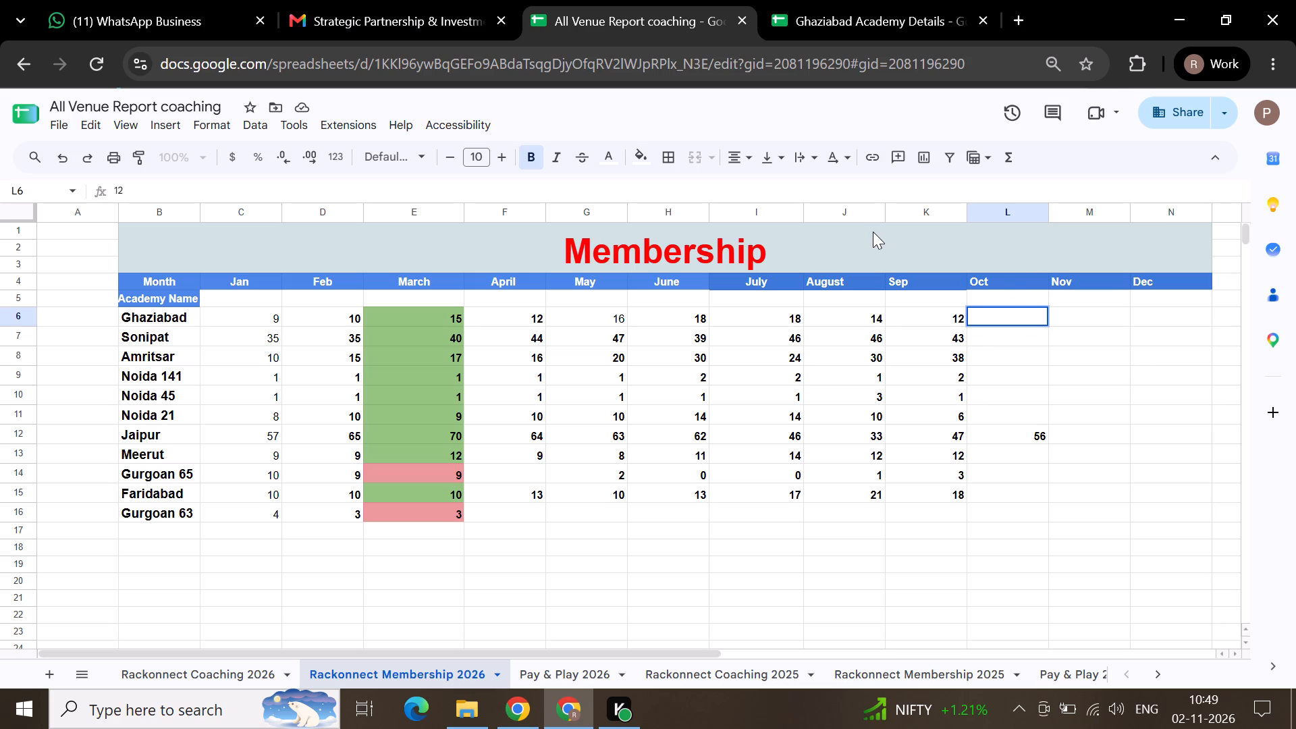
Try to colour Ghaziabad's Oct membership figure black, and re-enter it as 12.
{"action": "left_click", "coordinate": [599, 157]}
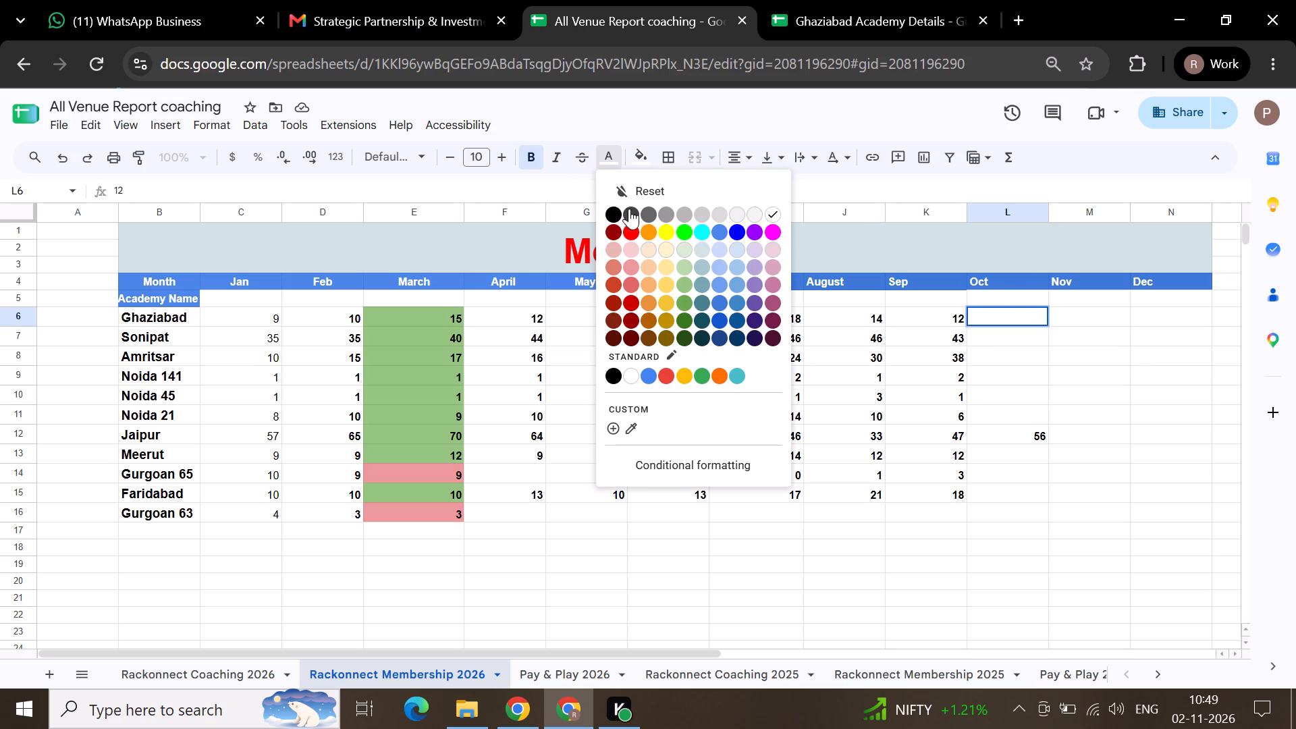
{"action": "left_click", "coordinate": [614, 214]}
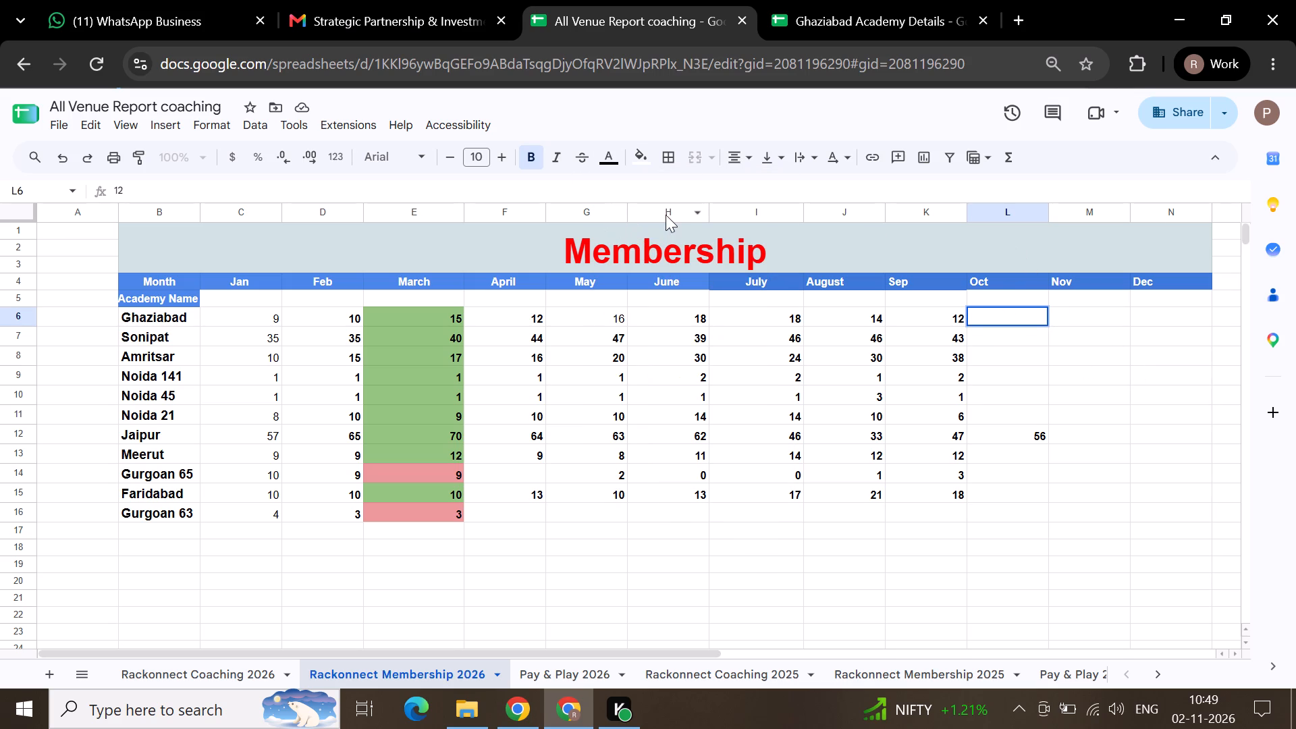
{"action": "left_click", "coordinate": [998, 322]}
{"action": "type", "text": "12"}
{"action": "left_click", "coordinate": [1035, 362]}
Set the text colour of the Oct cells from Ghaziabad through Faridabad (L6:L15) to black.
{"action": "left_click_drag", "start_coordinate": [1023, 317], "coordinate": [1023, 317]}
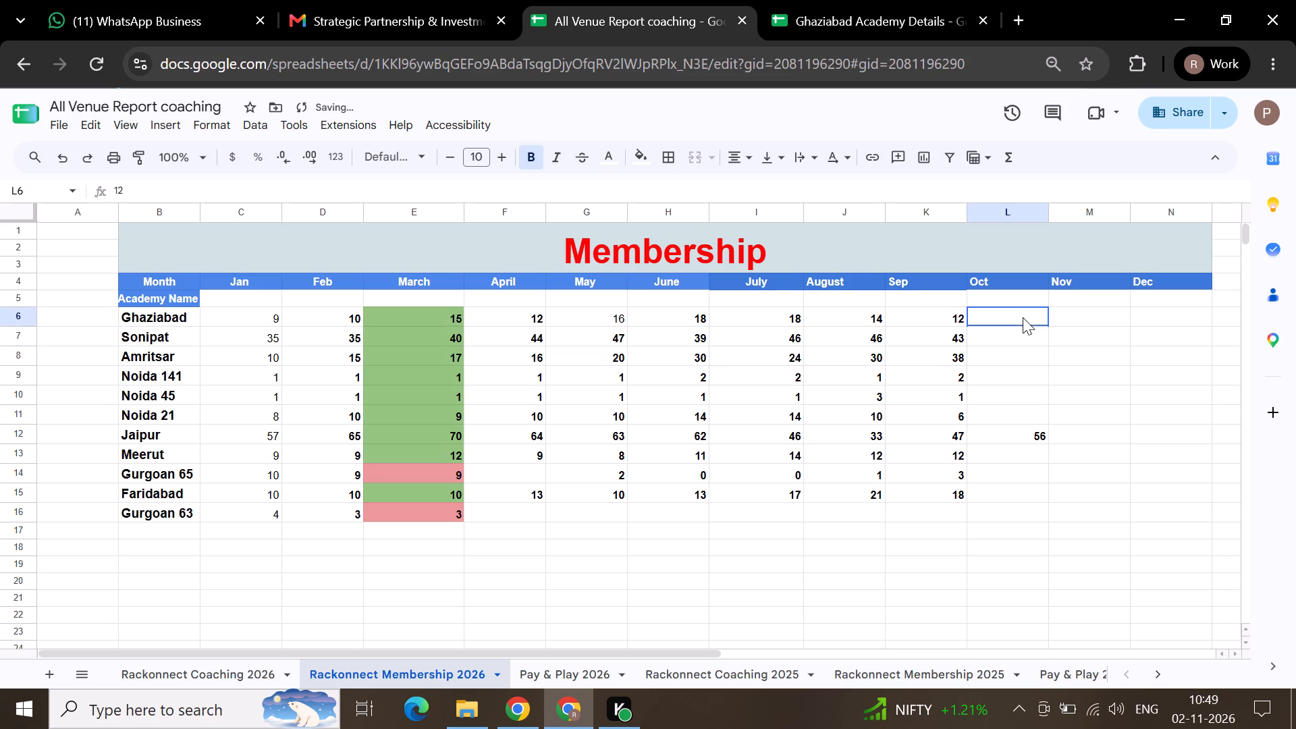
{"action": "left_click_drag", "start_coordinate": [1023, 317], "coordinate": [1033, 496]}
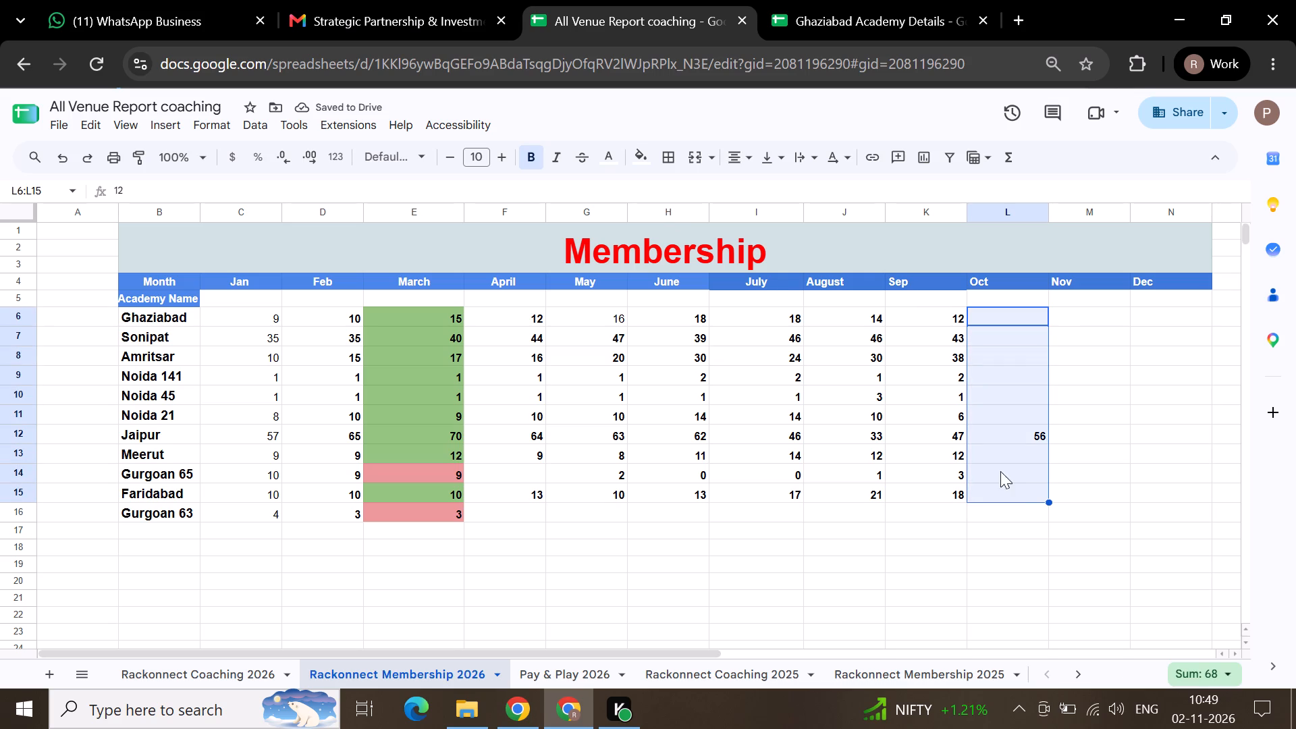
{"action": "left_click", "coordinate": [616, 164]}
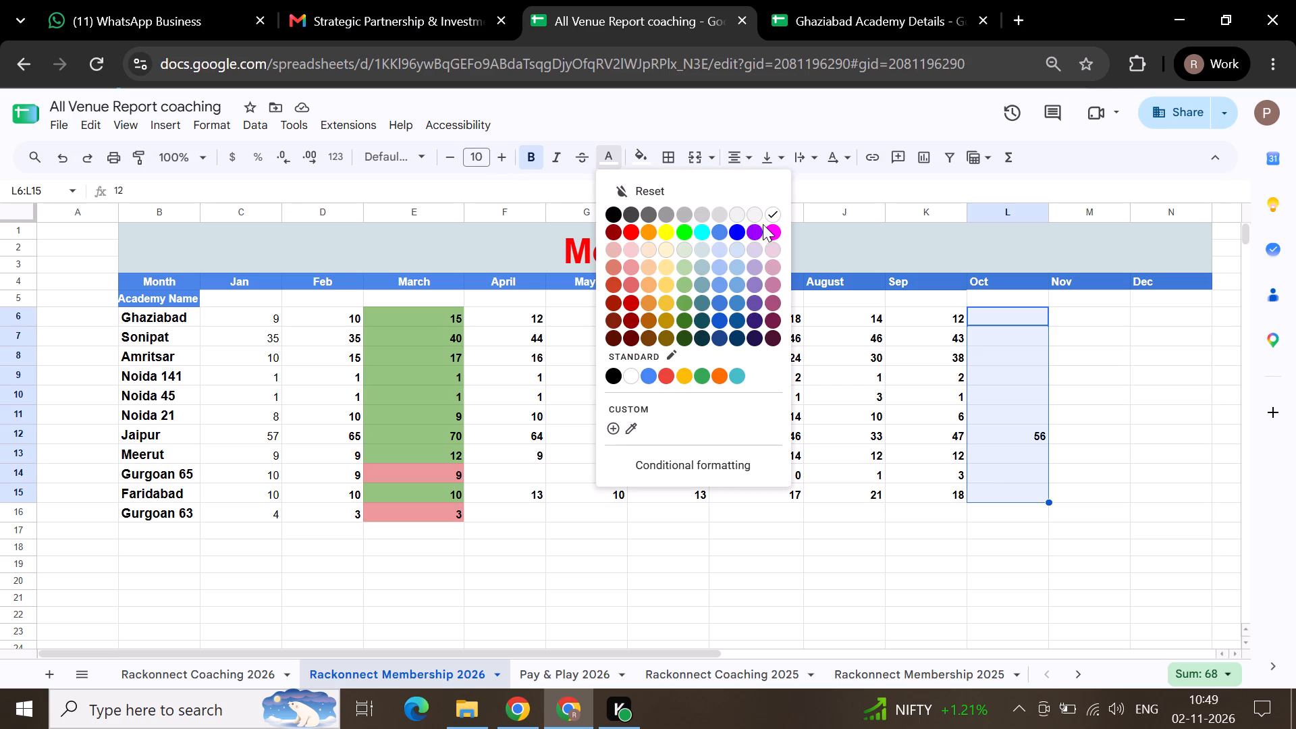
{"action": "left_click", "coordinate": [612, 209]}
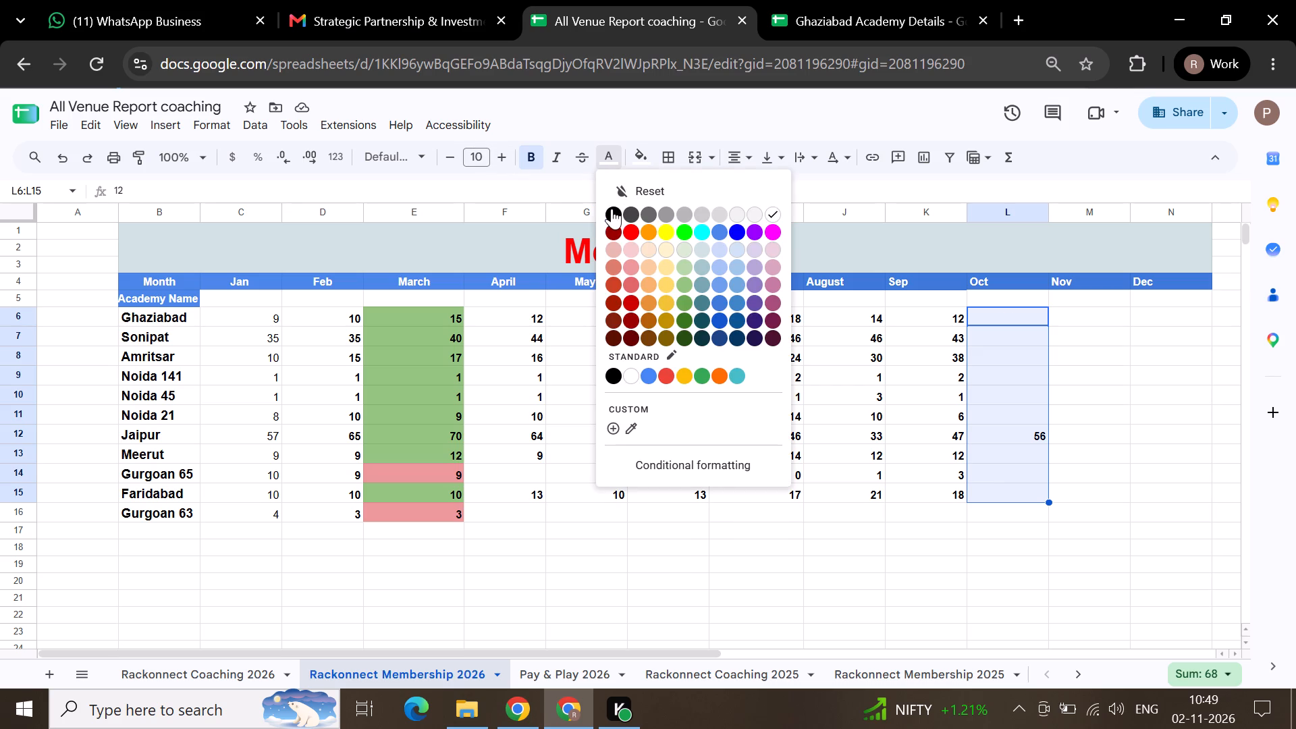
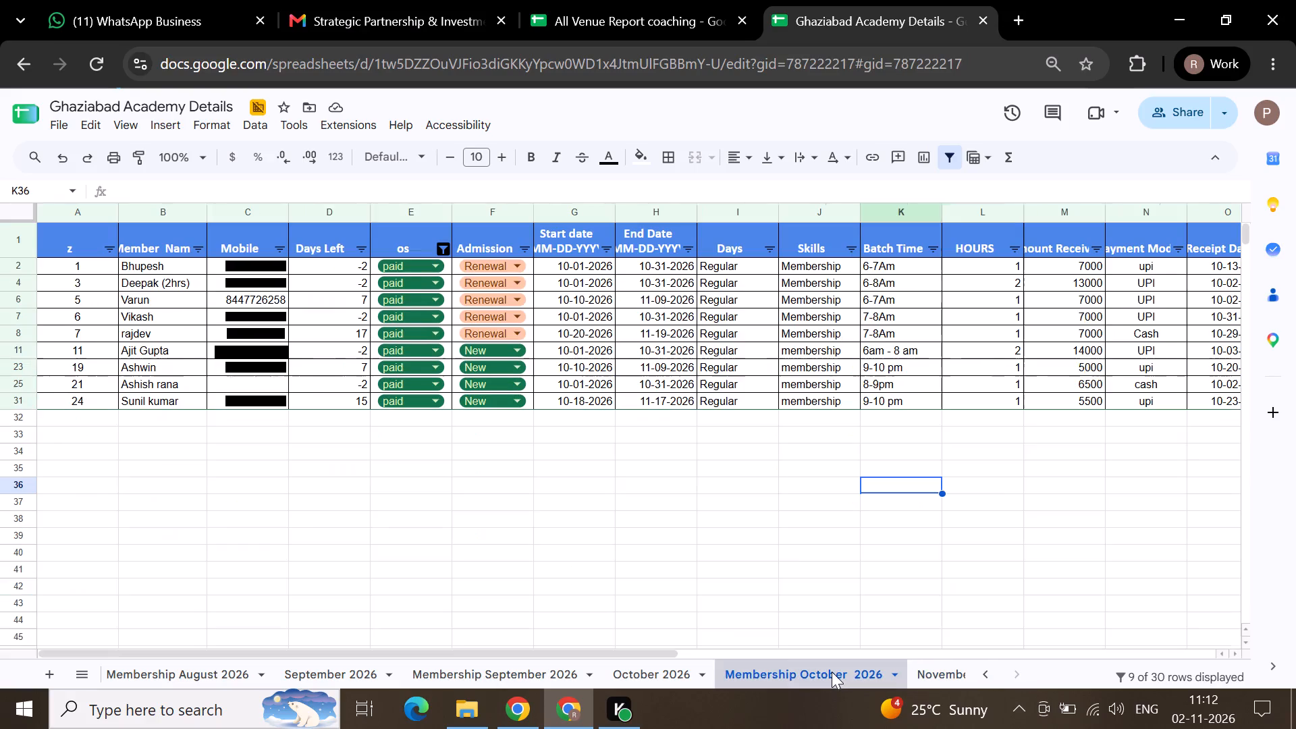
Duplicate the Membership October 2026 sheet in Ghaziabad Academy Details.
{"action": "right_click", "coordinate": [832, 672]}
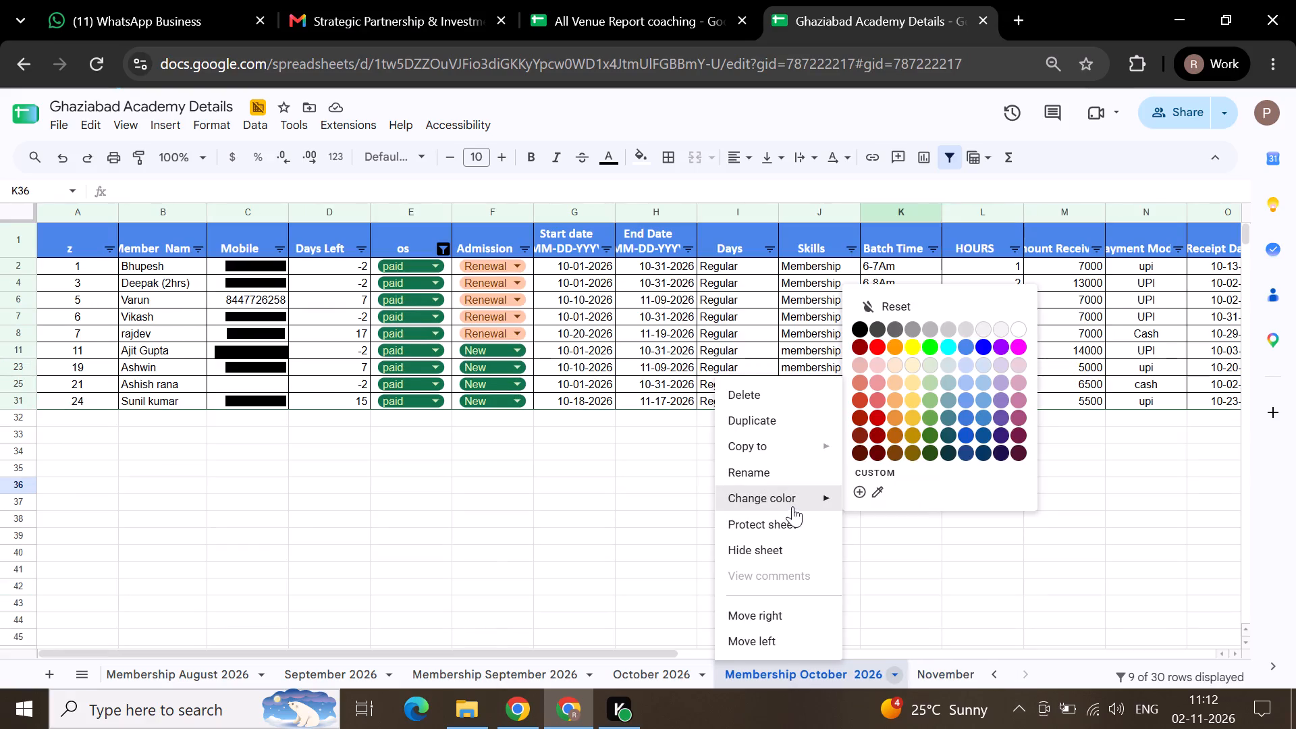
{"action": "left_click", "coordinate": [783, 426]}
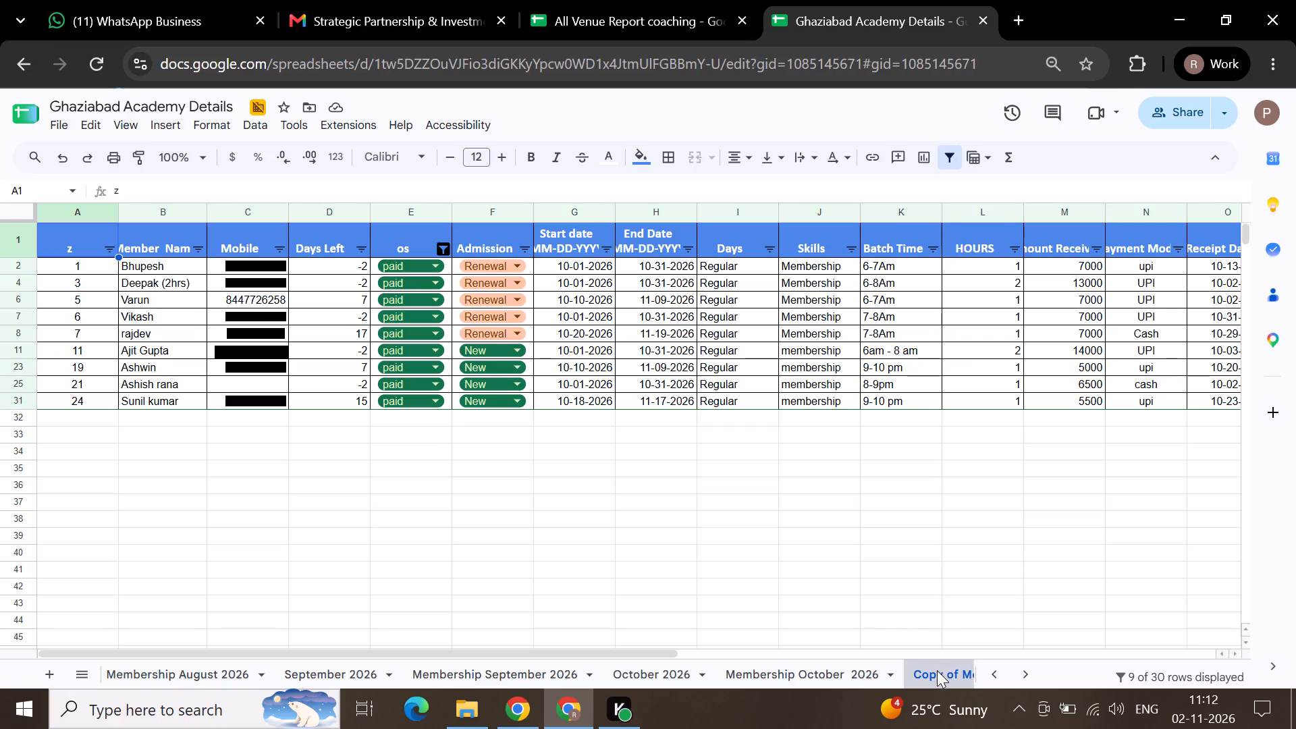
Rename the copied membership sheet as Membership November 2026.
{"action": "double_click", "coordinate": [937, 670]}
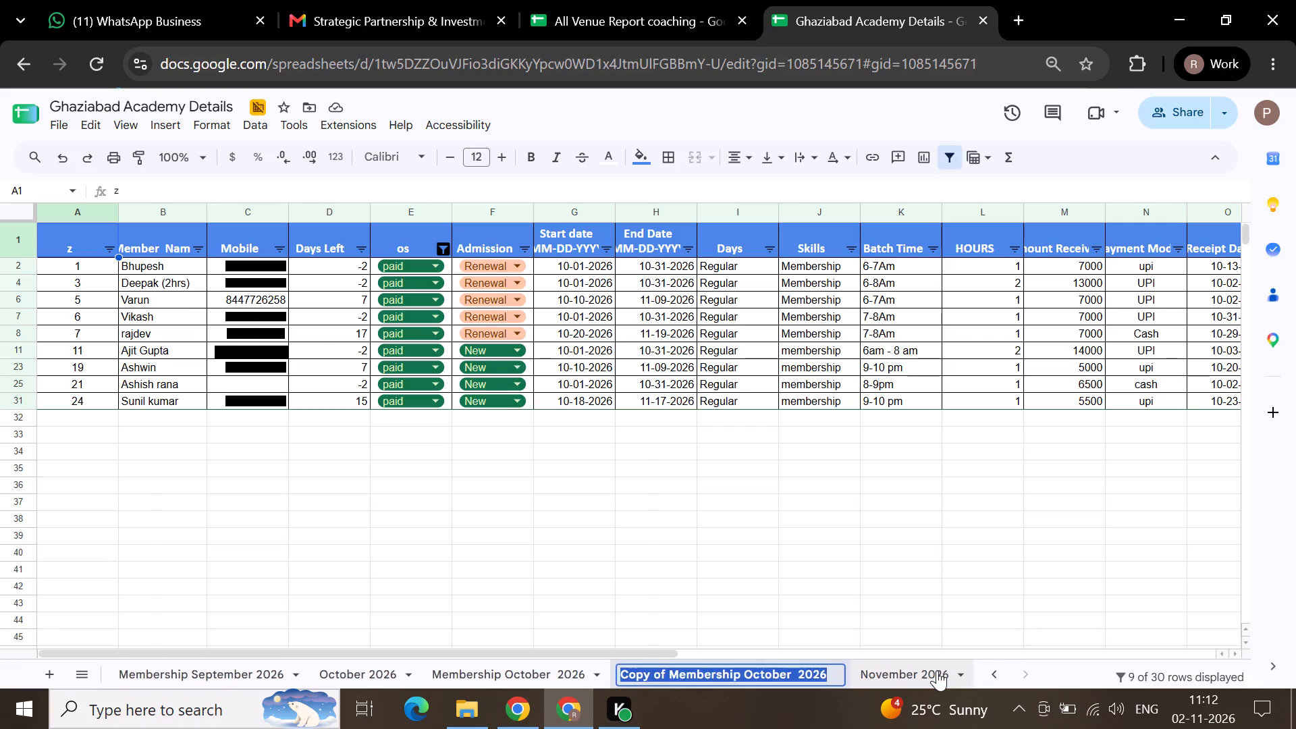
{"action": "double_click", "coordinate": [736, 677]}
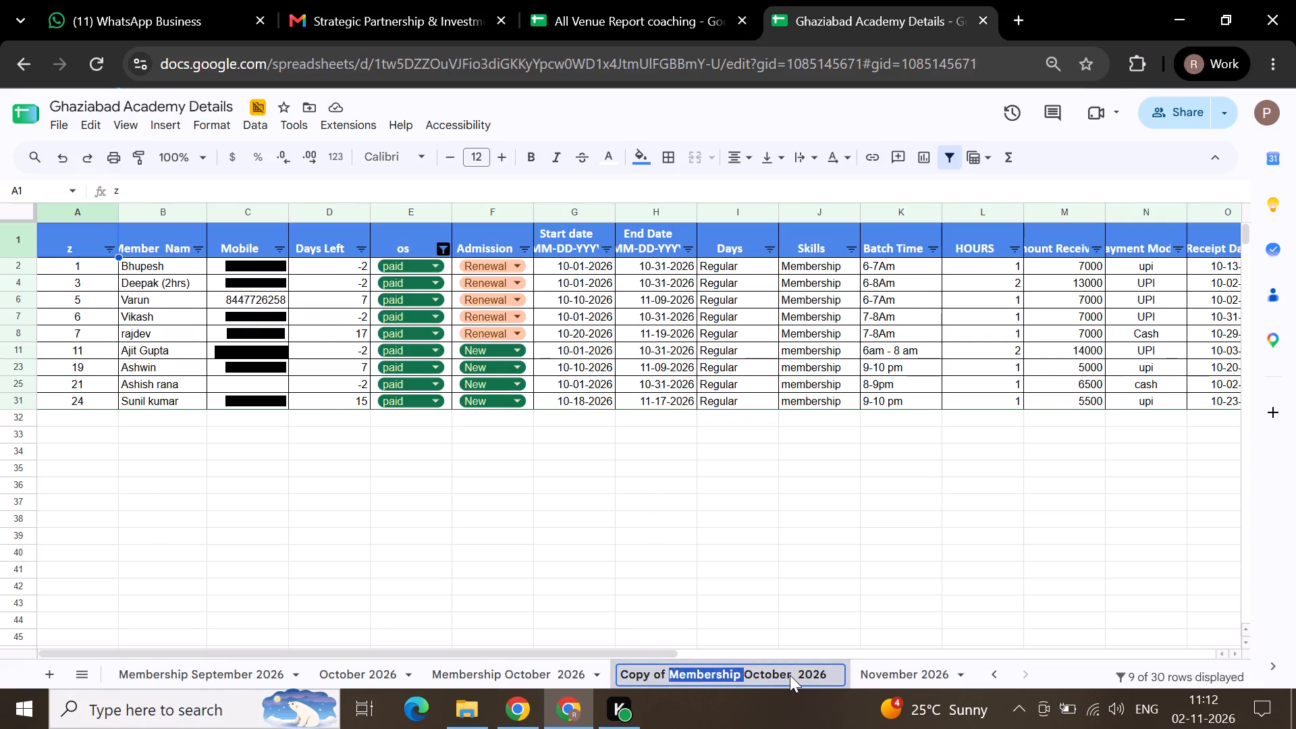
{"action": "left_click", "coordinate": [790, 675]}
{"action": "key", "text": "BackSpace"}
{"action": "key", "text": "BackSpace"}
{"action": "key", "text": "BackSpace"}
{"action": "key", "text": "BackSpace"}
{"action": "key", "text": "BackSpace"}
{"action": "key", "text": "BackSpace"}
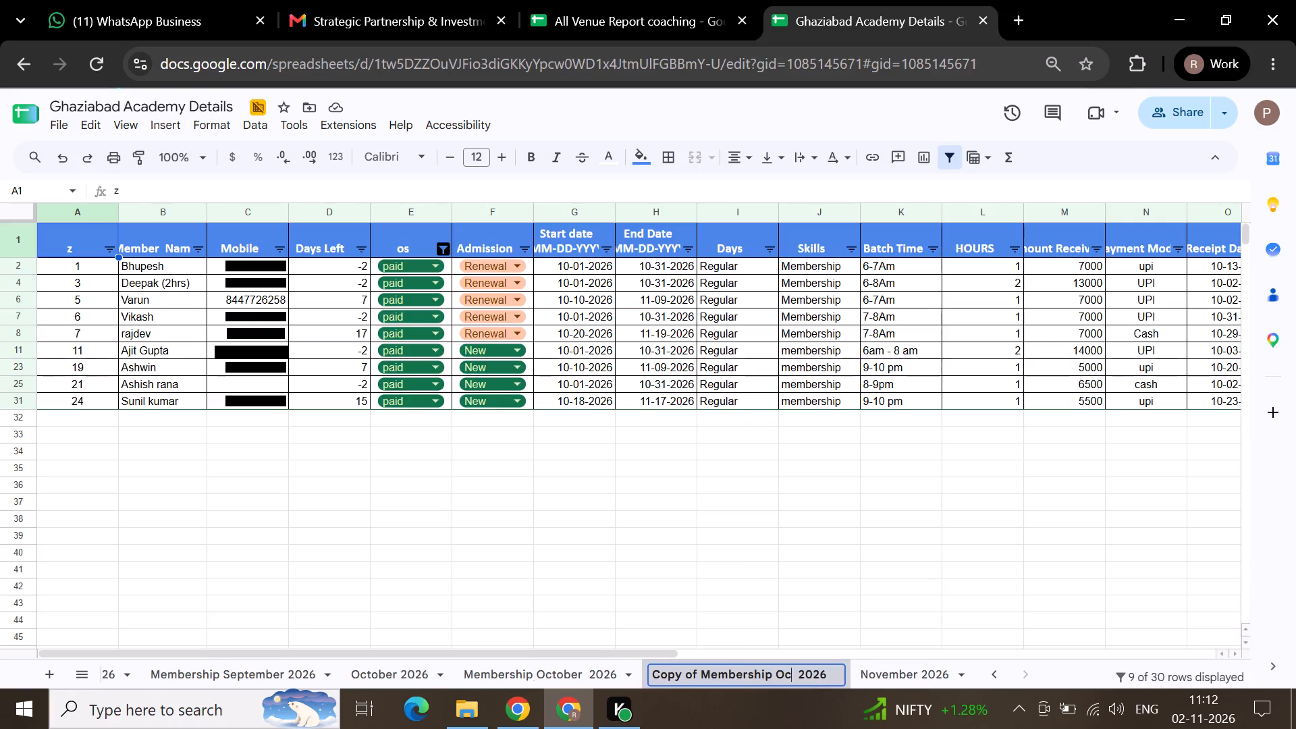
{"action": "key", "text": "BackSpace"}
{"action": "key", "text": "shift+n"}
{"action": "type", "text": "ovember"}
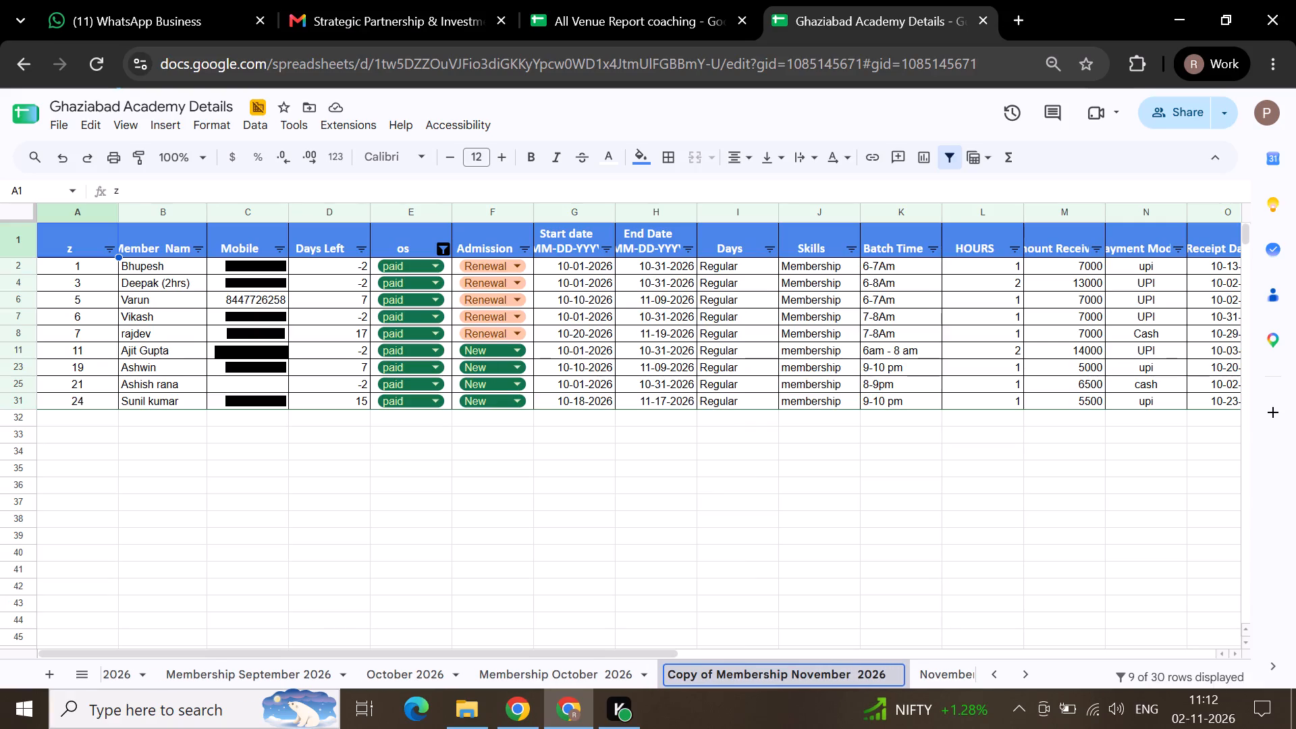
{"action": "left_click", "coordinate": [718, 674]}
{"action": "key", "text": "BackSpace"}
{"action": "key", "text": "BackSpace"}
{"action": "key", "text": "BackSpace"}
{"action": "key", "text": "BackSpace"}
{"action": "key", "text": "BackSpace"}
{"action": "key", "text": "BackSpace"}
{"action": "key", "text": "BackSpace"}
{"action": "key", "text": "BackSpace"}
{"action": "key", "text": "BackSpace"}
{"action": "key", "text": "BackSpace"}
{"action": "key", "text": "BackSpace"}
{"action": "key", "text": "BackSpace"}
{"action": "key", "text": "BackSpace"}
{"action": "key", "text": "BackSpace"}
{"action": "key", "text": "BackSpace"}
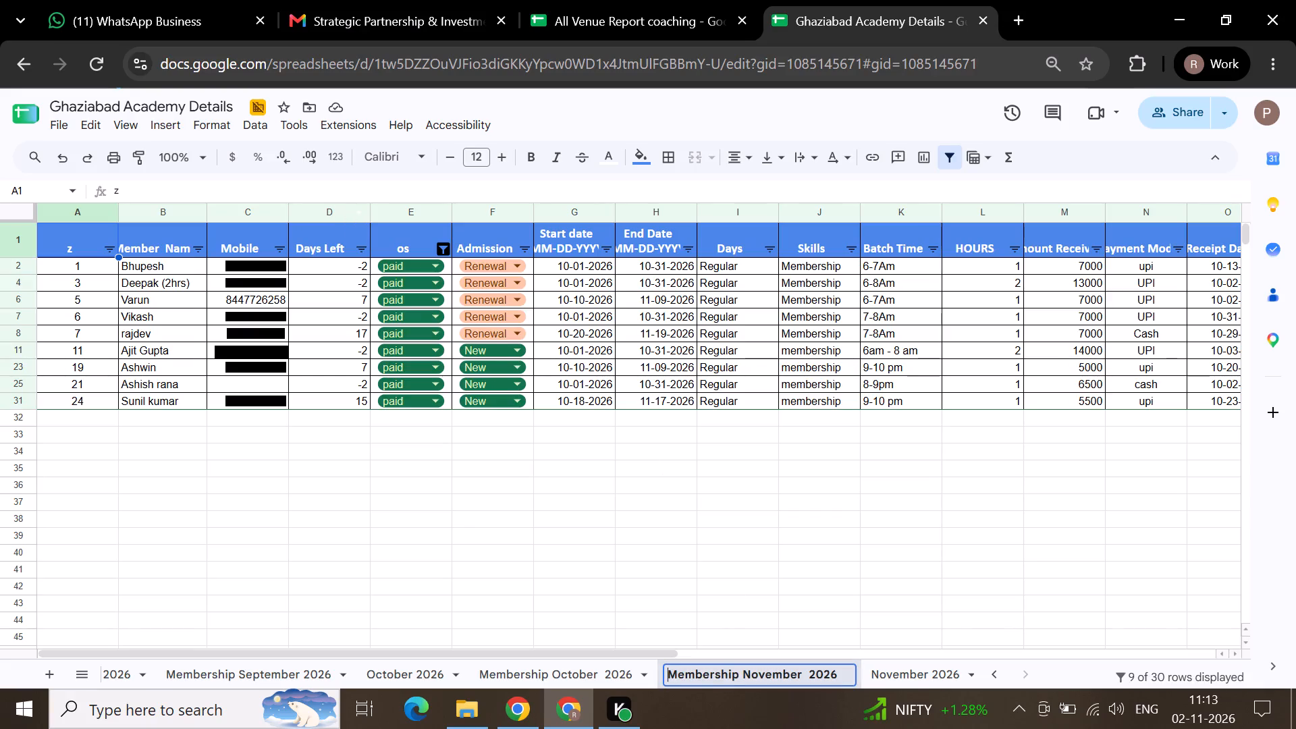
Set the payment status to unpaid for the members with negative Days Left, in rows 2, 4, 7, 11 and 25.
{"action": "left_click", "coordinate": [394, 267]}
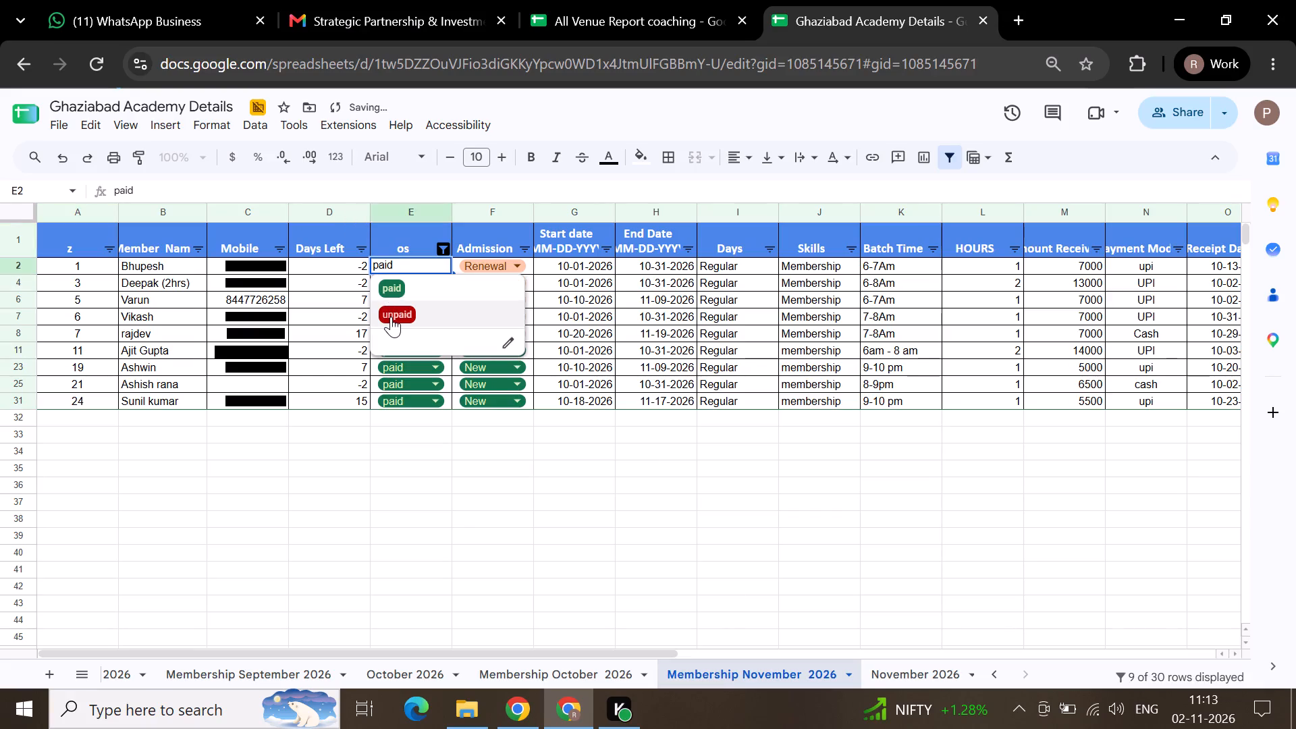
{"action": "left_click", "coordinate": [391, 317]}
{"action": "left_click", "coordinate": [410, 284]}
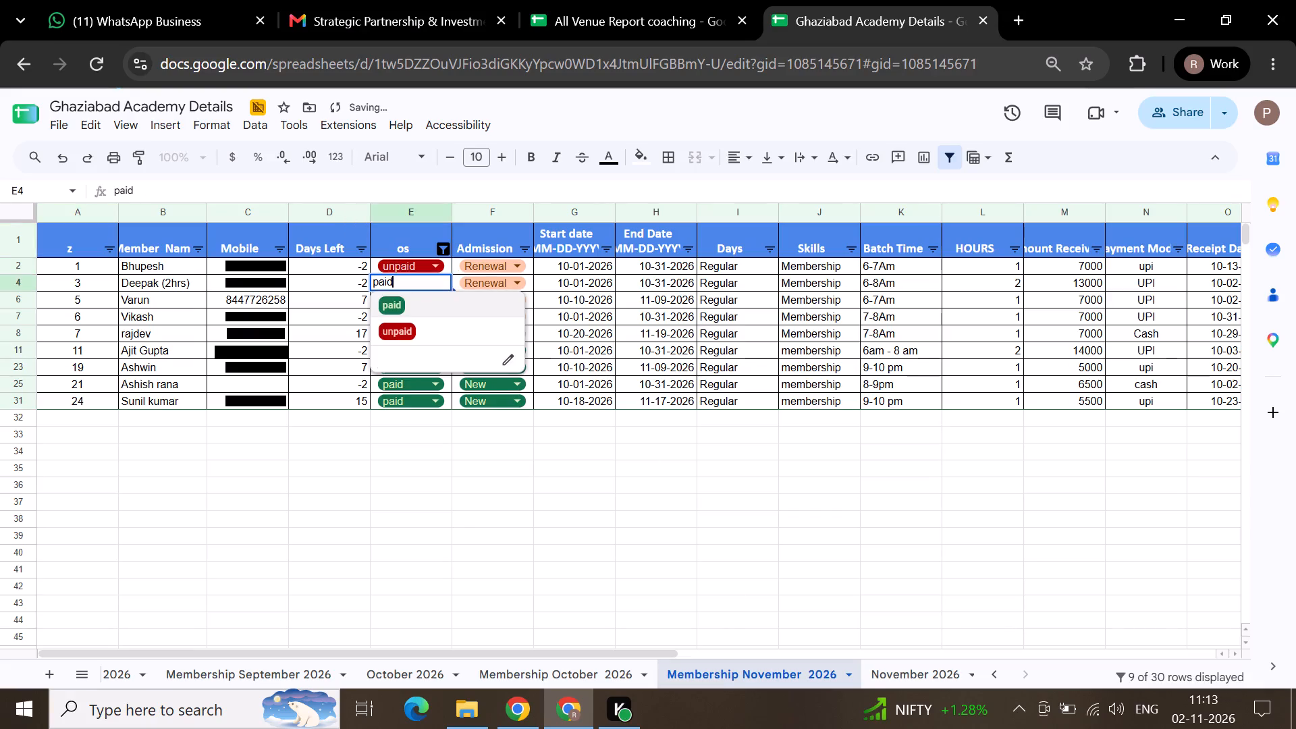
{"action": "left_click", "coordinate": [404, 323]}
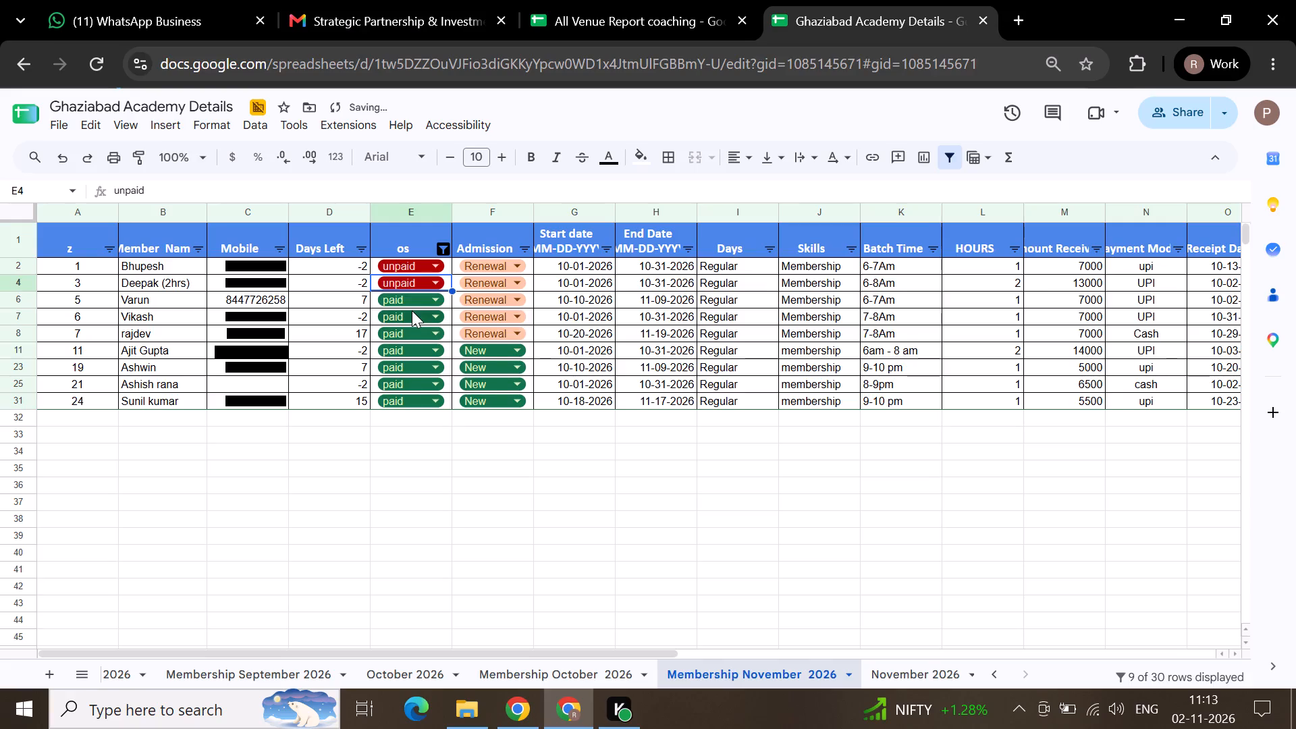
{"action": "left_click", "coordinate": [412, 313]}
{"action": "left_click", "coordinate": [406, 356]}
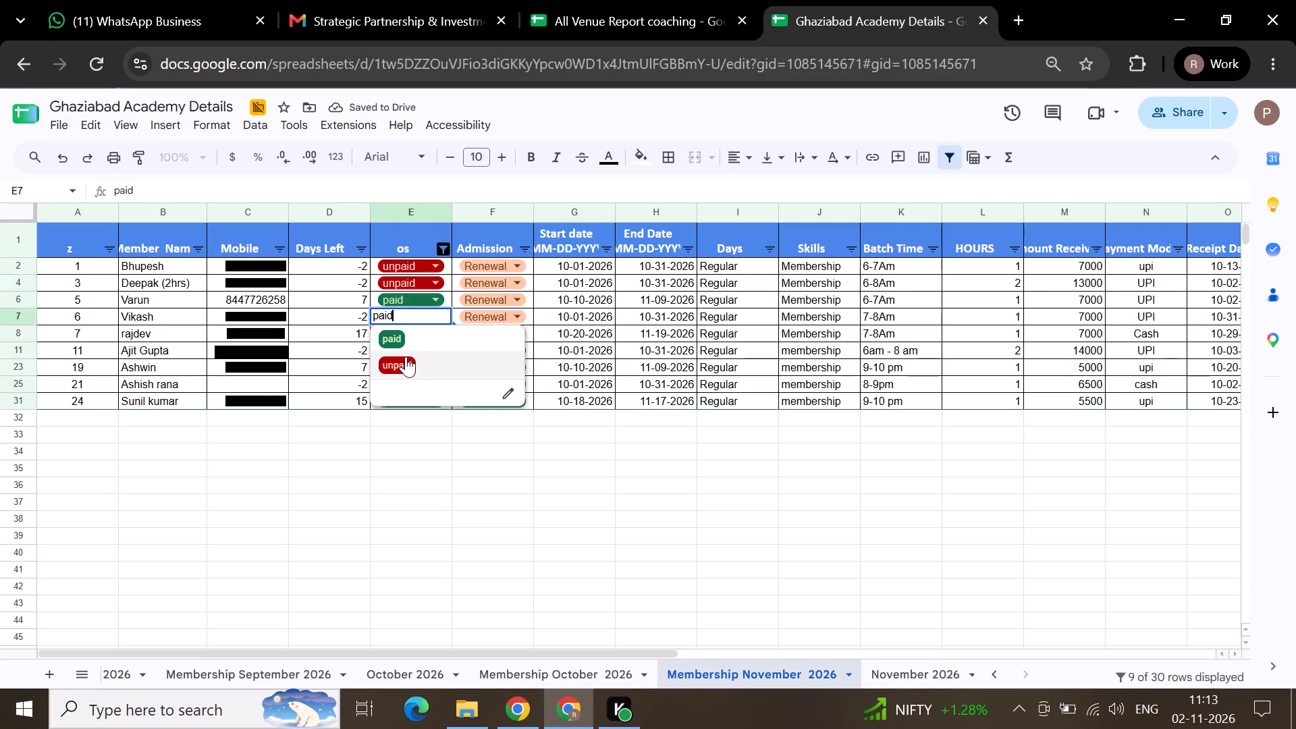
{"action": "left_click", "coordinate": [406, 356]}
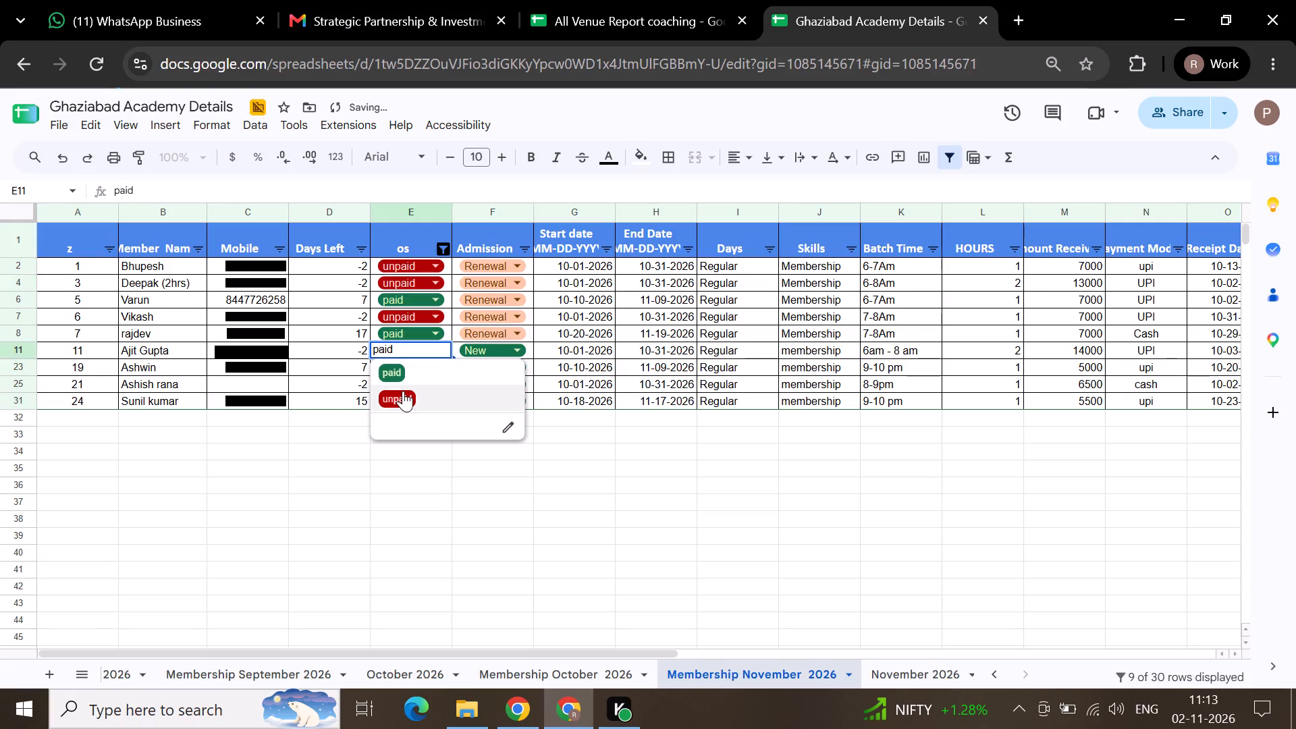
{"action": "left_click", "coordinate": [403, 391]}
{"action": "left_click", "coordinate": [411, 379]}
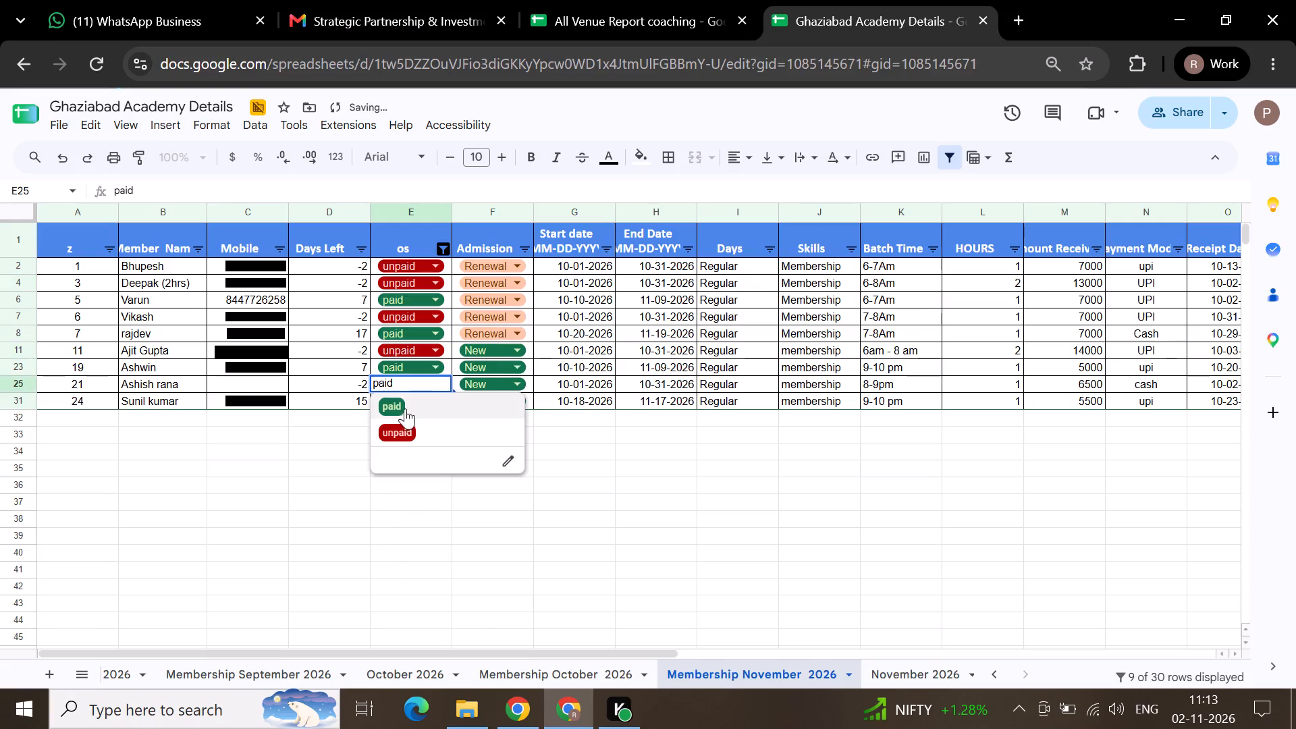
{"action": "left_click", "coordinate": [398, 429]}
{"action": "left_click_drag", "start_coordinate": [398, 429], "coordinate": [435, 504]}
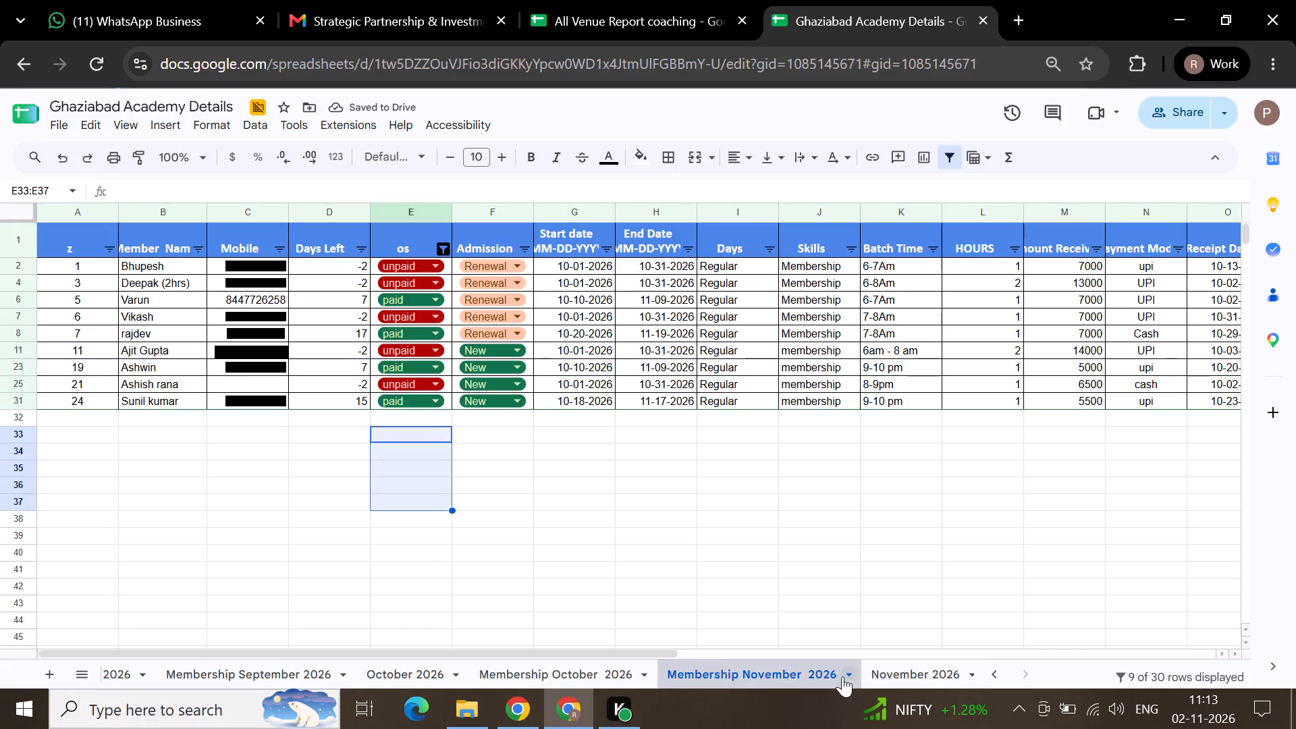
Move the Membership November 2026 sheet to just after November 2026.
{"action": "left_click_drag", "start_coordinate": [834, 676], "coordinate": [966, 678]}
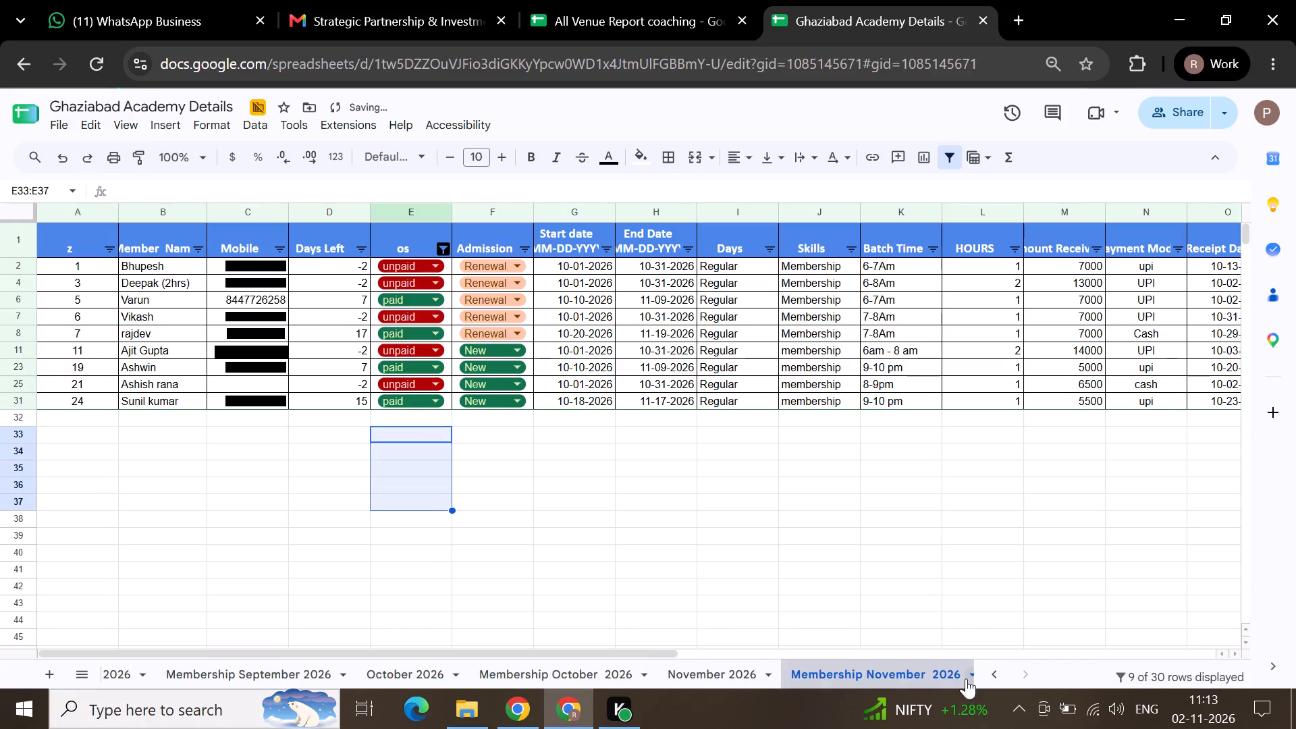
{"action": "left_click", "coordinate": [937, 617]}
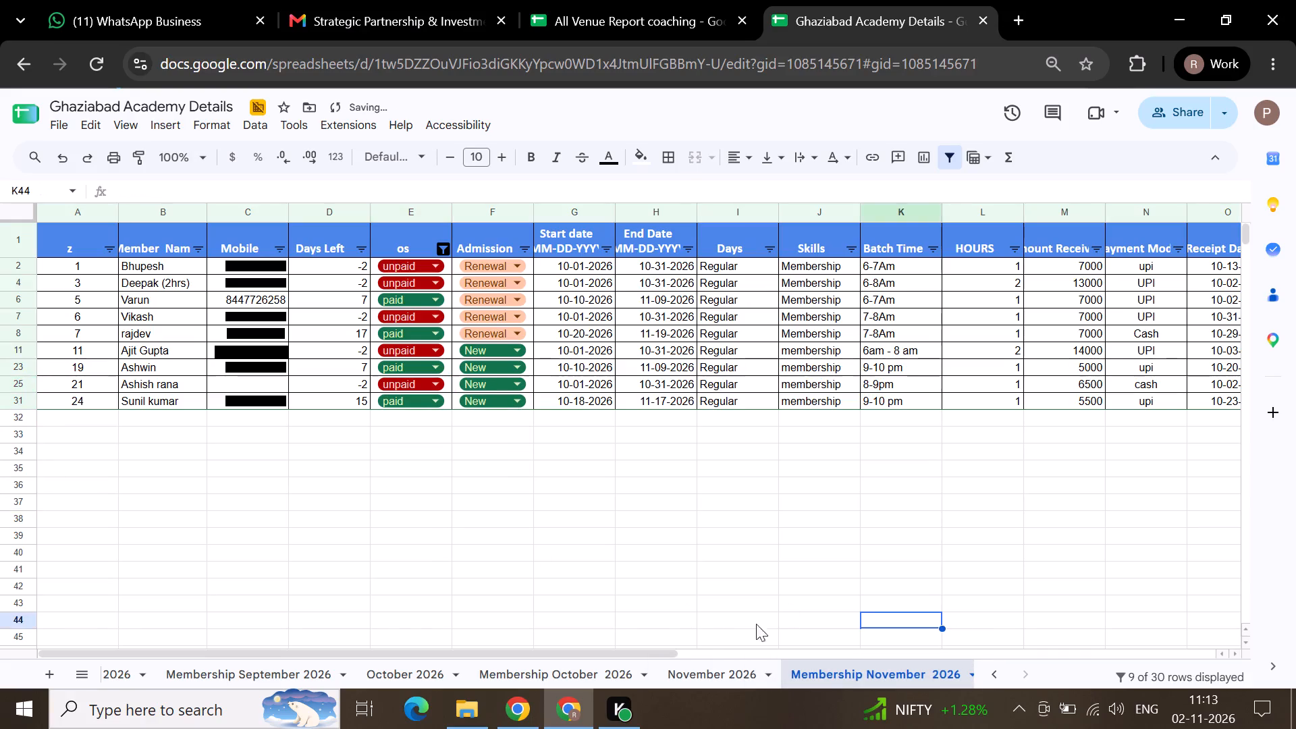
On the November 2026 sheet, set the payment status to unpaid for the expired students in rows 13, 22, 56 and 59.
{"action": "left_click", "coordinate": [697, 686]}
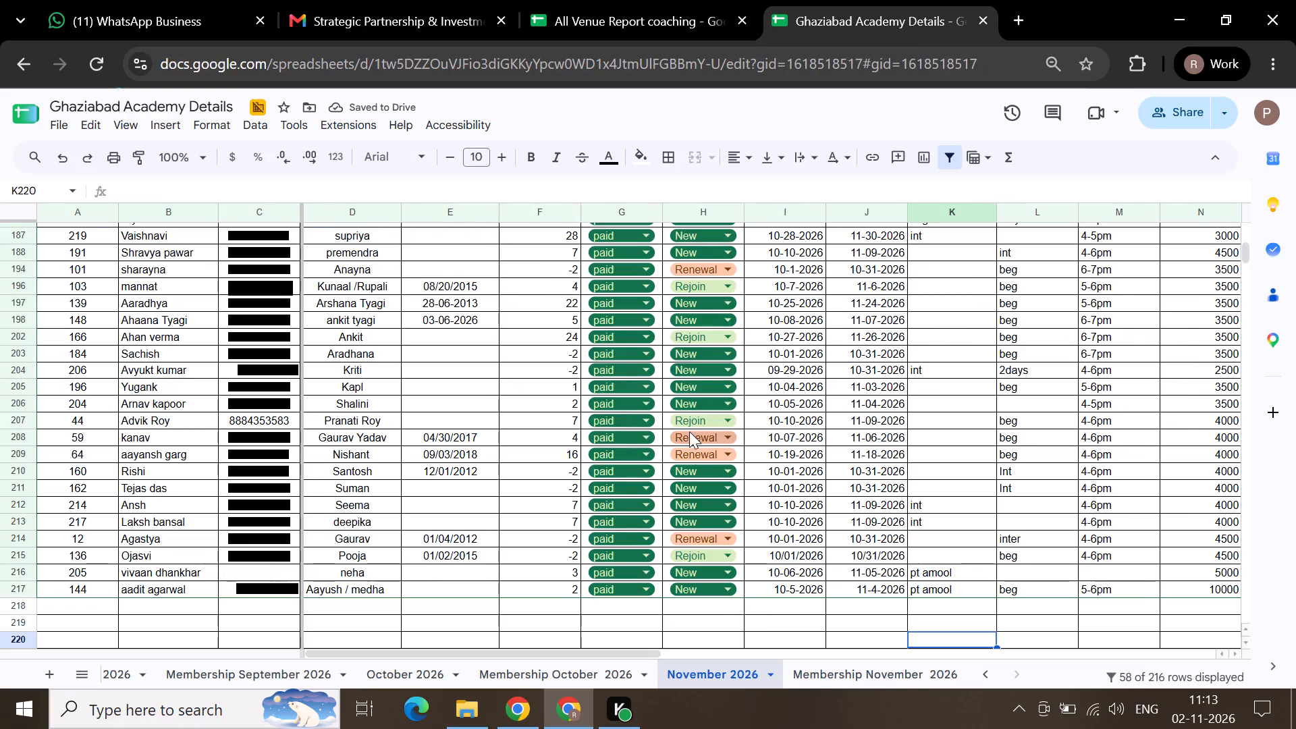
{"action": "scroll", "coordinate": [689, 431], "scroll_direction": "up", "scroll_amount": 12}
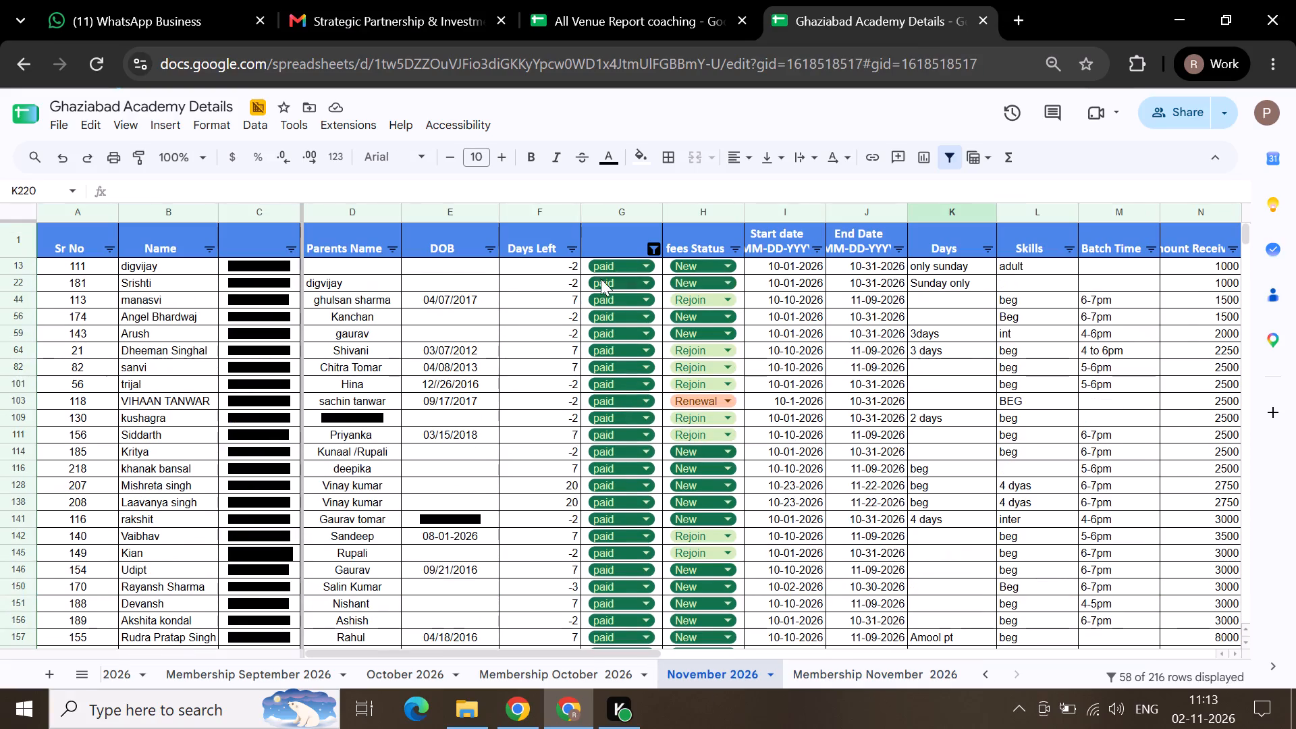
{"action": "left_click", "coordinate": [595, 260]}
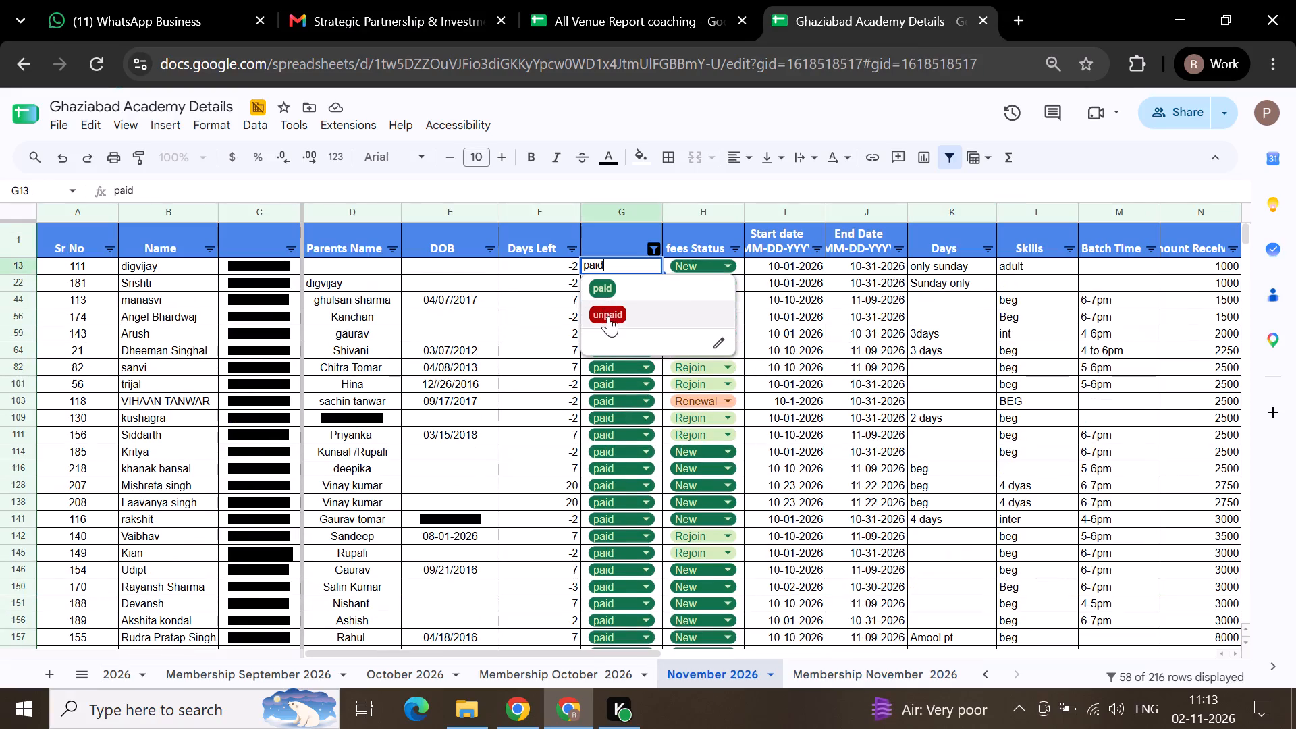
{"action": "left_click", "coordinate": [608, 316]}
{"action": "left_click", "coordinate": [629, 279]}
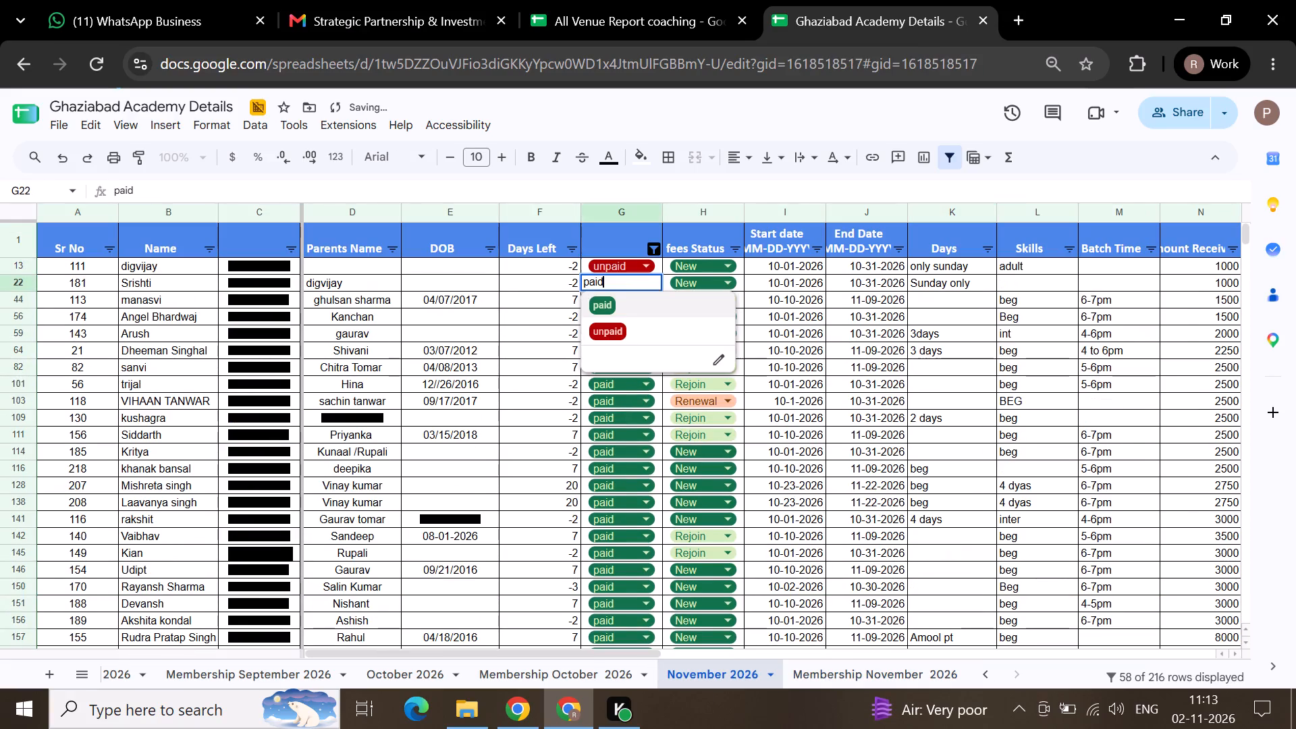
{"action": "left_click", "coordinate": [614, 333]}
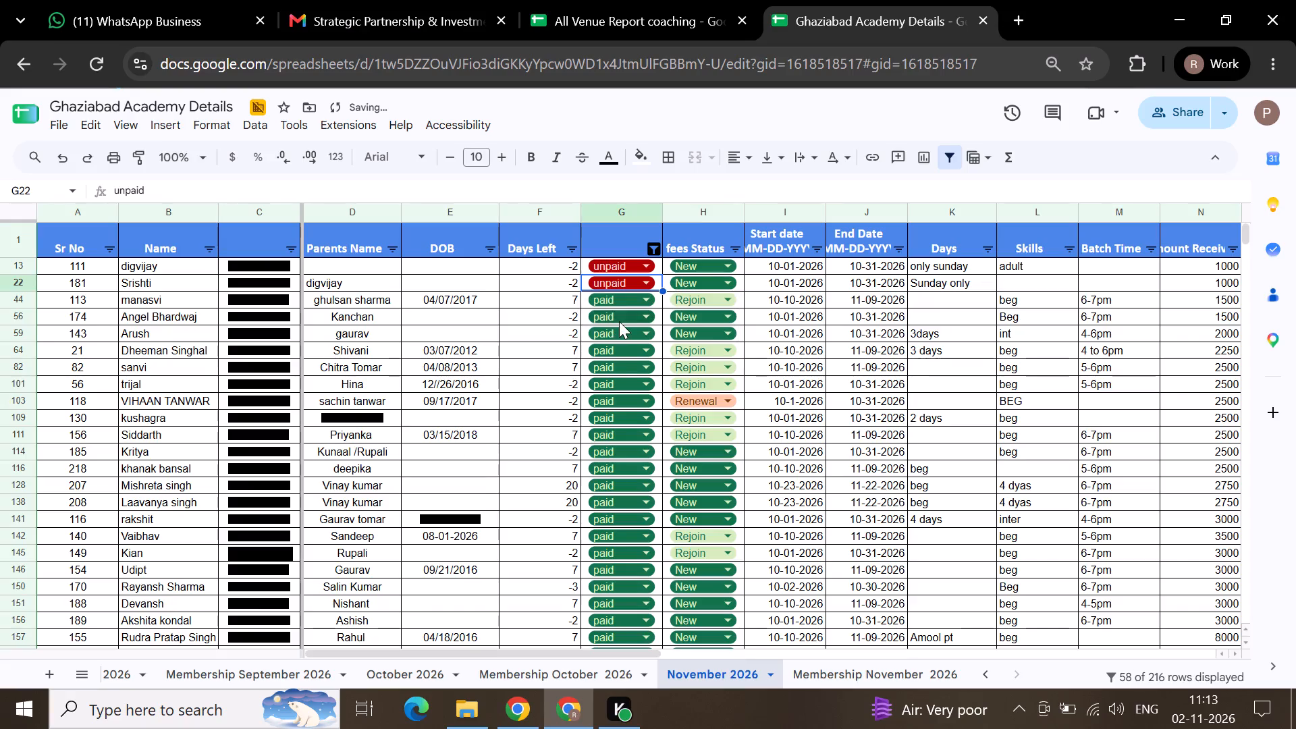
{"action": "left_click", "coordinate": [619, 321]}
{"action": "left_click", "coordinate": [604, 357]}
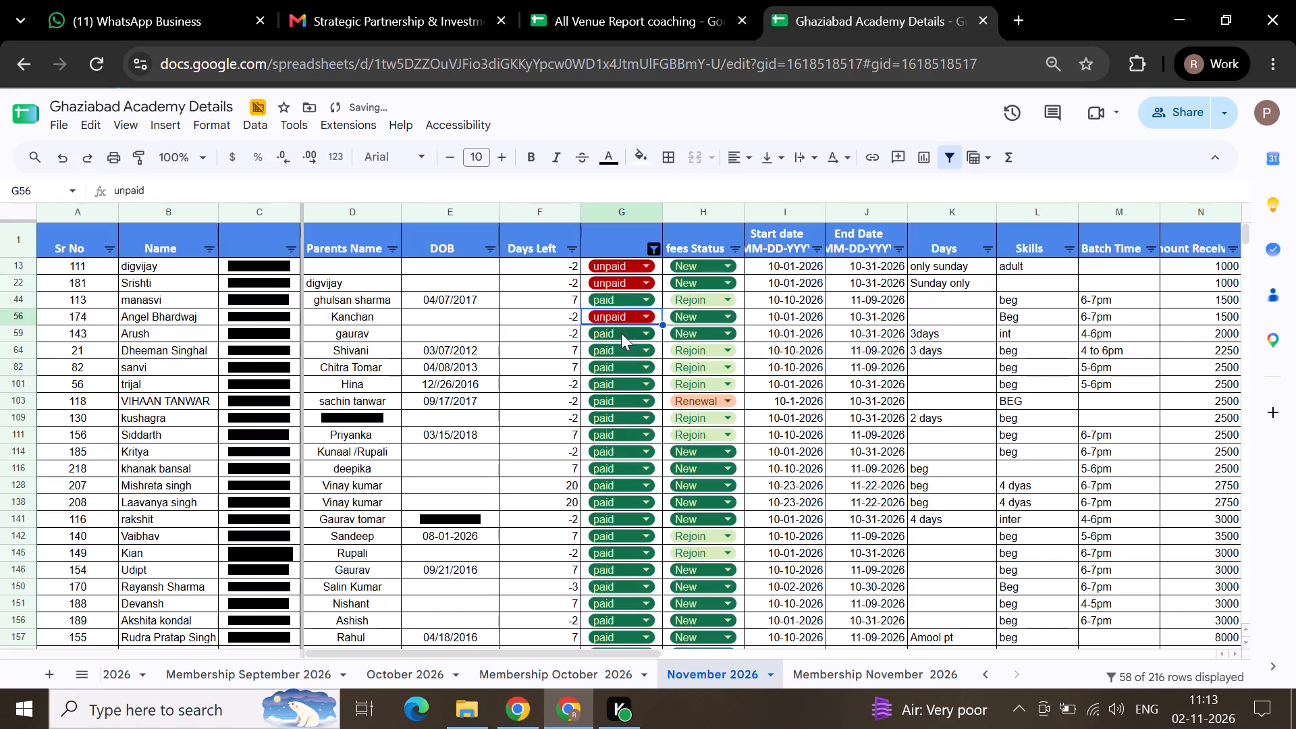
{"action": "left_click", "coordinate": [621, 333]}
{"action": "left_click", "coordinate": [605, 381]}
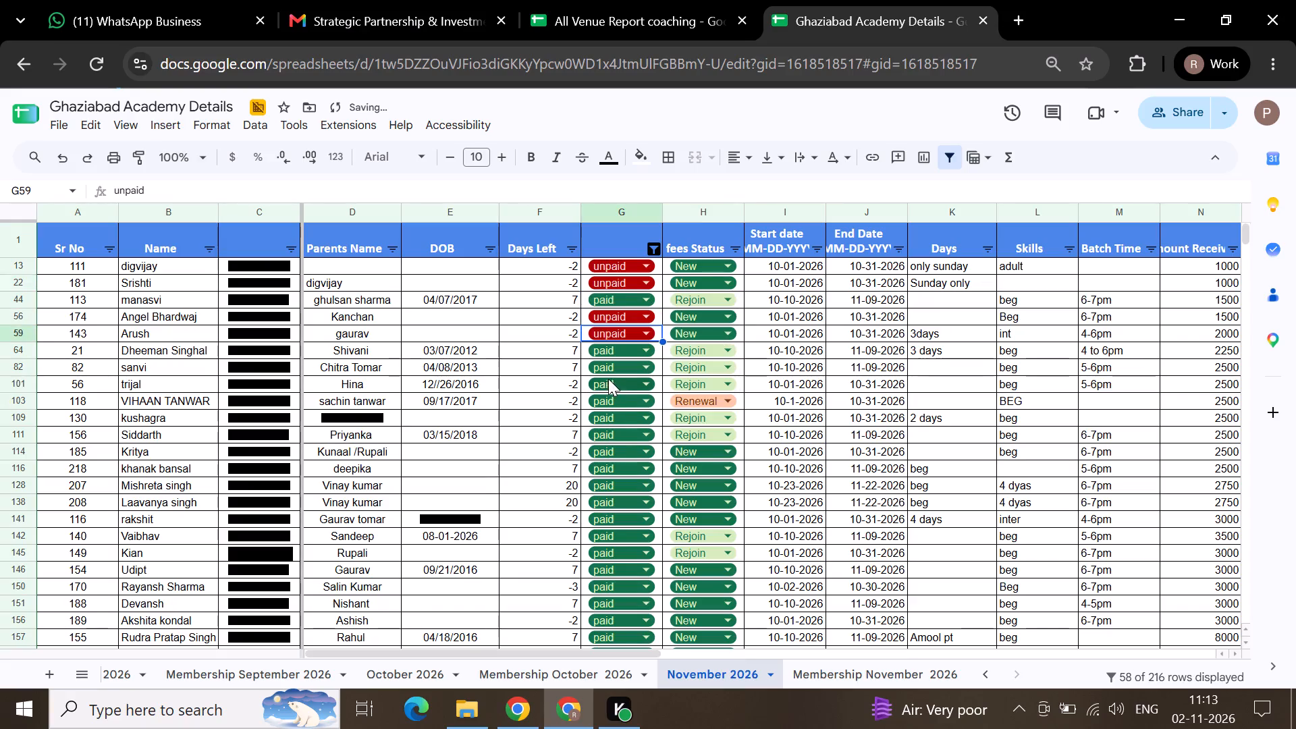
Set the payment status to unpaid for the students with negative Days Left in rows 101, 103, 109 and 114.
{"action": "left_click", "coordinate": [610, 384]}
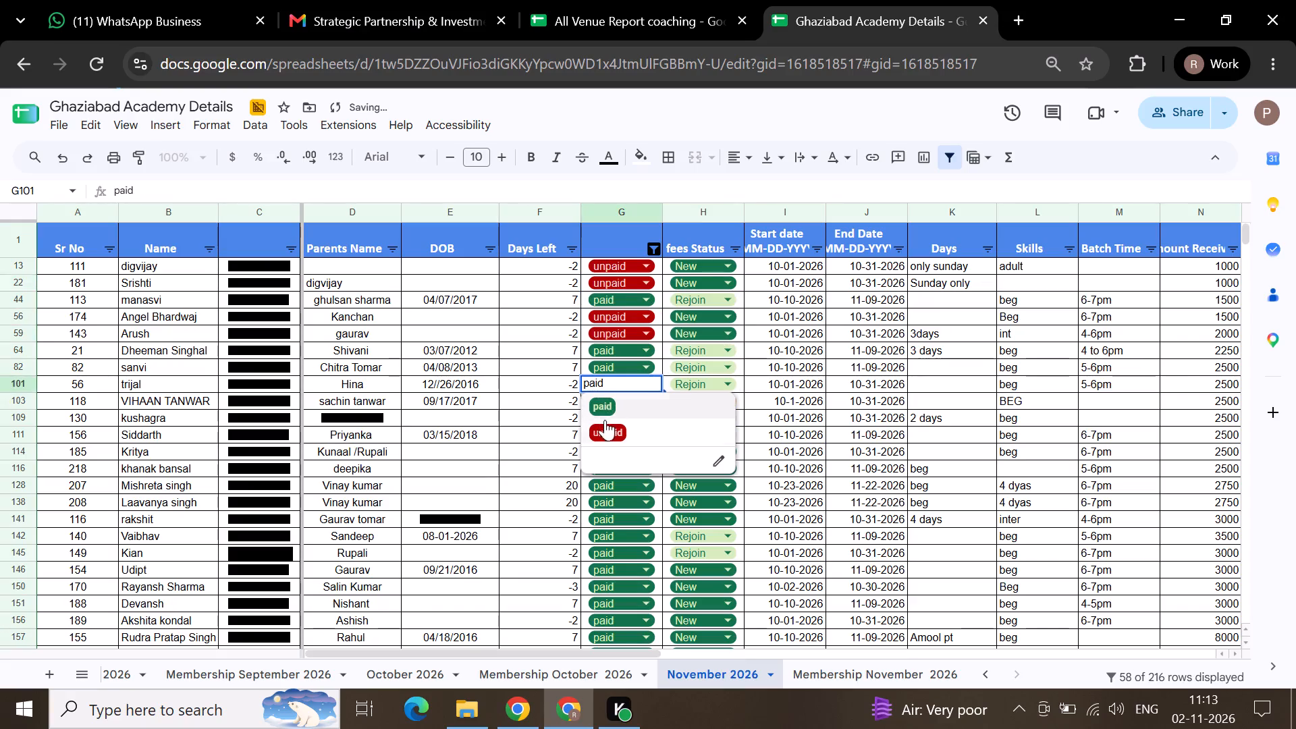
{"action": "left_click", "coordinate": [605, 425]}
{"action": "left_click", "coordinate": [616, 402]}
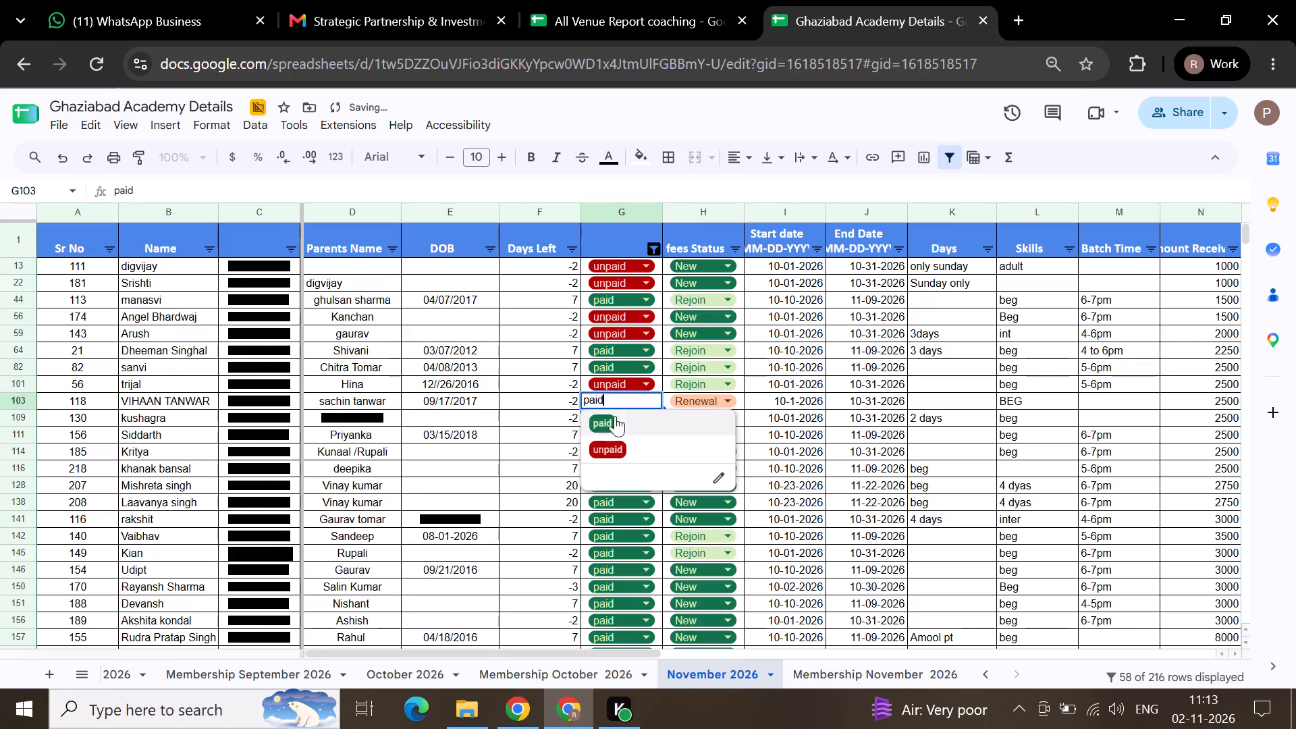
{"action": "left_click", "coordinate": [613, 445]}
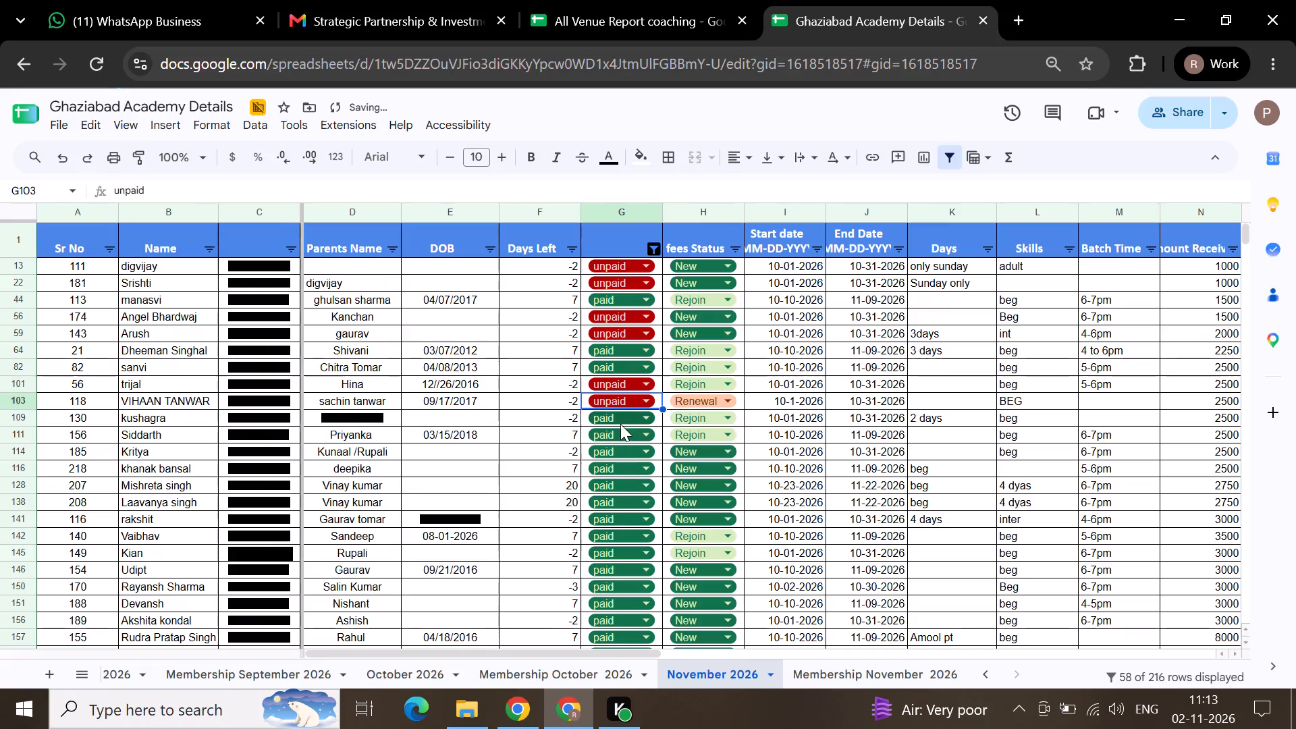
{"action": "left_click", "coordinate": [620, 424]}
{"action": "left_click", "coordinate": [612, 459]}
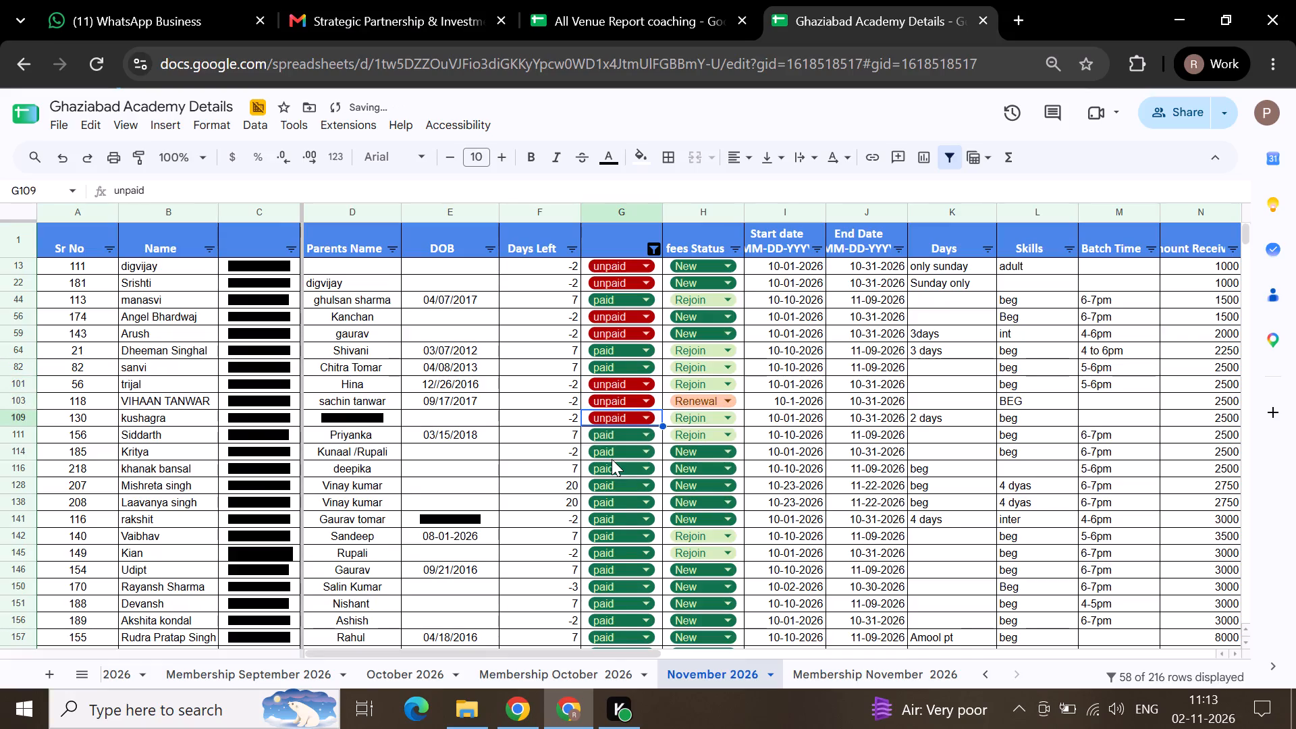
{"action": "left_click", "coordinate": [618, 453]}
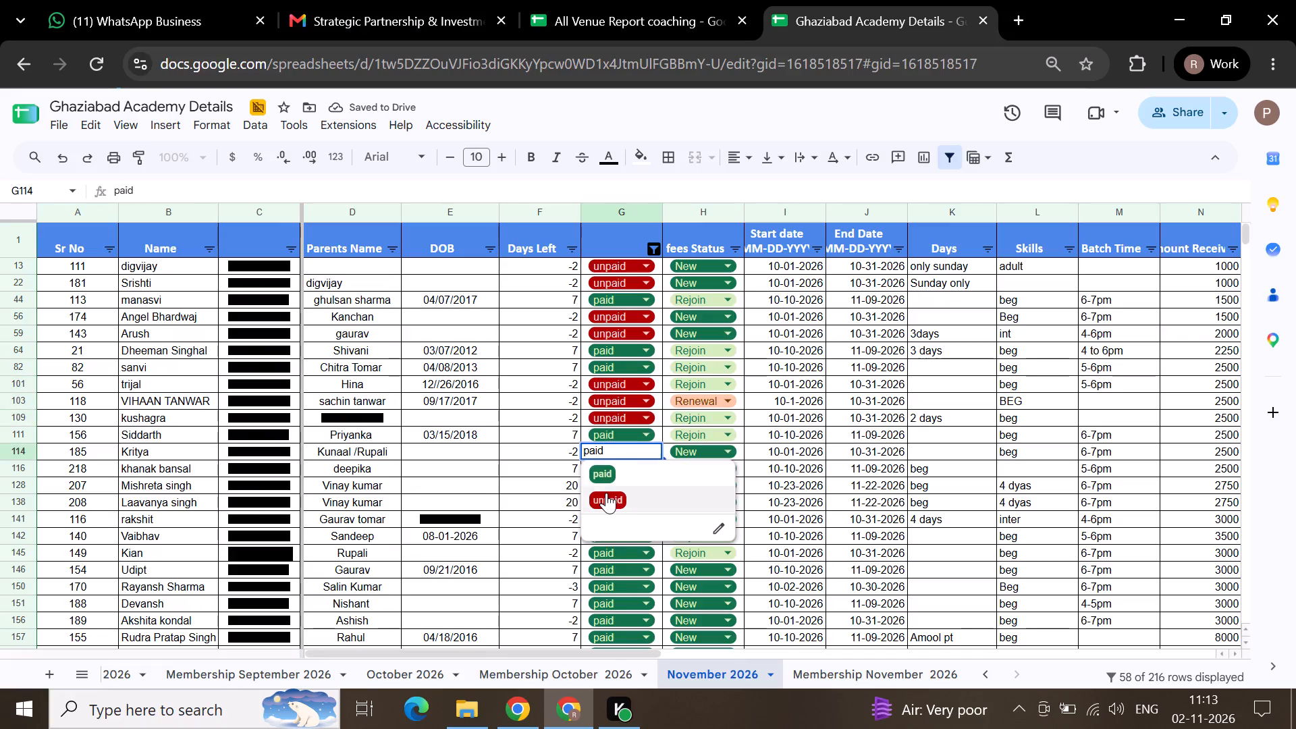
{"action": "left_click", "coordinate": [606, 493]}
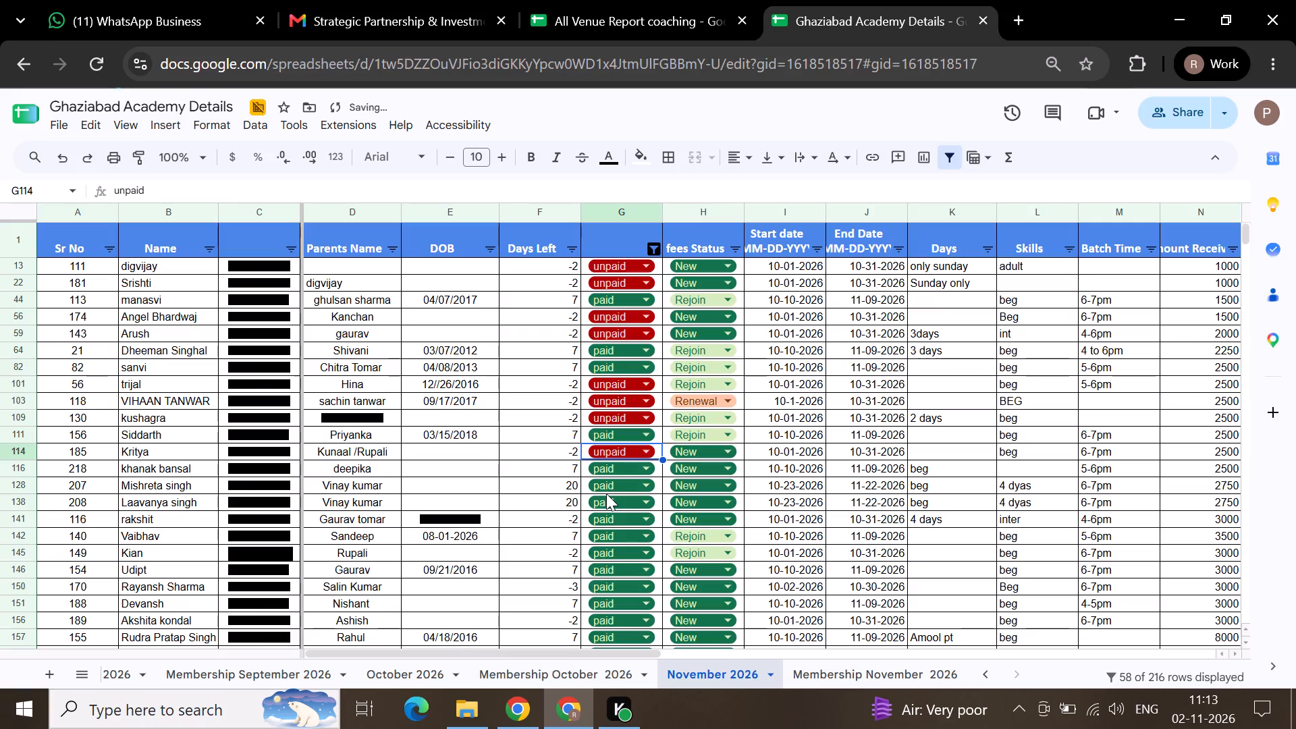
Set the payment status to unpaid for the students with negative Days Left in rows 141, 145, 150, 156 and 161.
{"action": "scroll", "coordinate": [606, 493], "scroll_direction": "down", "scroll_amount": 1}
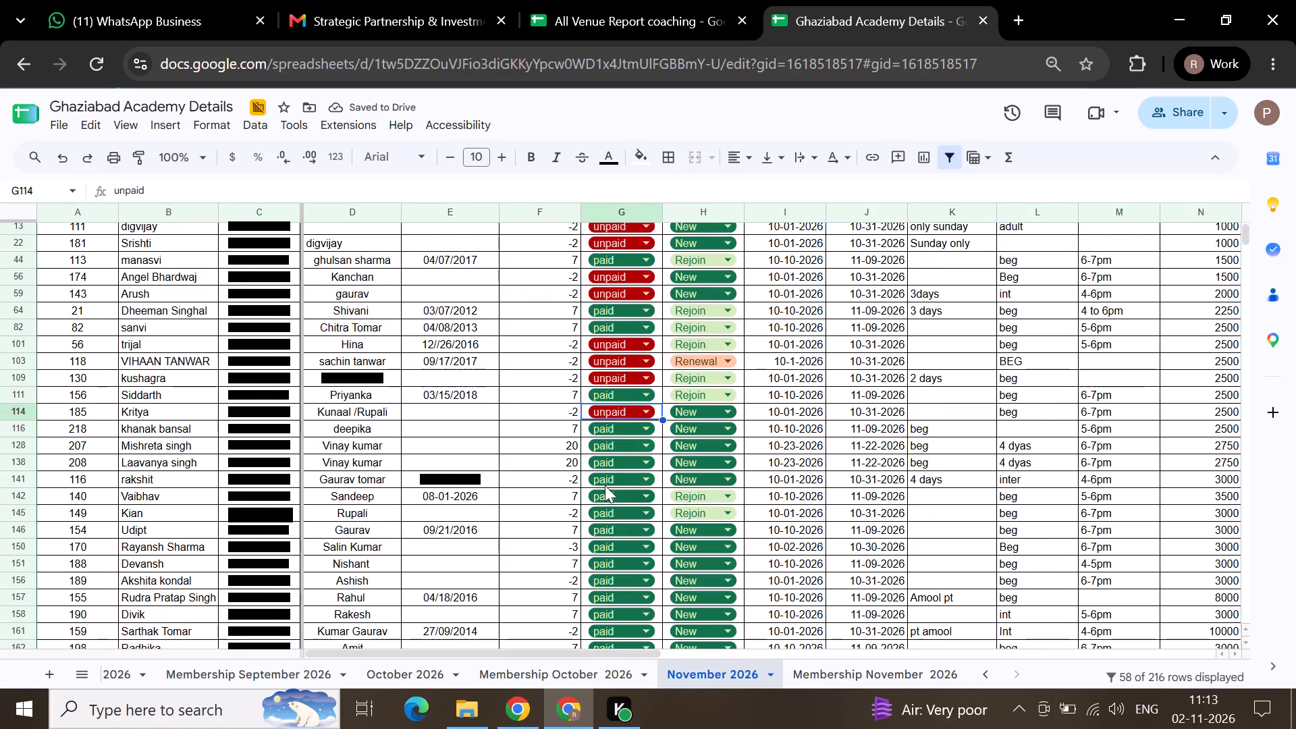
{"action": "left_click", "coordinate": [600, 483]}
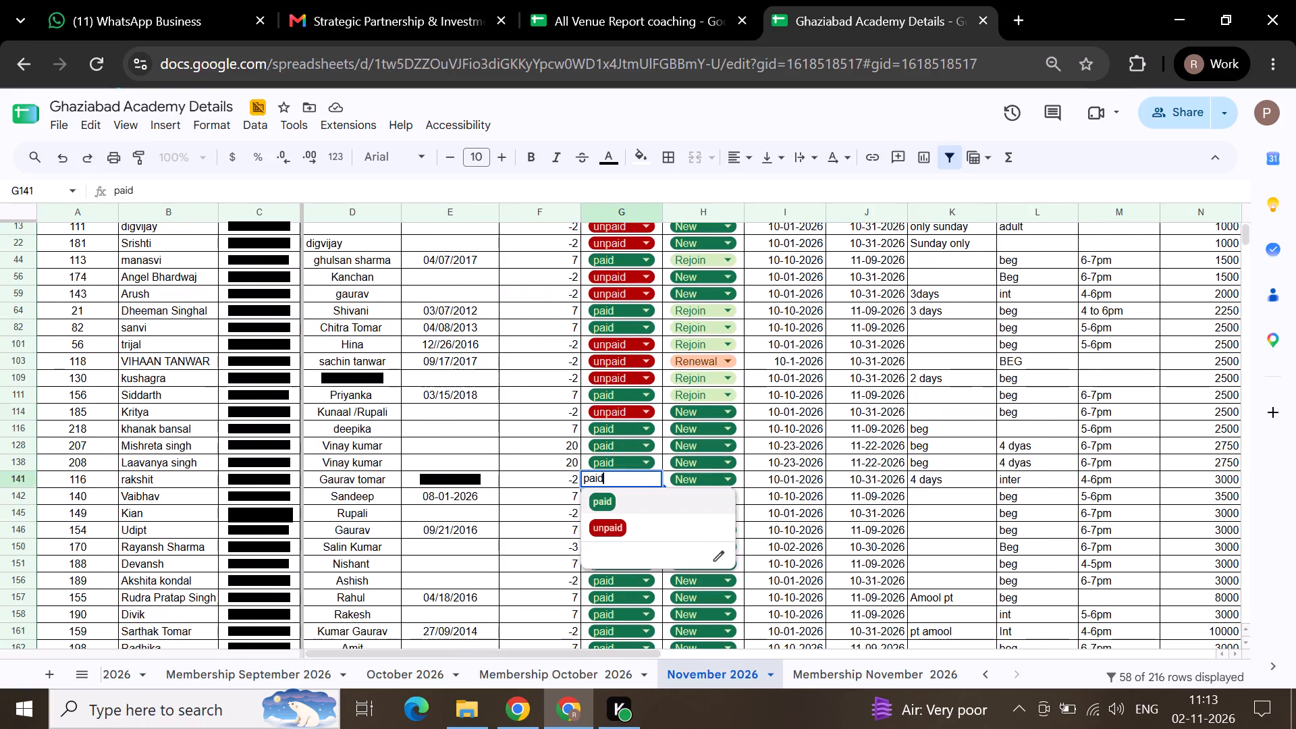
{"action": "left_click", "coordinate": [600, 527]}
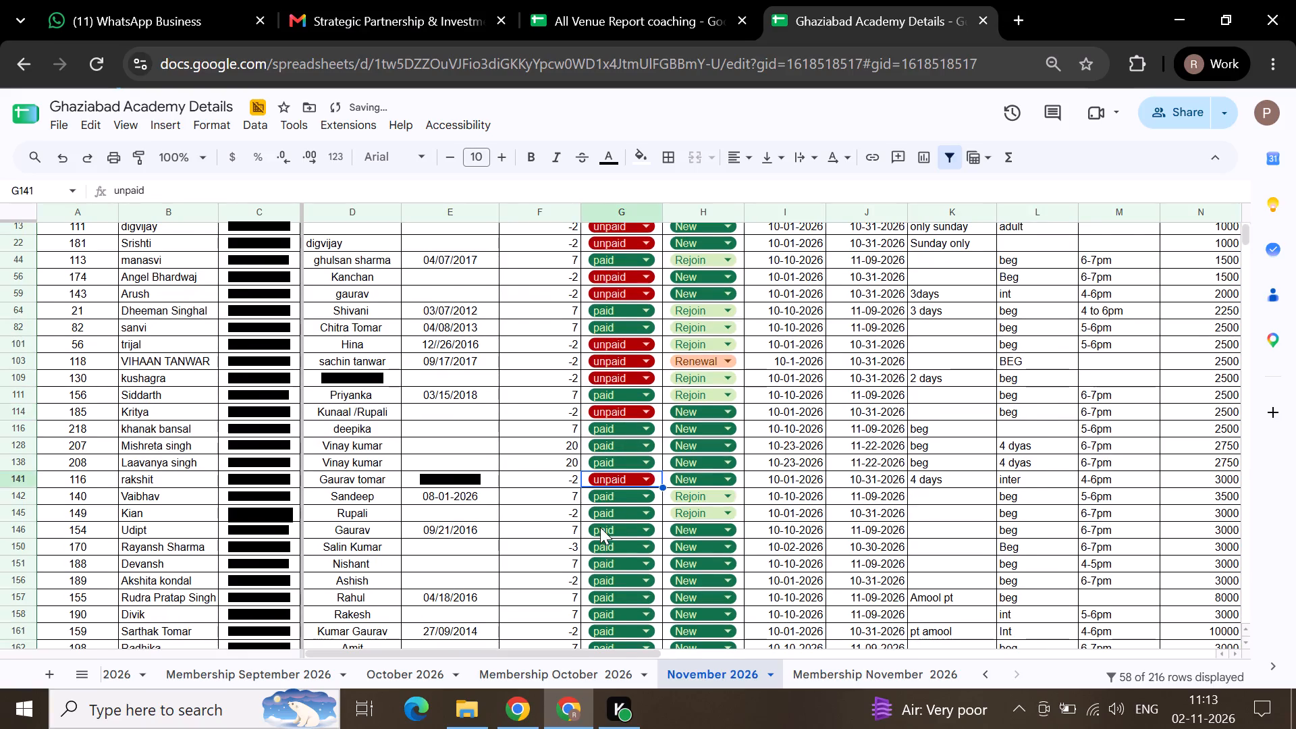
{"action": "left_click", "coordinate": [610, 514]}
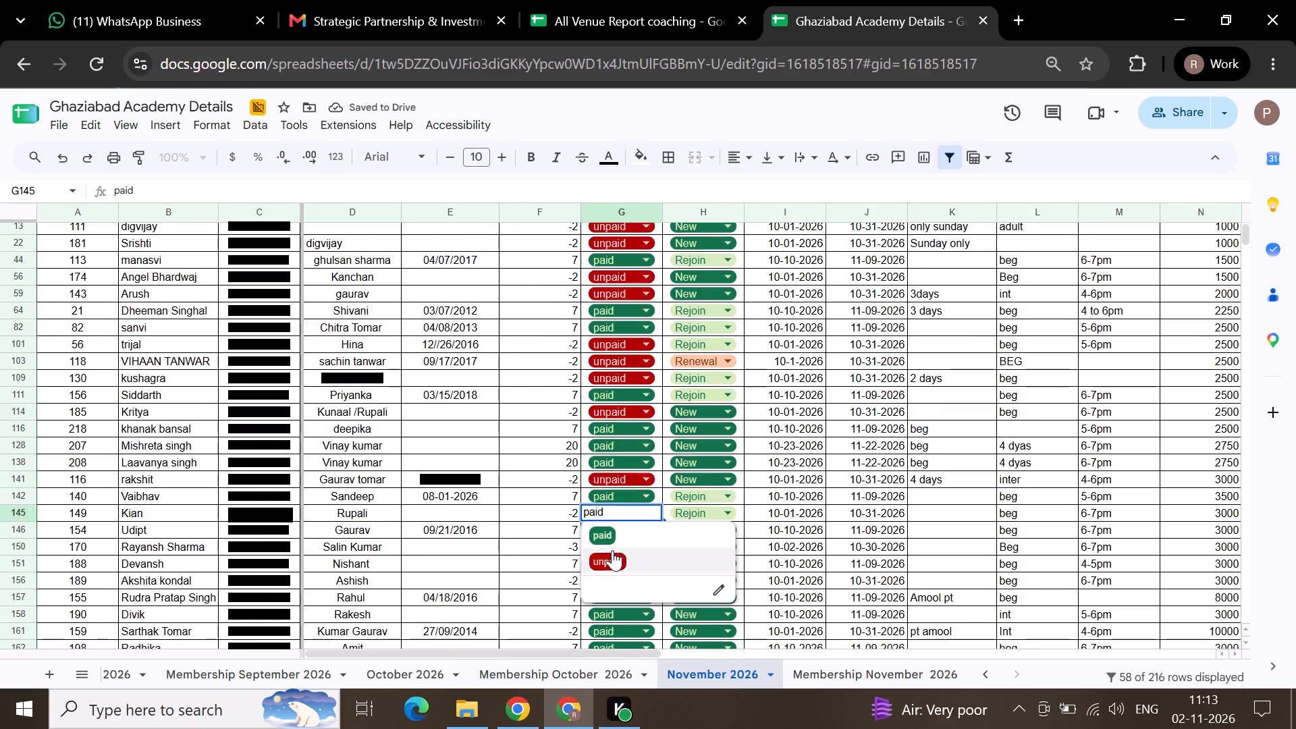
{"action": "left_click", "coordinate": [612, 556]}
{"action": "scroll", "coordinate": [612, 556], "scroll_direction": "down", "scroll_amount": 1}
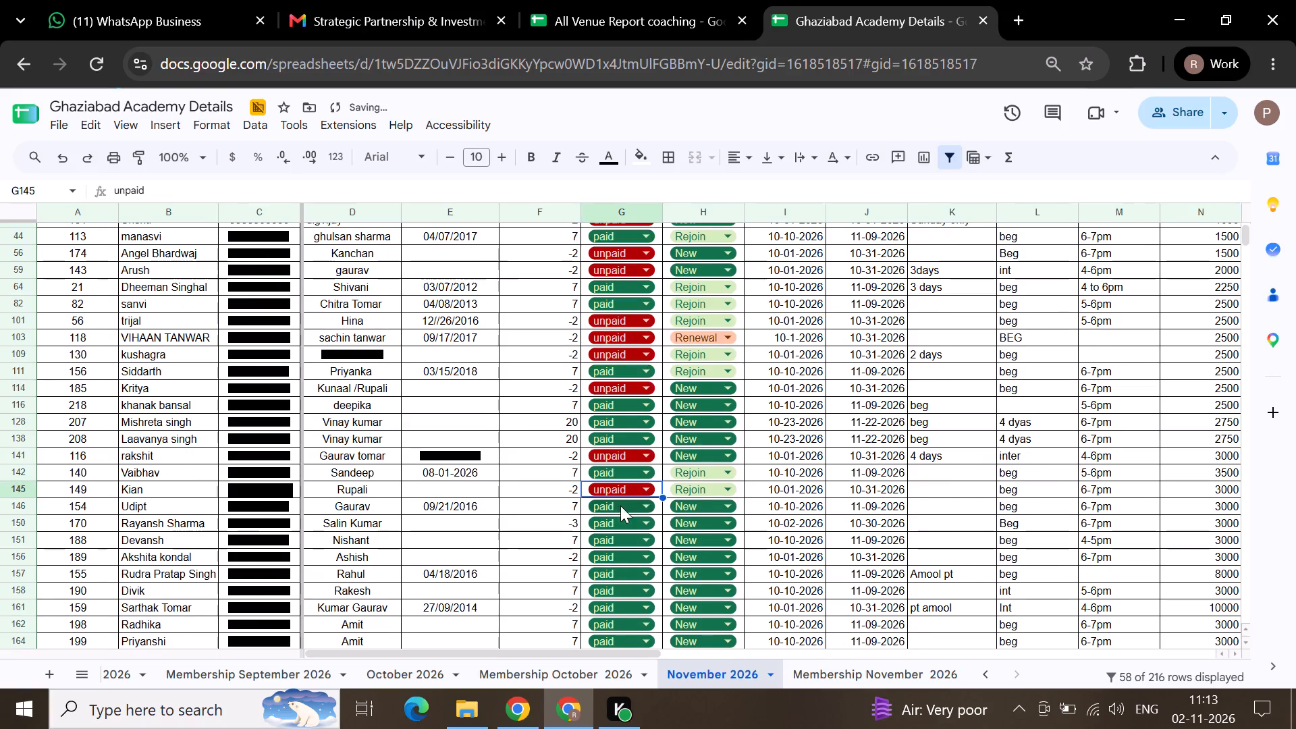
{"action": "left_click", "coordinate": [616, 522]}
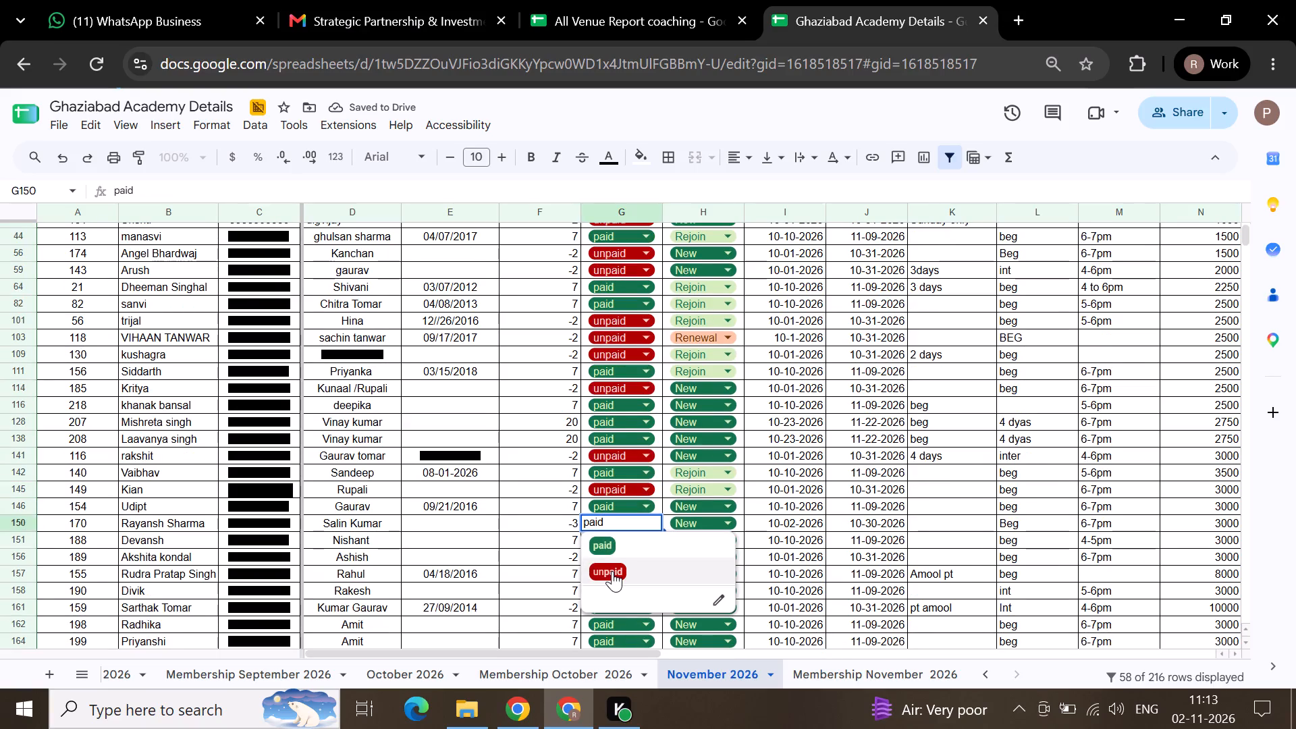
{"action": "left_click", "coordinate": [612, 571]}
{"action": "scroll", "coordinate": [612, 571], "scroll_direction": "down", "scroll_amount": 1}
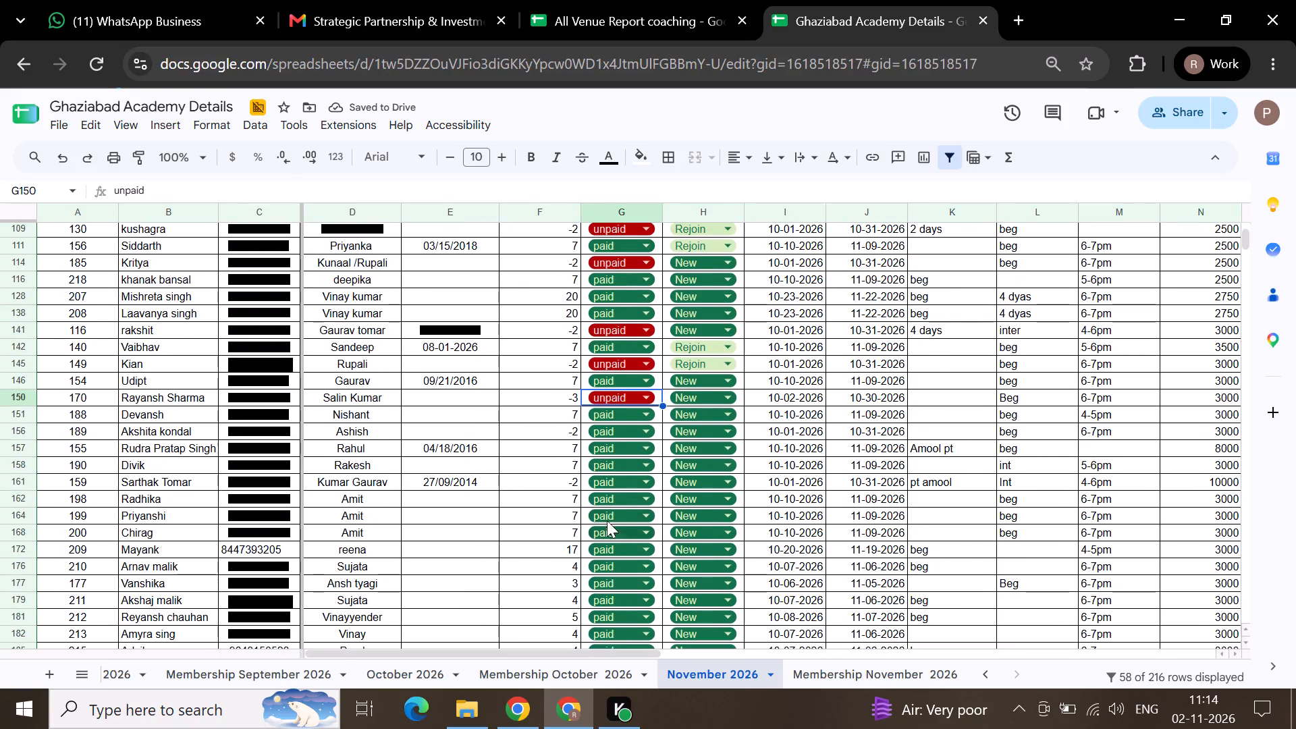
{"action": "left_click", "coordinate": [602, 435]}
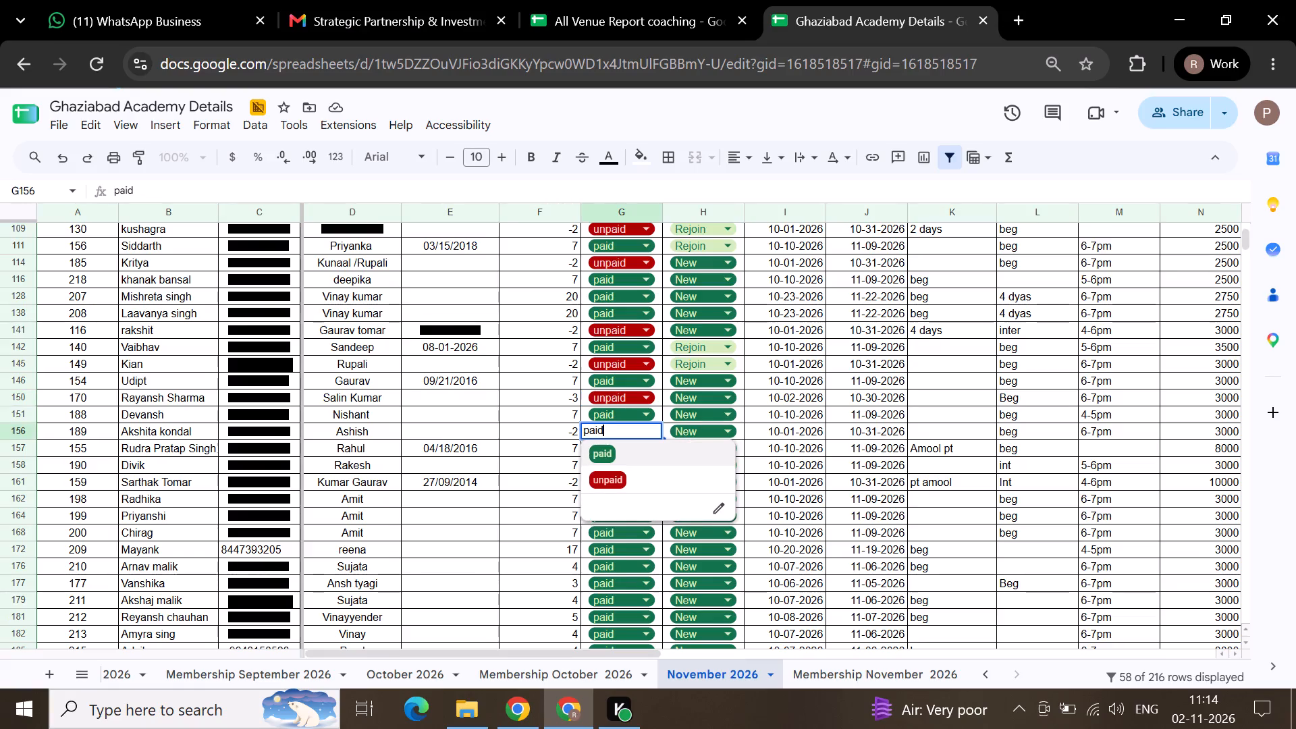
{"action": "left_click", "coordinate": [605, 477]}
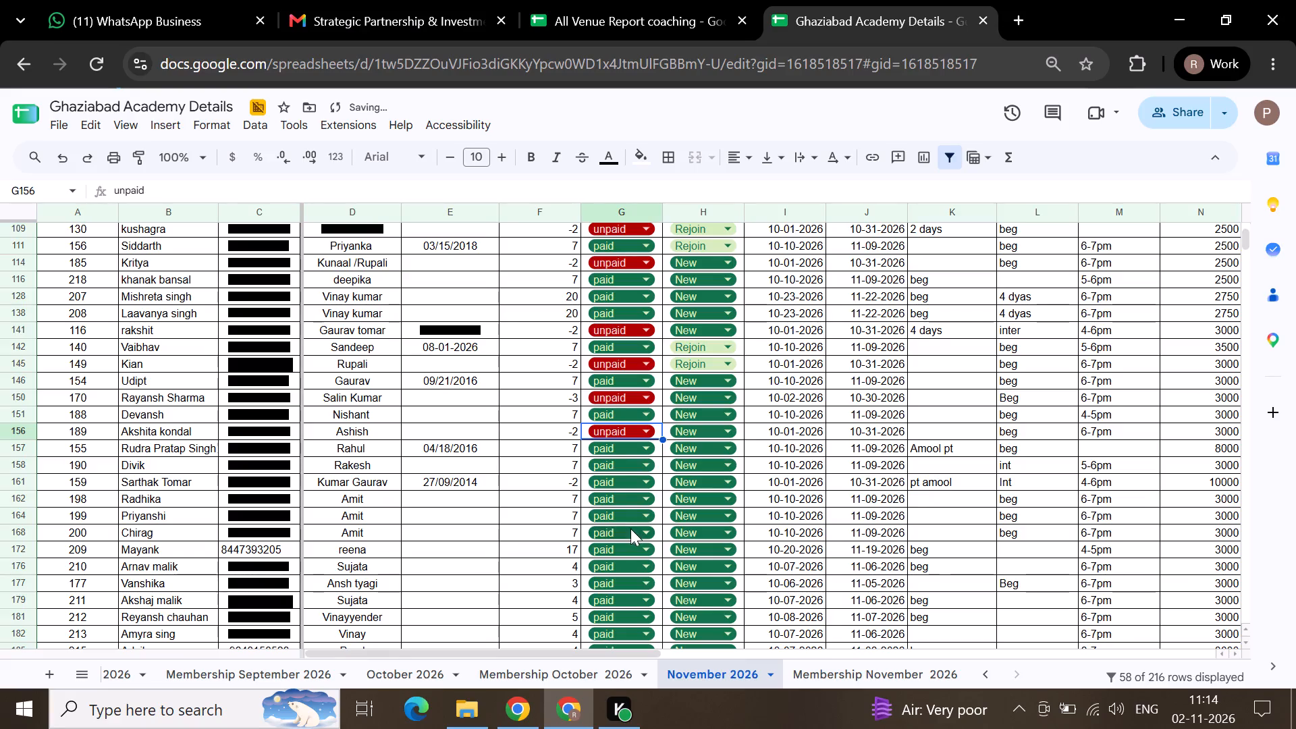
{"action": "left_click", "coordinate": [606, 482]}
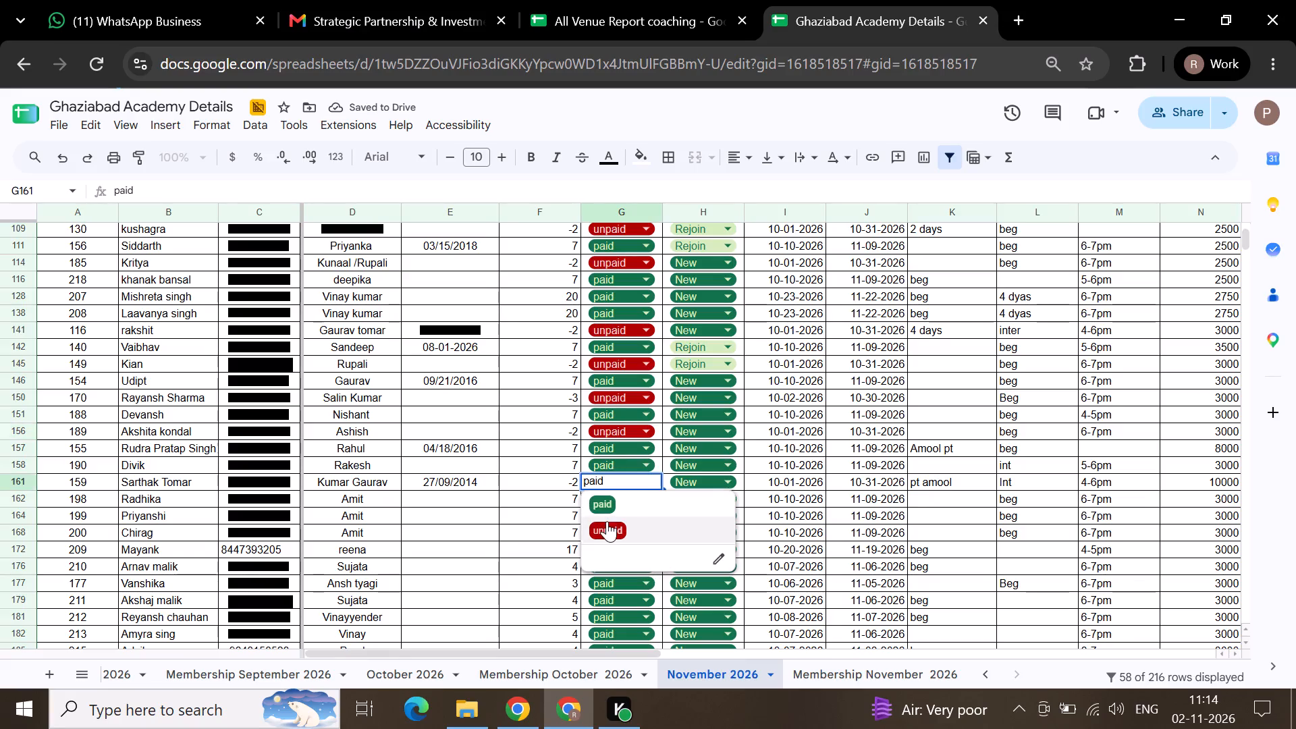
{"action": "left_click", "coordinate": [607, 524]}
Set the payment status to unpaid for the expired students in rows 194, 203 and 204.
{"action": "scroll", "coordinate": [623, 574], "scroll_direction": "down", "scroll_amount": 1}
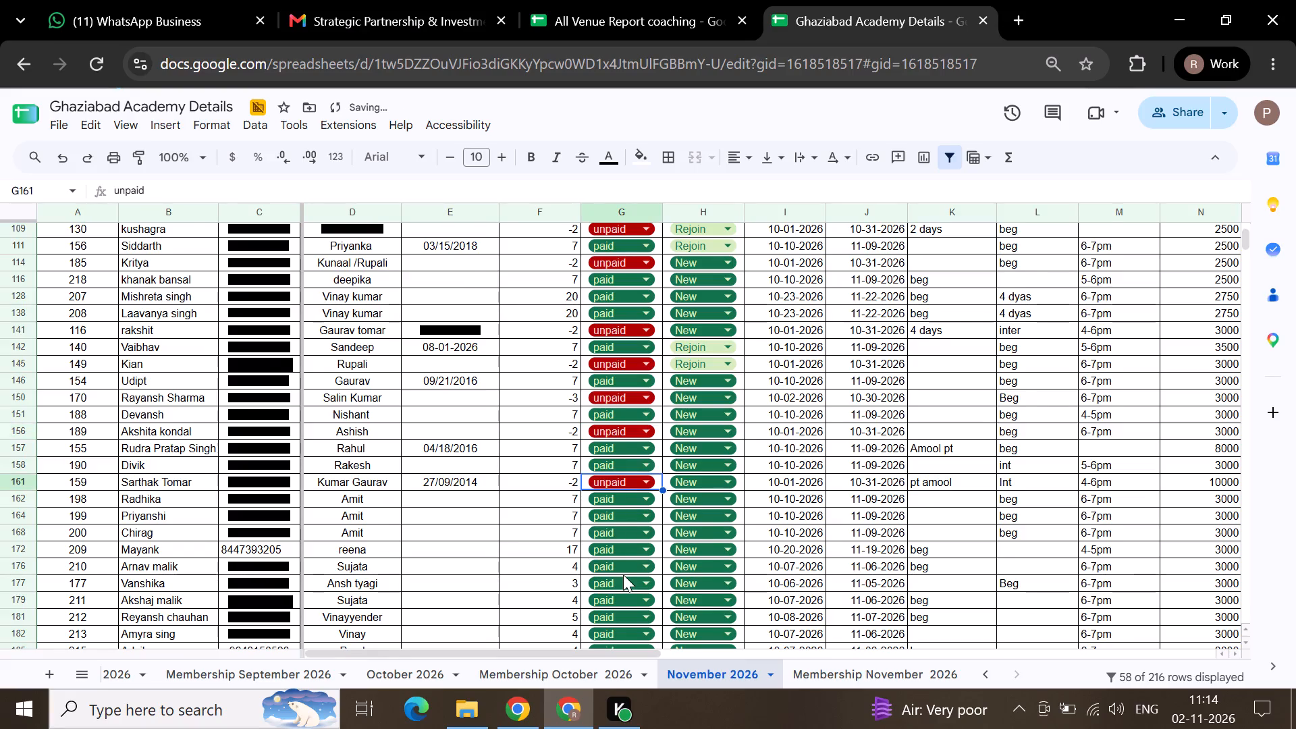
{"action": "scroll", "coordinate": [623, 574], "scroll_direction": "down", "scroll_amount": 2}
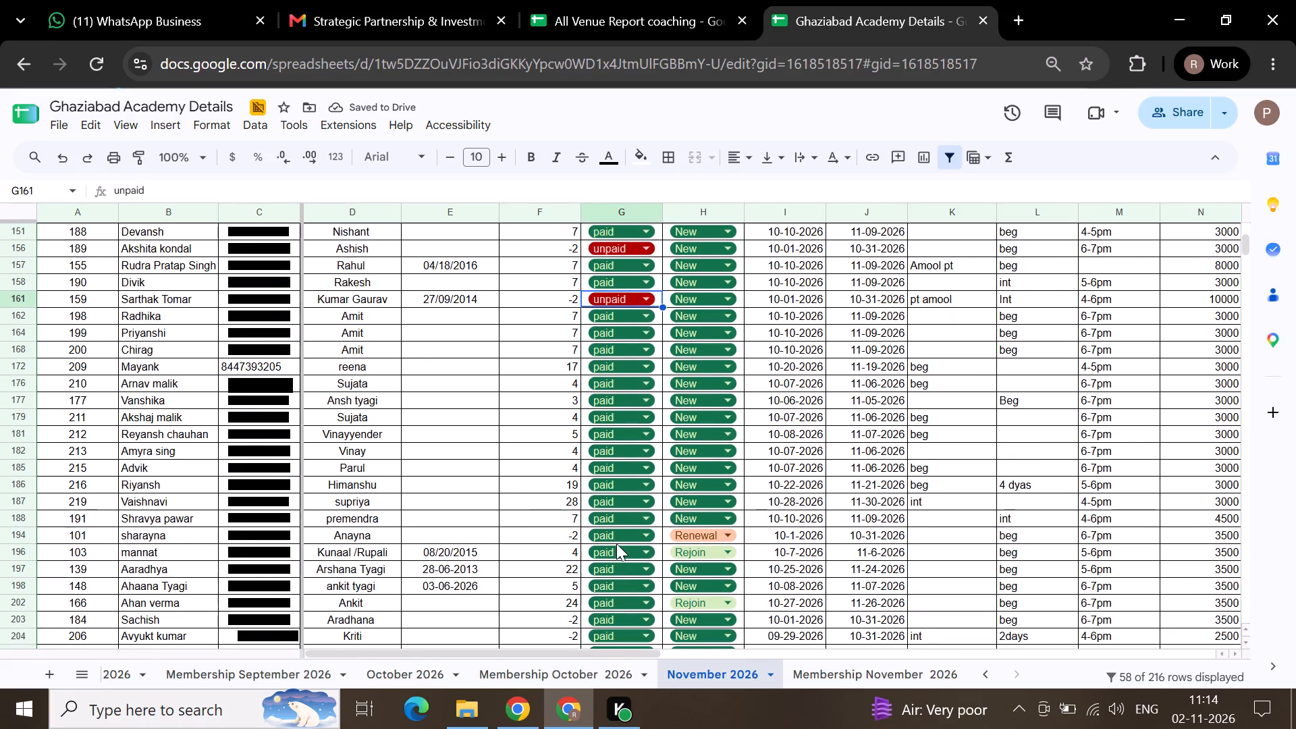
{"action": "left_click", "coordinate": [616, 538]}
{"action": "left_click", "coordinate": [614, 576]}
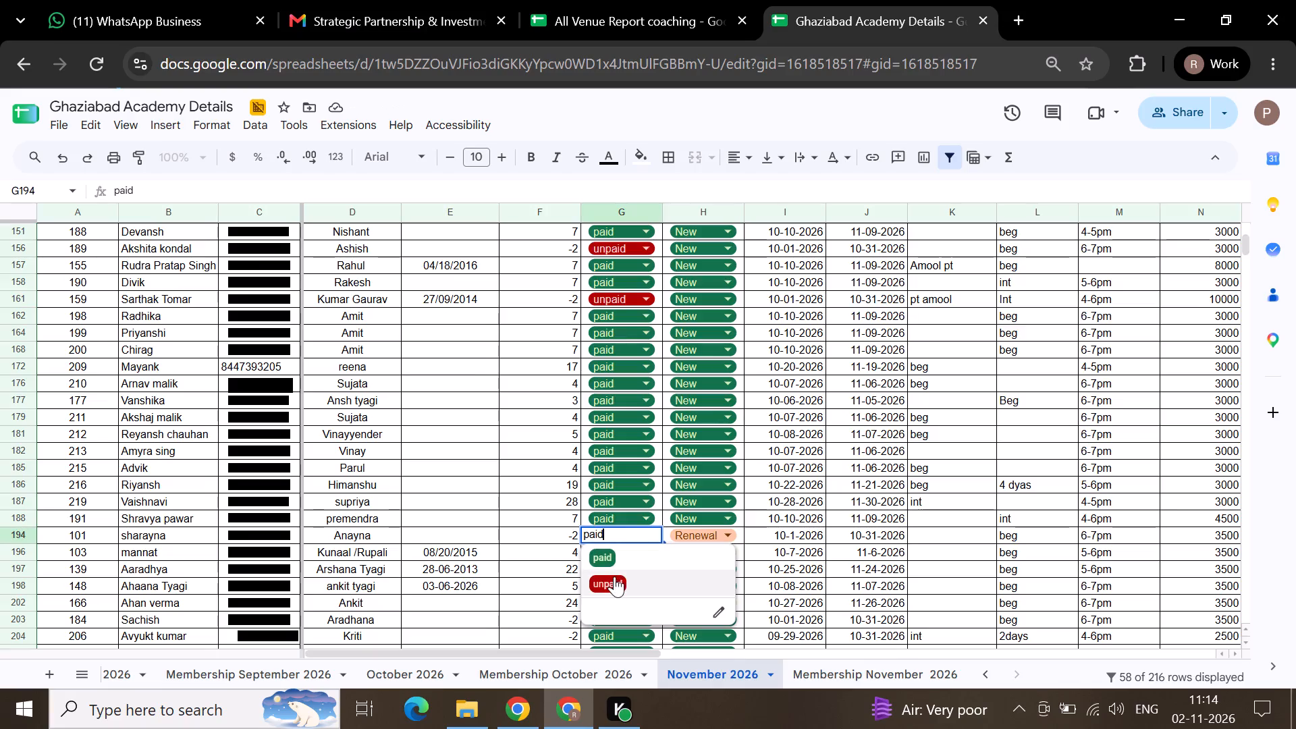
{"action": "scroll", "coordinate": [618, 593], "scroll_direction": "down", "scroll_amount": 1}
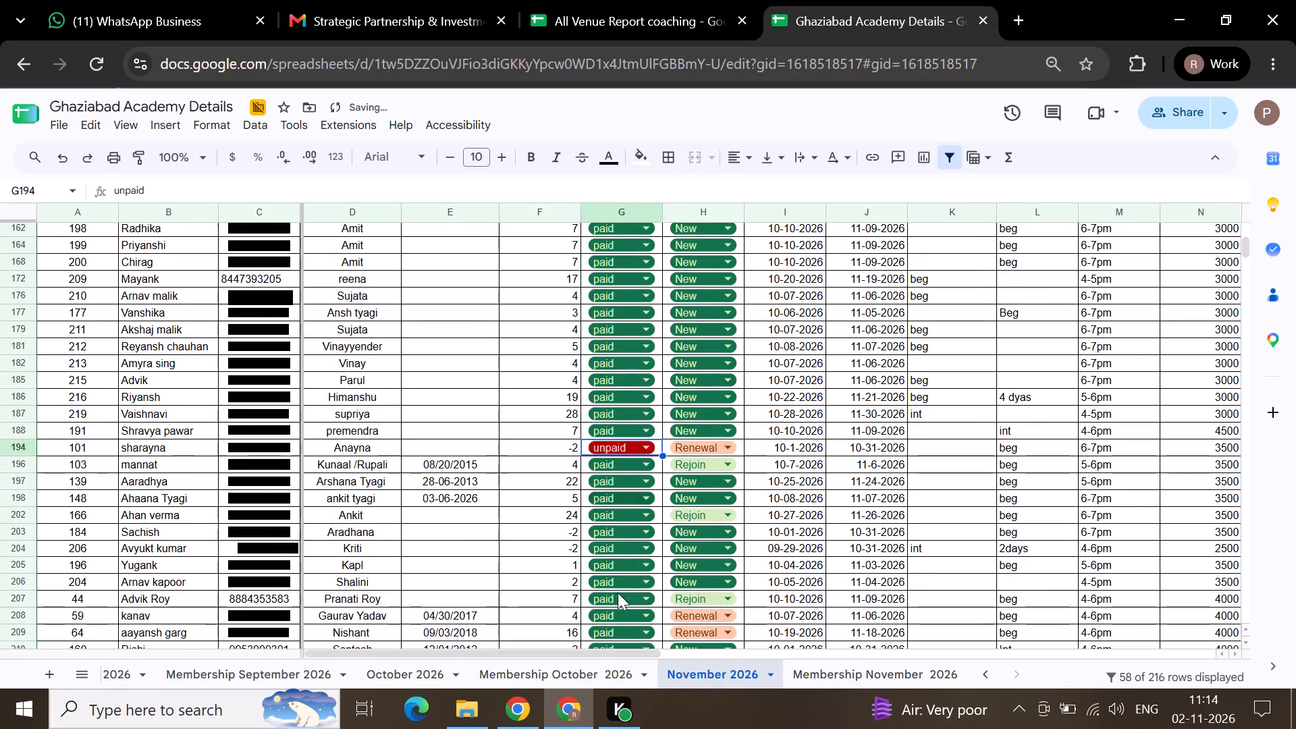
{"action": "left_click", "coordinate": [616, 531]}
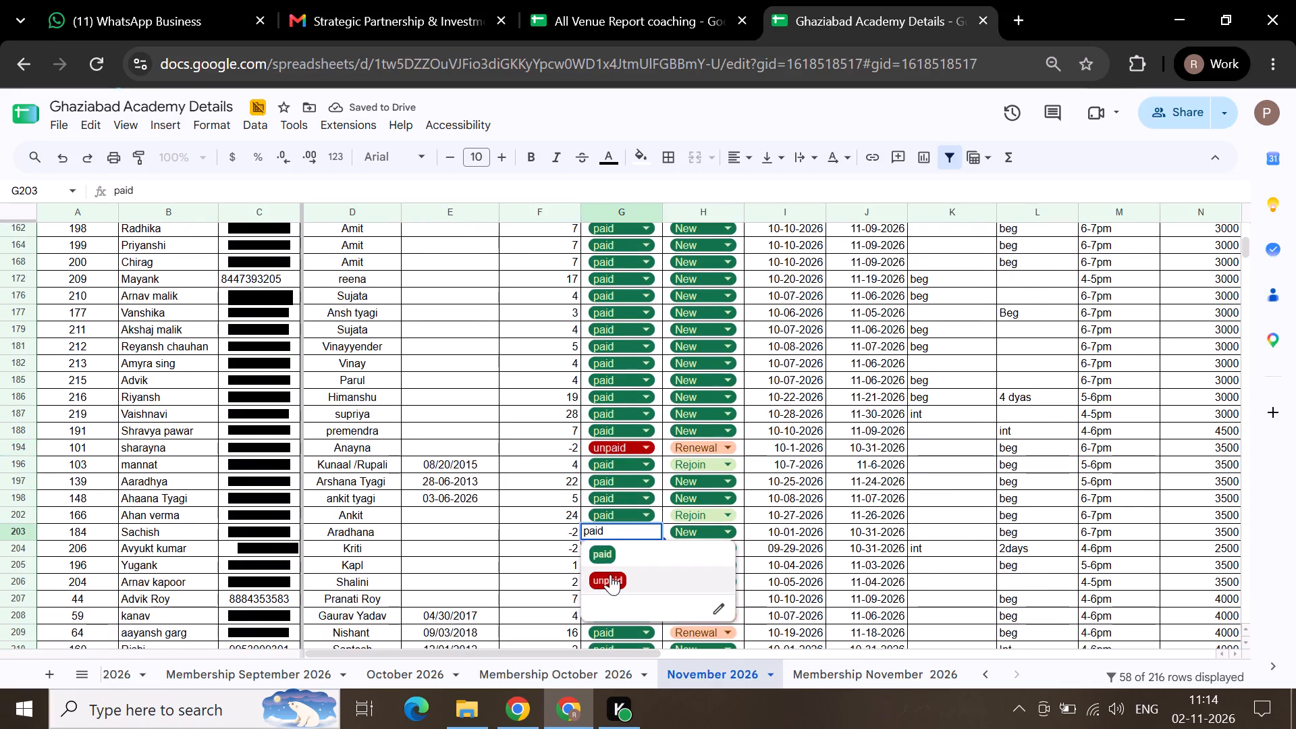
{"action": "left_click", "coordinate": [610, 574]}
{"action": "left_click", "coordinate": [627, 546]}
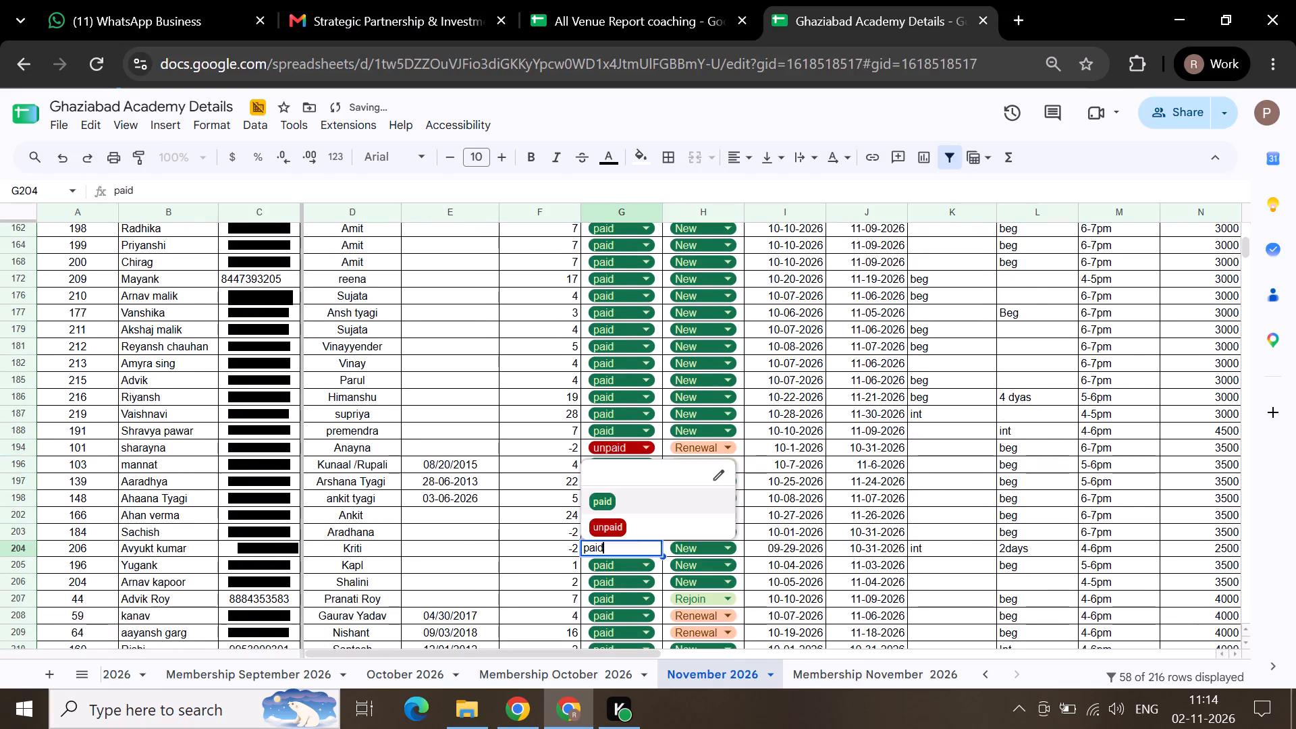
{"action": "left_click", "coordinate": [619, 523]}
Set the payment status to unpaid for the remaining expired students in rows 210, 211, 214 and 215.
{"action": "scroll", "coordinate": [619, 523], "scroll_direction": "down", "scroll_amount": 1}
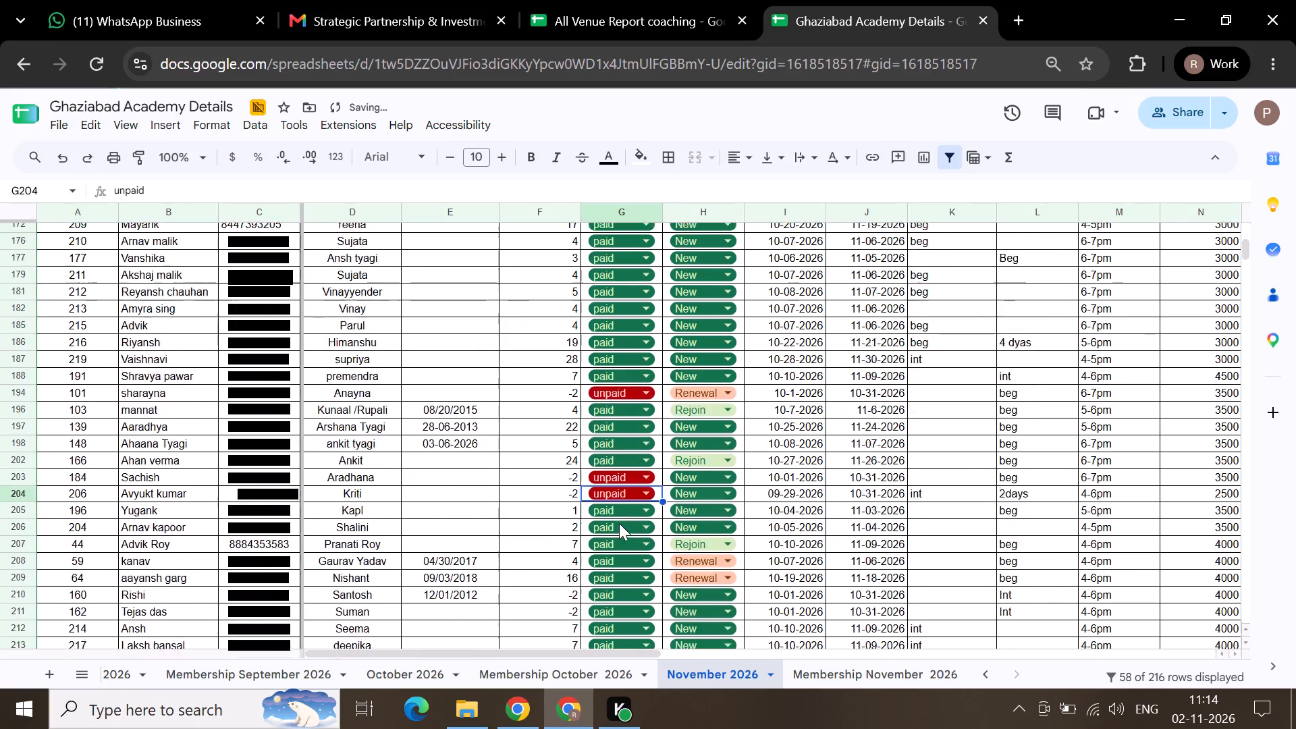
{"action": "scroll", "coordinate": [619, 523], "scroll_direction": "down", "scroll_amount": 1}
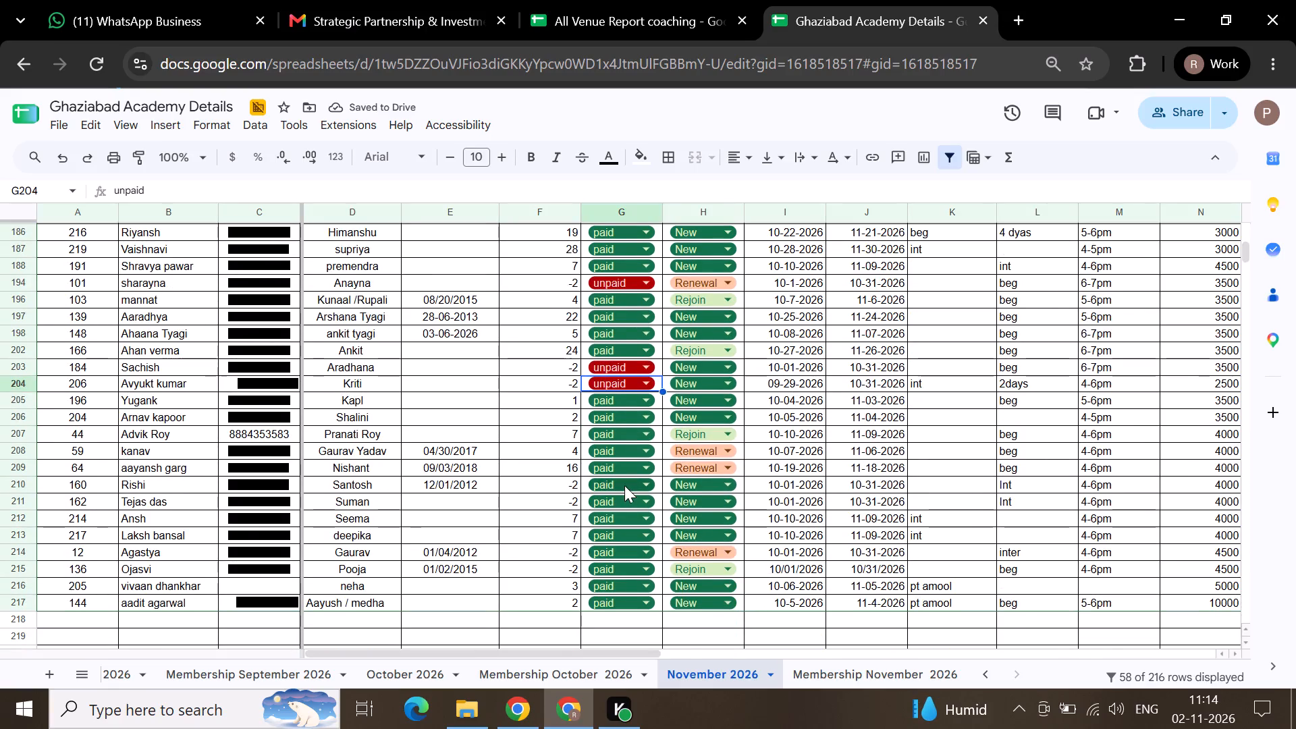
{"action": "left_click", "coordinate": [624, 485]}
{"action": "left_click", "coordinate": [616, 525]}
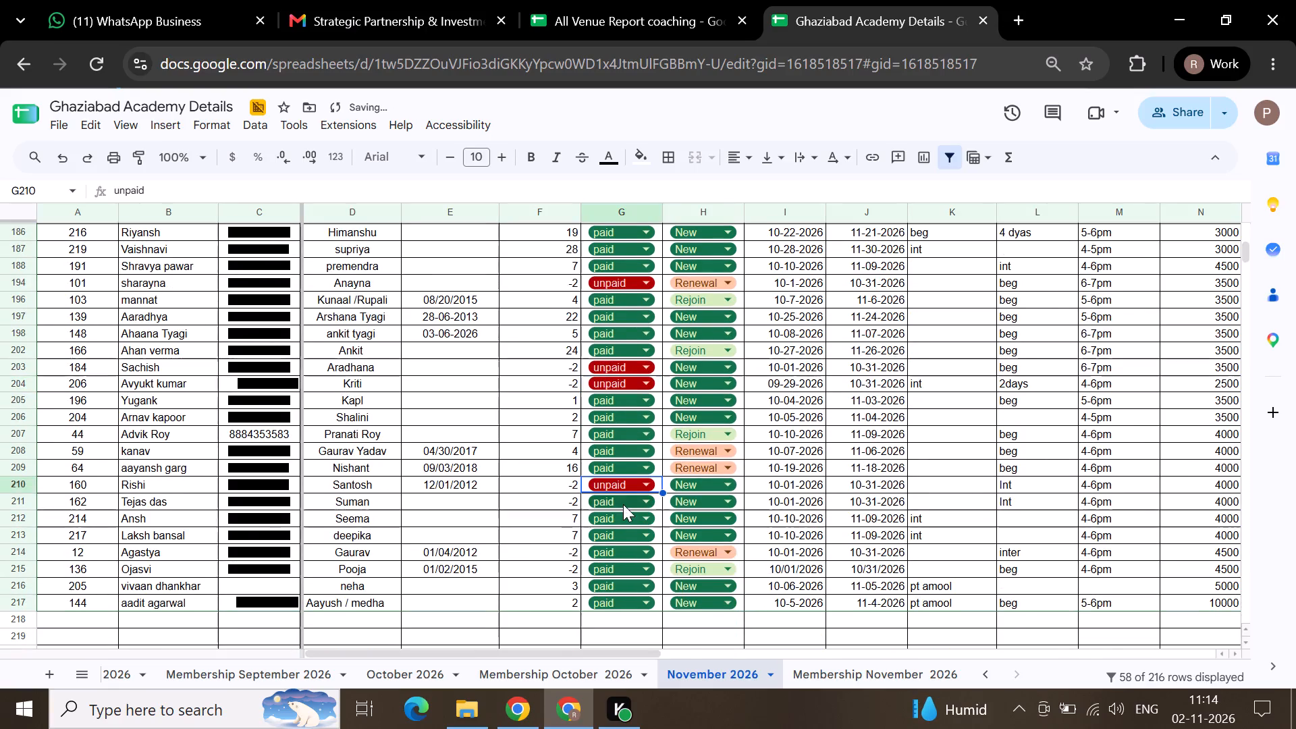
{"action": "left_click", "coordinate": [625, 503]}
{"action": "left_click", "coordinate": [622, 547]}
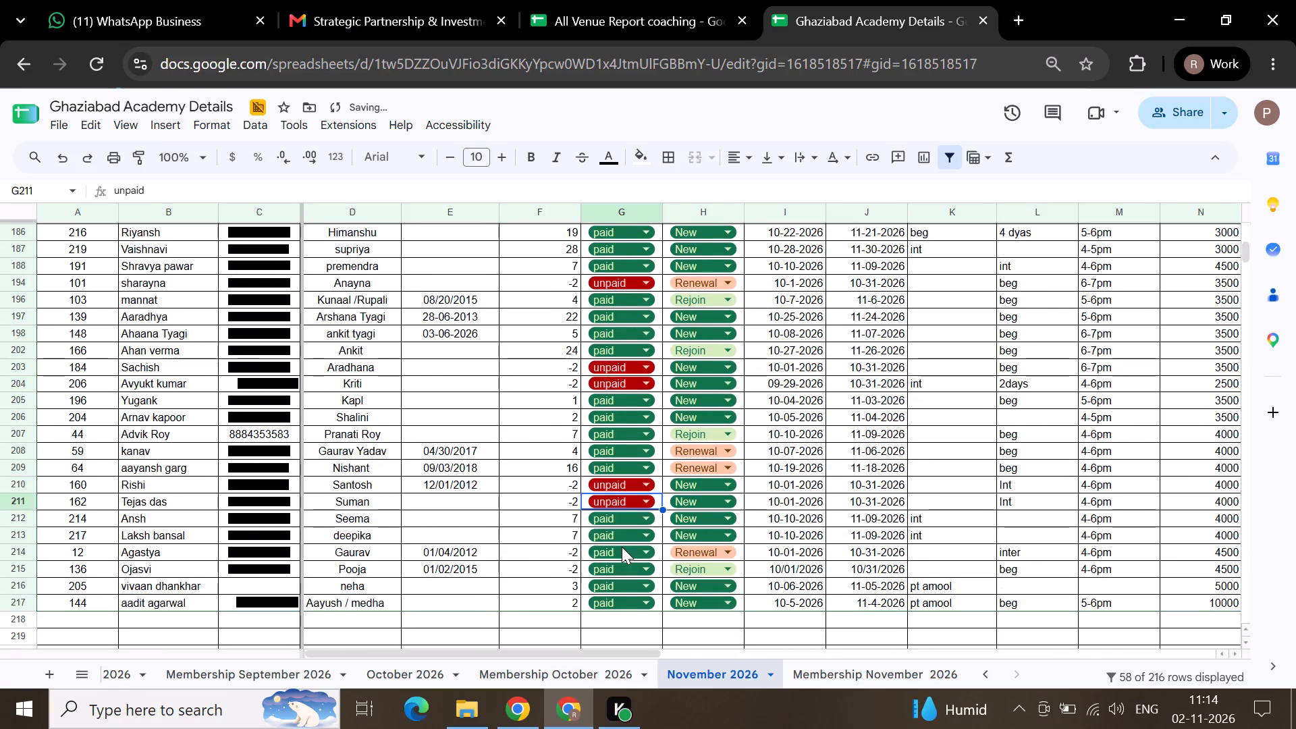
{"action": "scroll", "coordinate": [622, 547], "scroll_direction": "down", "scroll_amount": 1}
{"action": "left_click", "coordinate": [606, 479]}
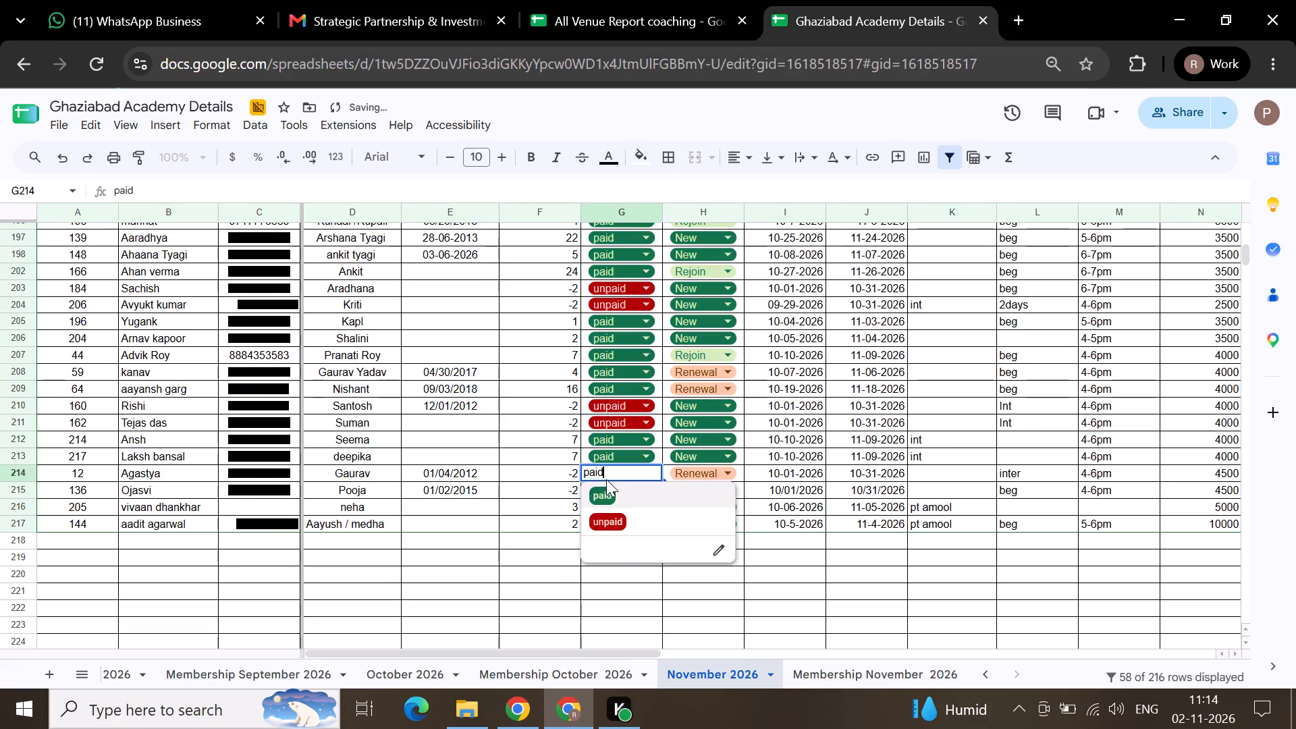
{"action": "left_click", "coordinate": [607, 508]}
{"action": "left_click", "coordinate": [626, 483]}
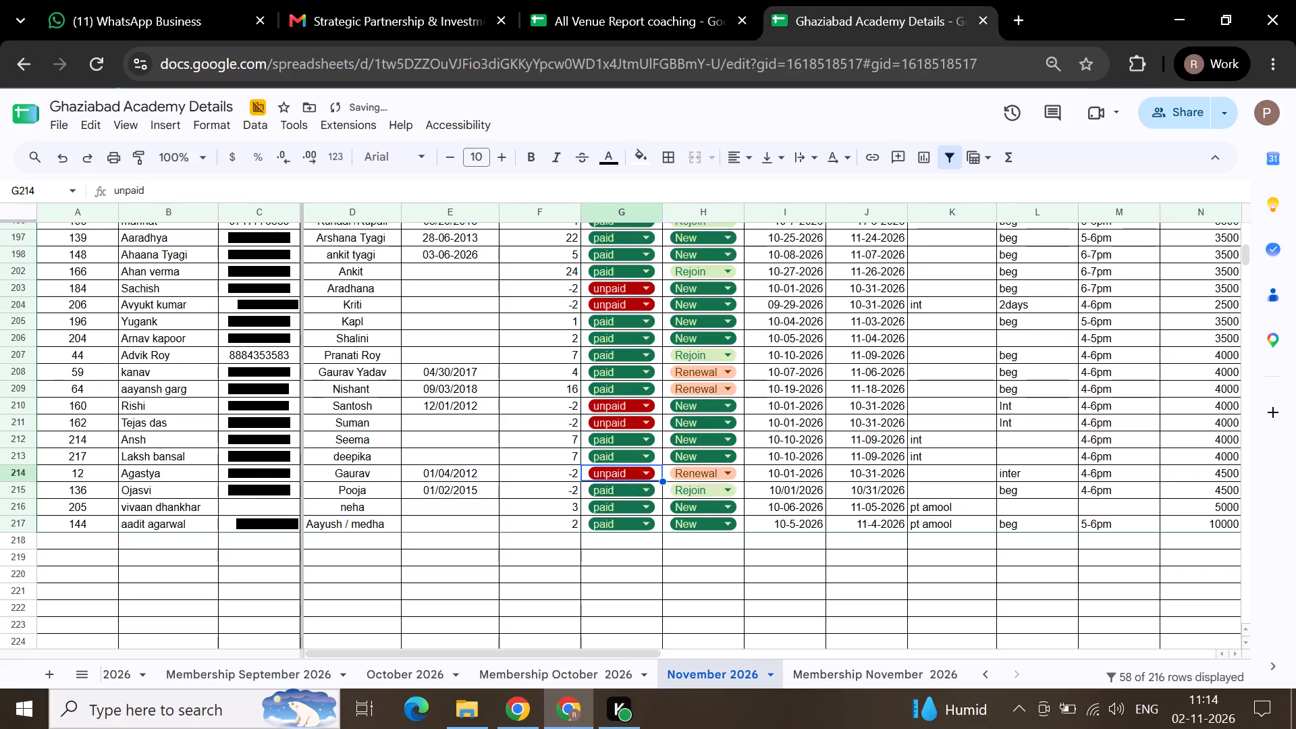
{"action": "left_click", "coordinate": [628, 489]}
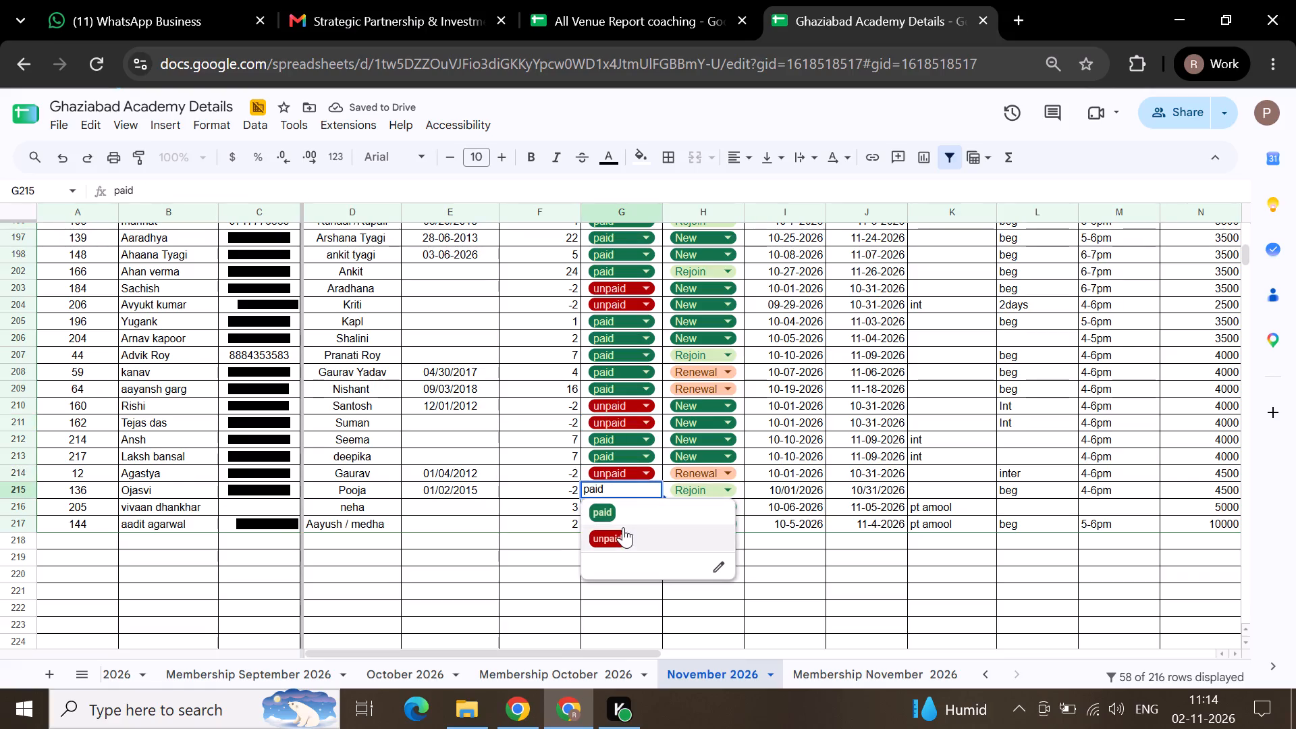
{"action": "left_click", "coordinate": [623, 527]}
{"action": "left_click", "coordinate": [639, 580]}
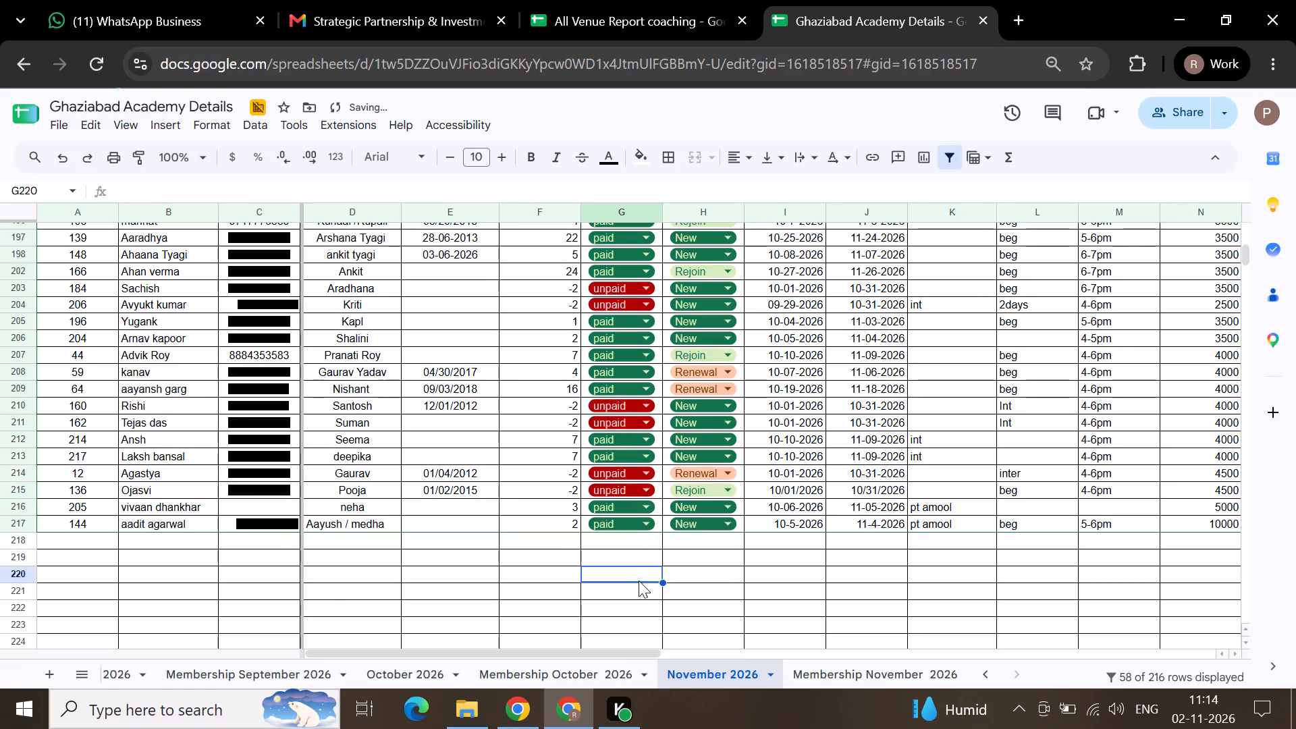
{"action": "scroll", "coordinate": [639, 580], "scroll_direction": "up", "scroll_amount": 20}
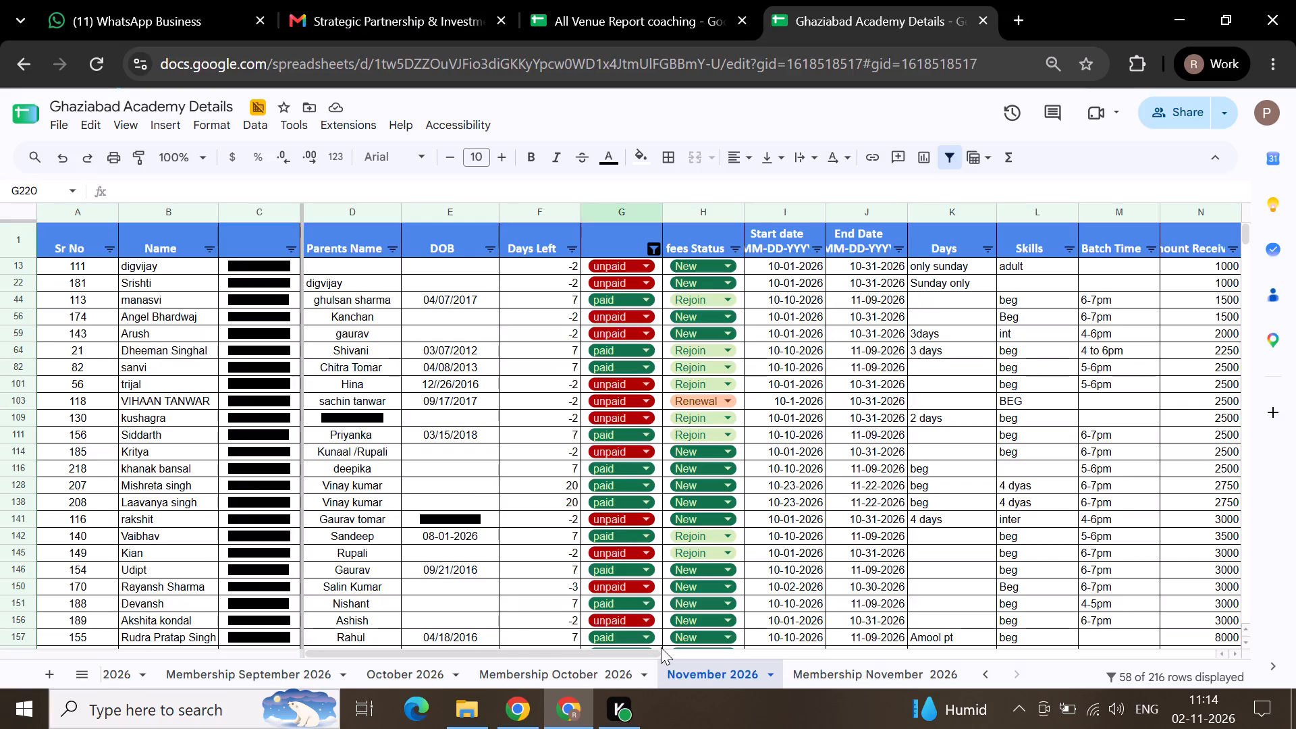
In the All Venue Report's 2026 membership sheet, right-align Ghaziabad's October figure.
{"action": "left_click", "coordinate": [864, 675]}
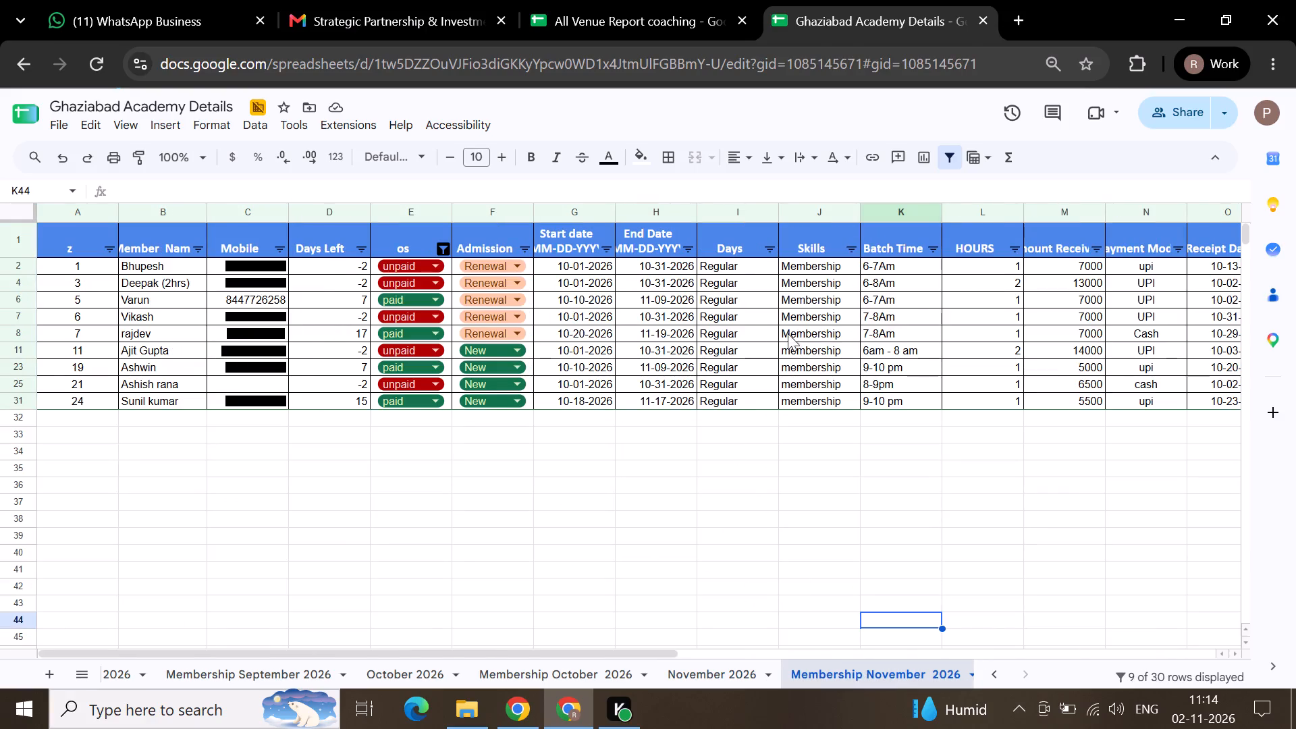
{"action": "left_click", "coordinate": [597, 16]}
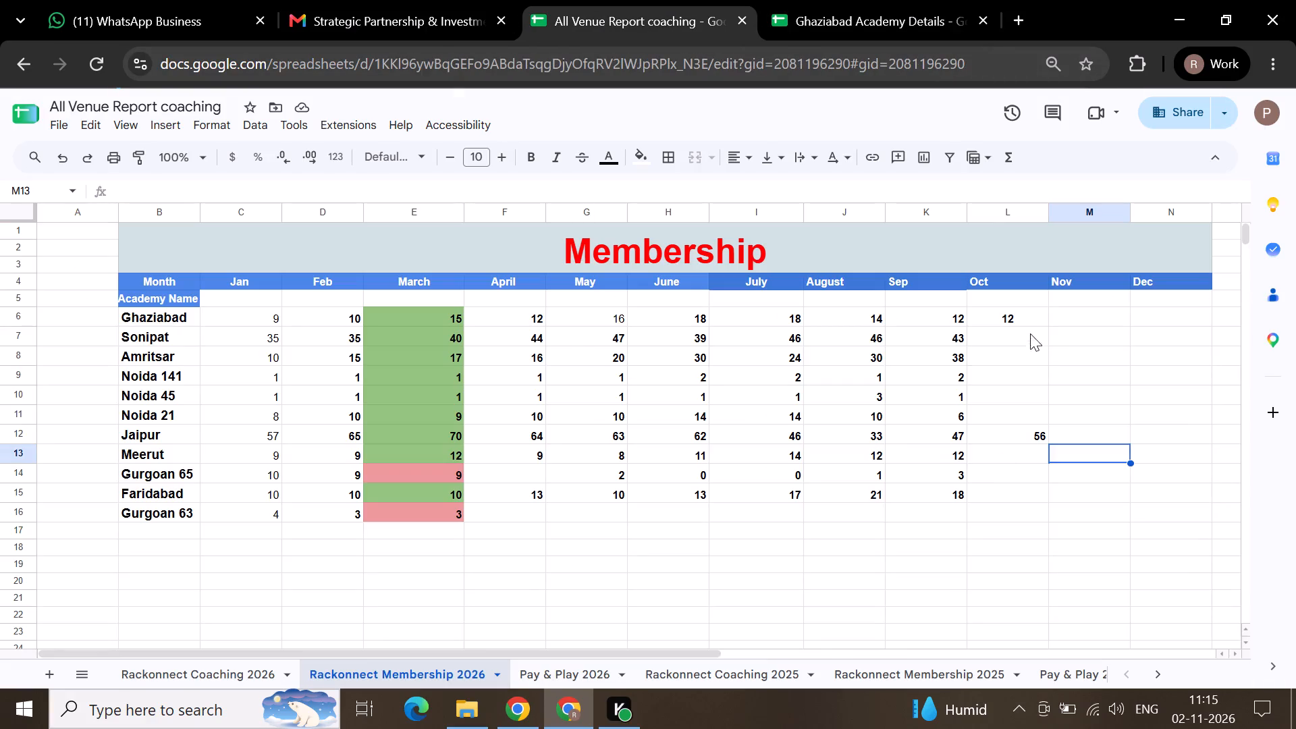
{"action": "left_click", "coordinate": [1020, 318]}
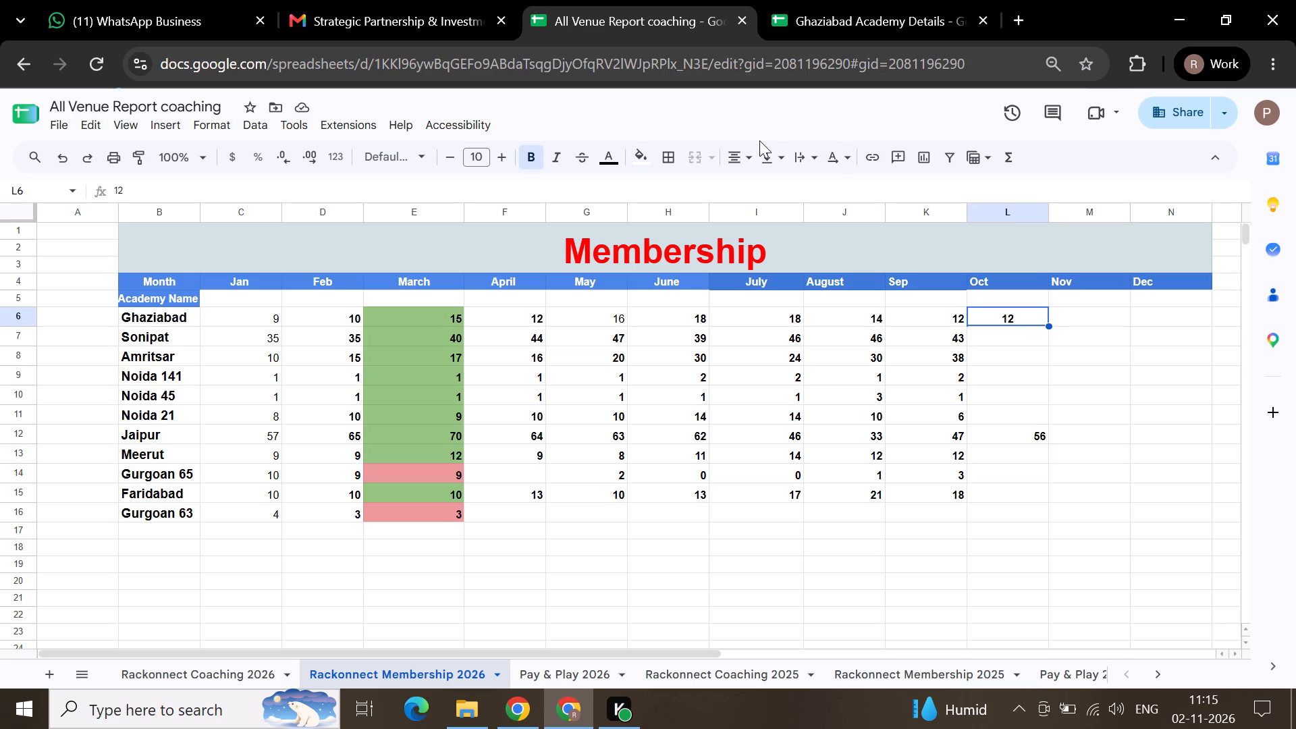
{"action": "left_click", "coordinate": [743, 153]}
{"action": "left_click", "coordinate": [796, 186]}
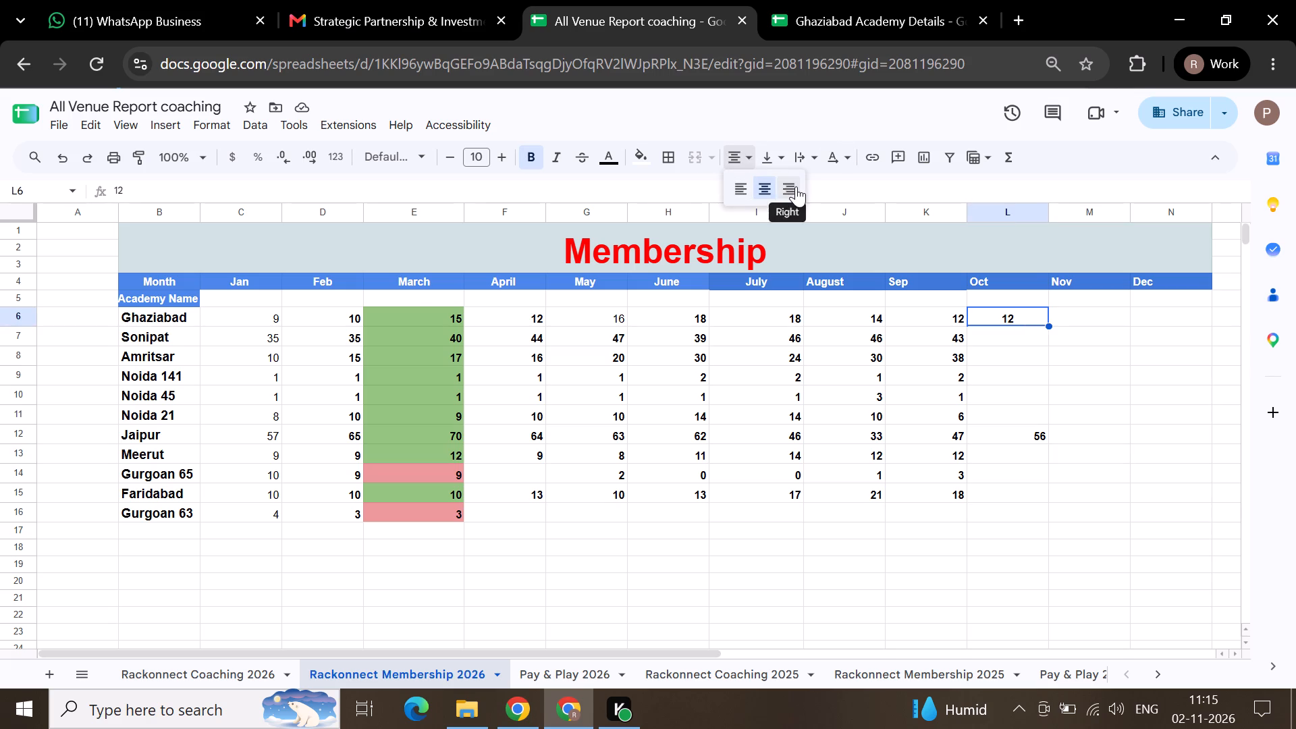
{"action": "left_click", "coordinate": [1000, 433]}
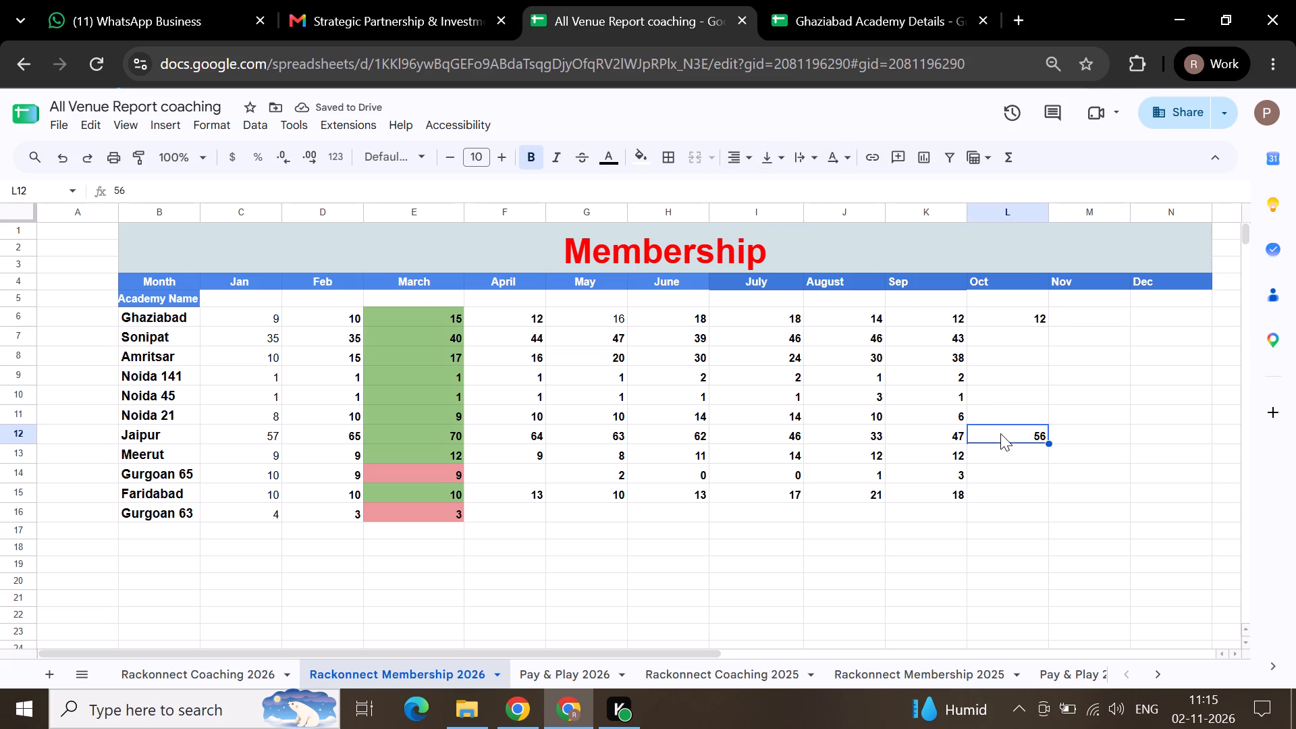
{"action": "left_click", "coordinate": [1021, 470]}
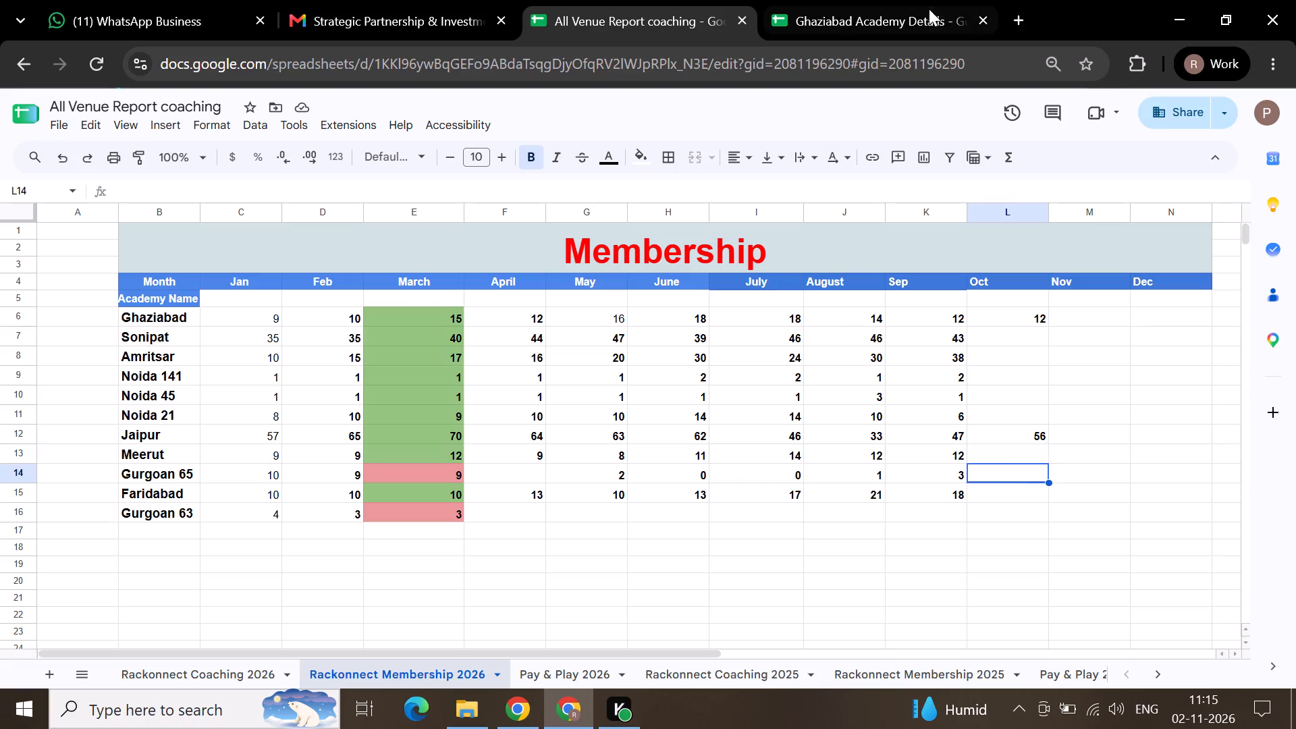
Close the Ghaziabad workbook and open the Sonipat Academy Details spreadsheet in a new browser tab.
{"action": "left_click", "coordinate": [980, 20]}
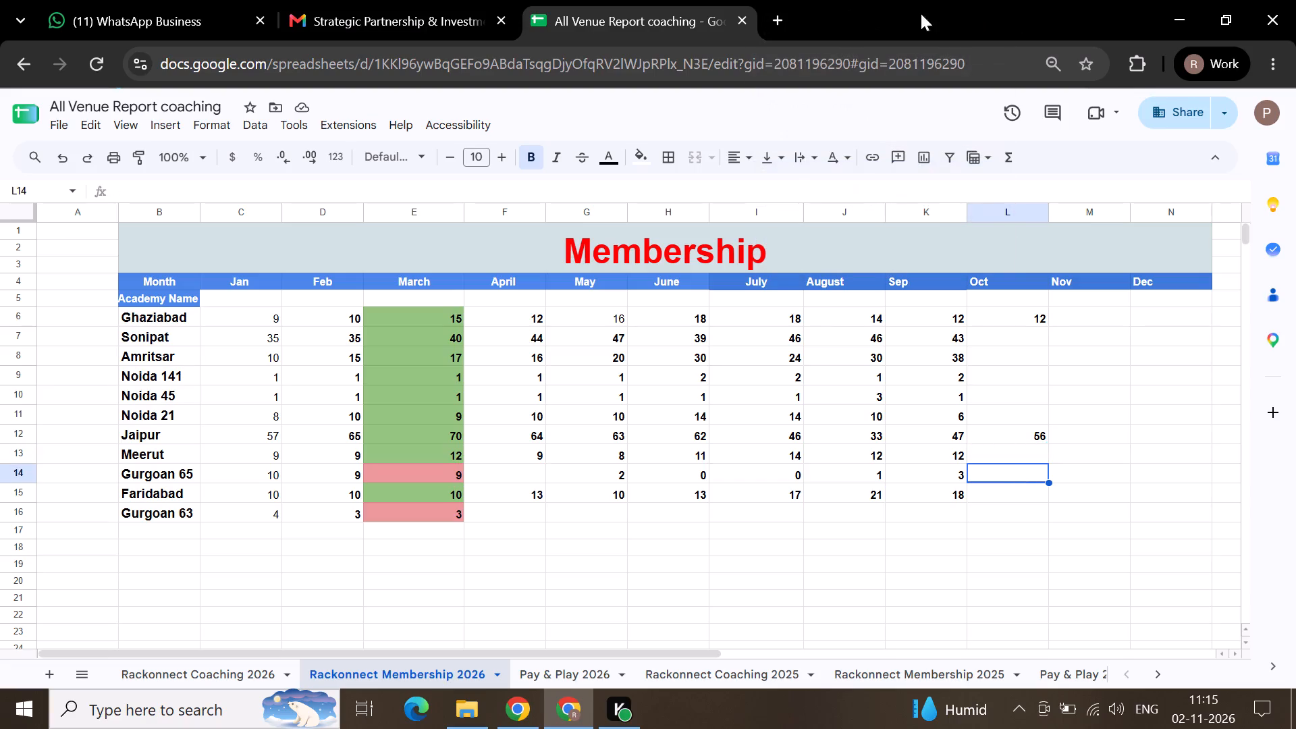
{"action": "left_click", "coordinate": [778, 27]}
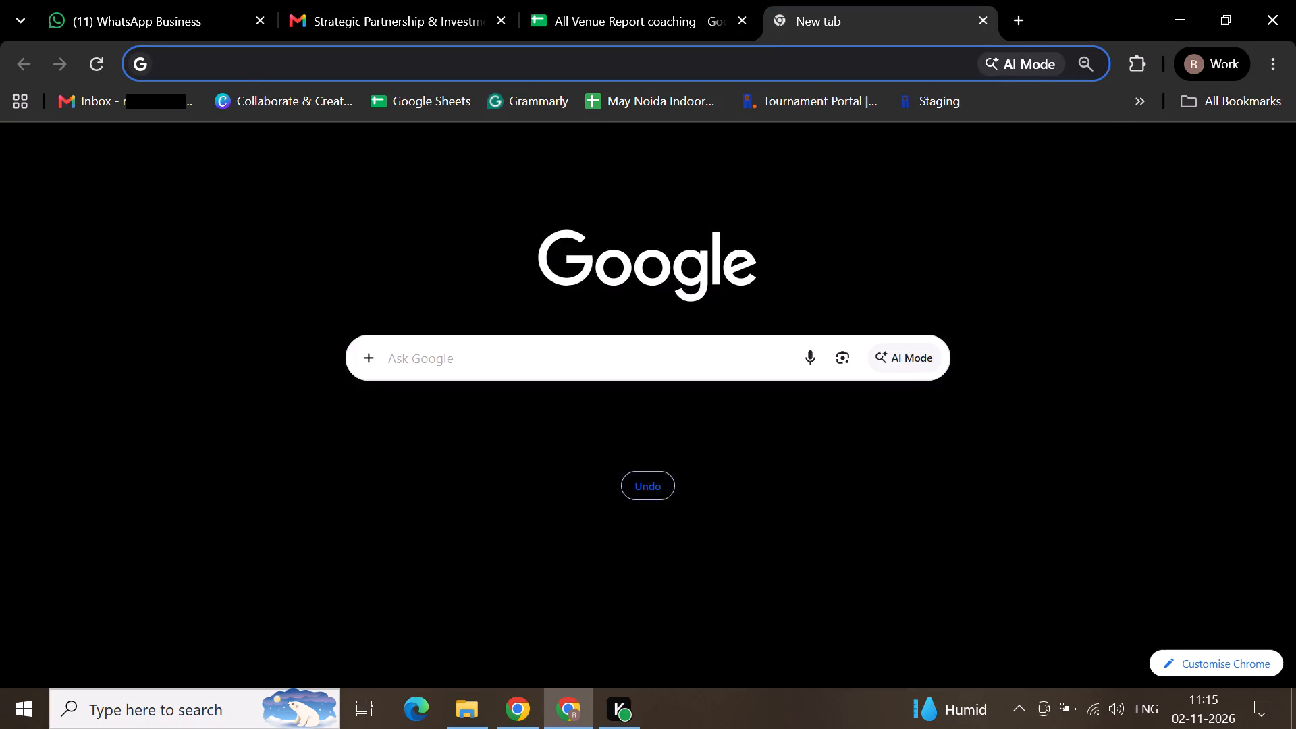
{"action": "left_click", "coordinate": [774, 61]}
{"action": "type", "text": "soni"}
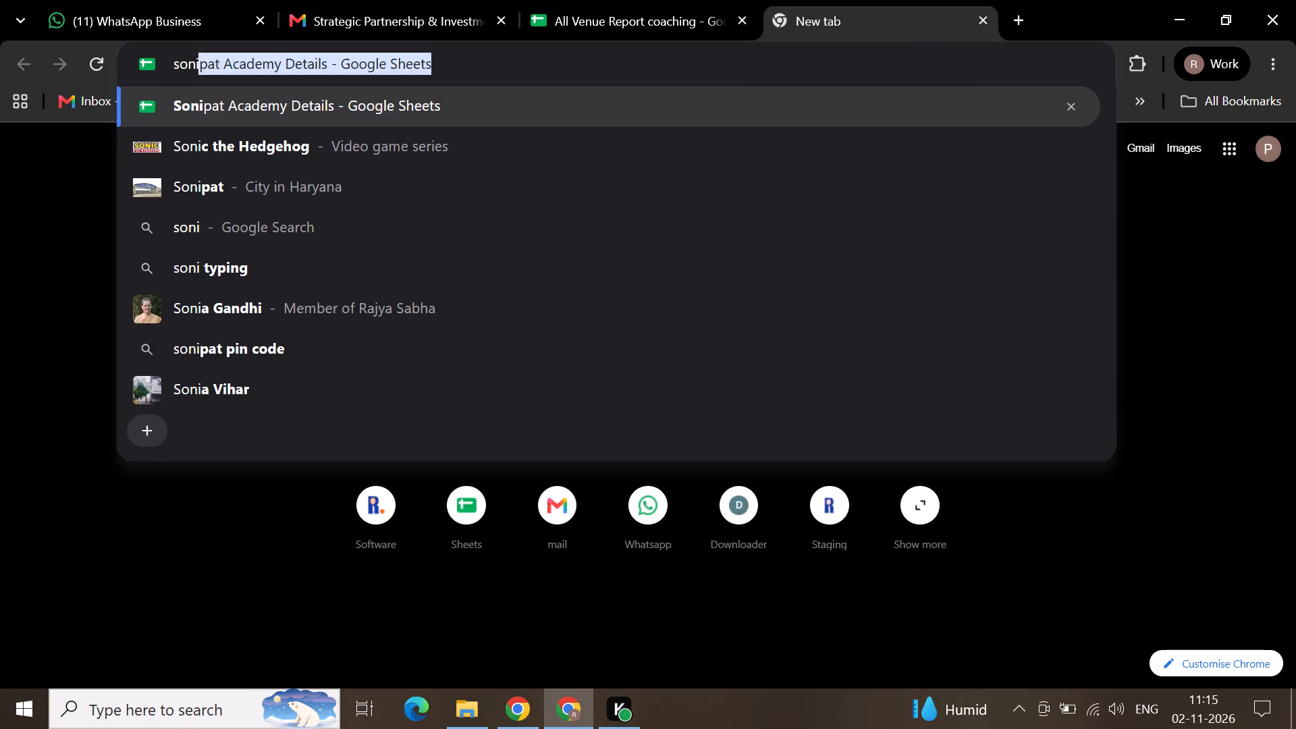
{"action": "left_click", "coordinate": [707, 104]}
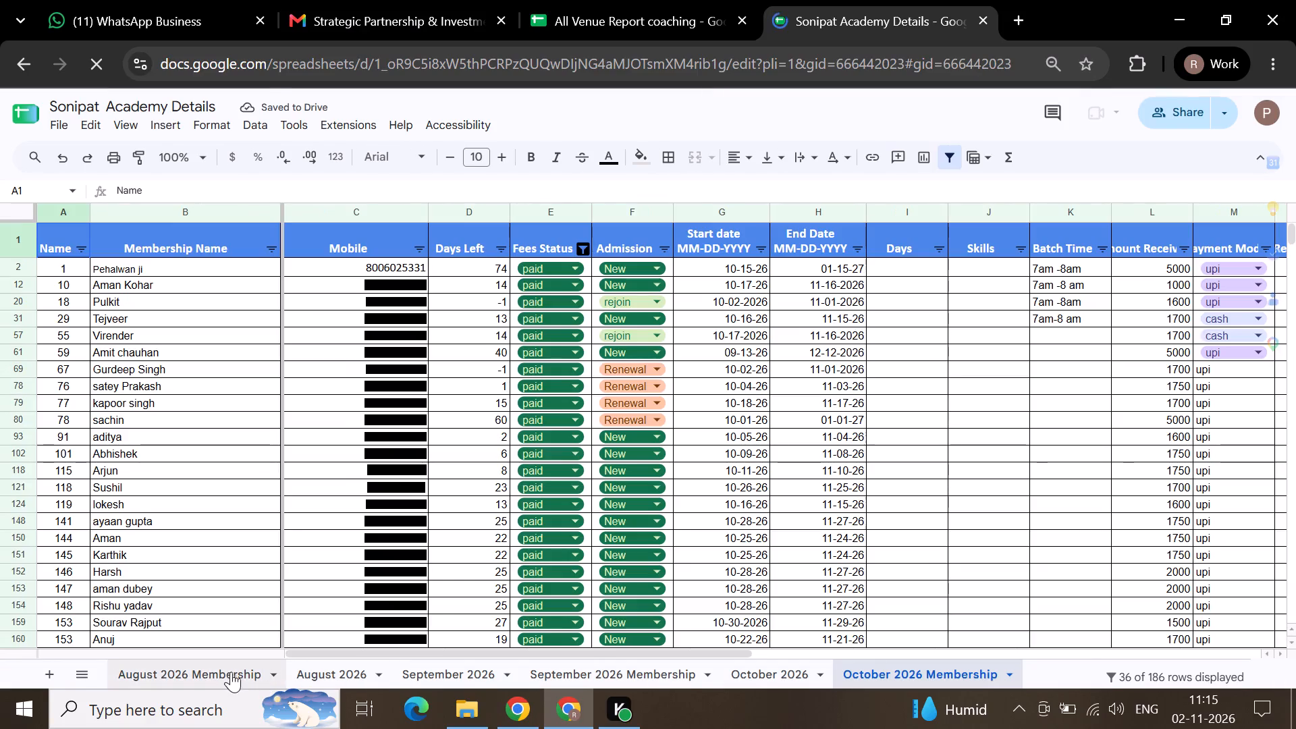
Duplicate the October 2026 coaching sheet in the Sonipat Academy Details workbook.
{"action": "left_click", "coordinate": [227, 670]}
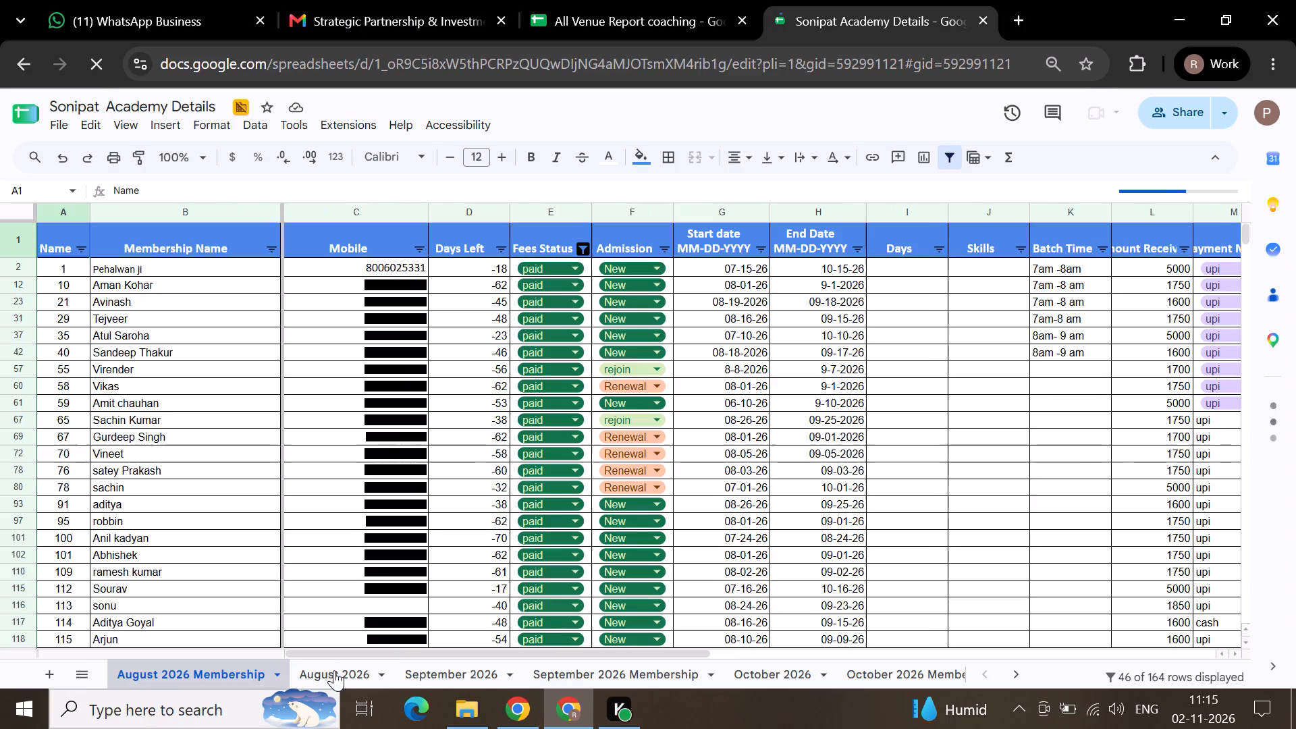
{"action": "left_click", "coordinate": [776, 668]}
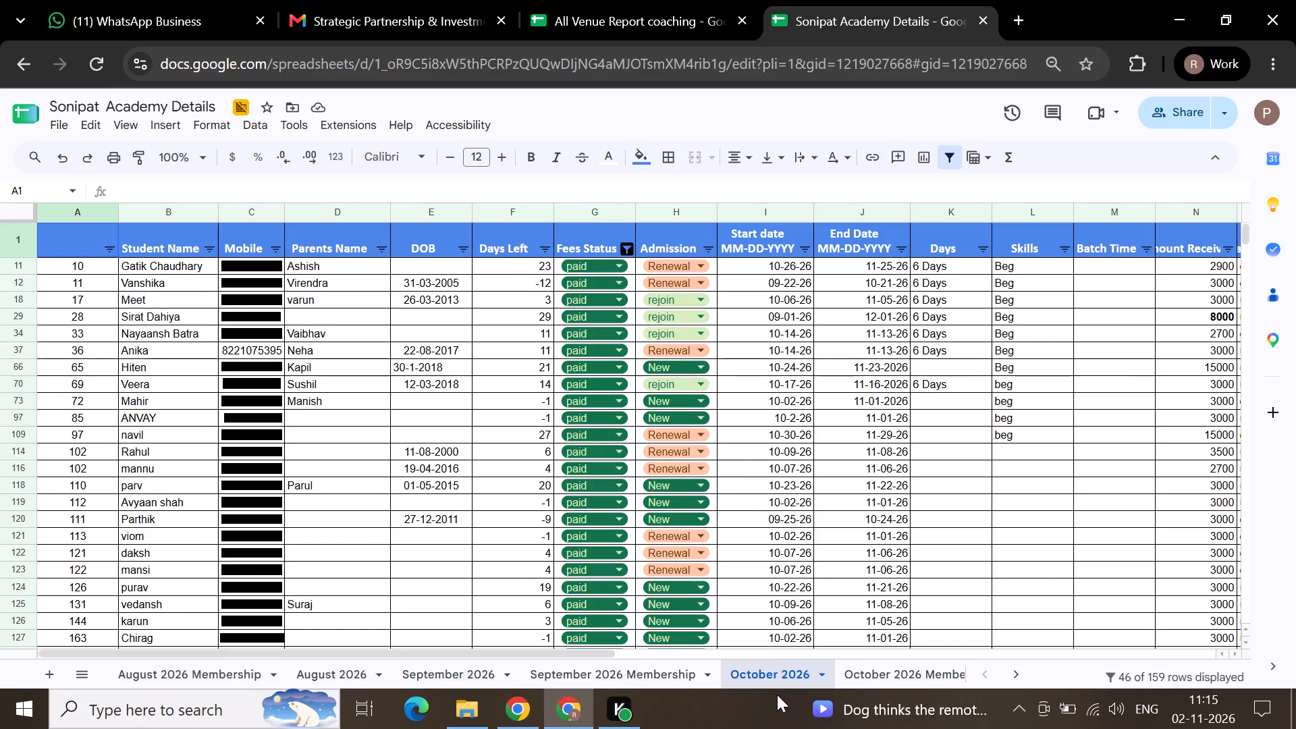
{"action": "left_click", "coordinate": [759, 670]}
{"action": "right_click", "coordinate": [759, 670]}
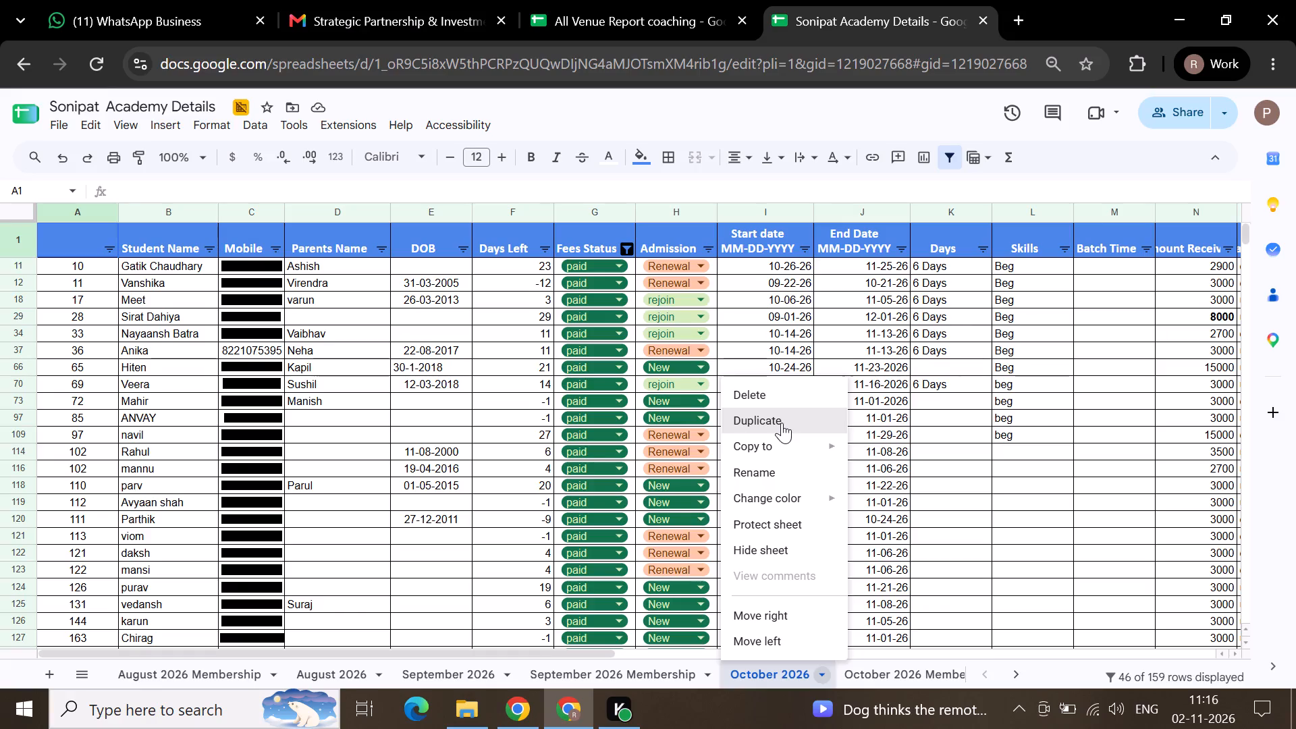
{"action": "left_click", "coordinate": [753, 674]}
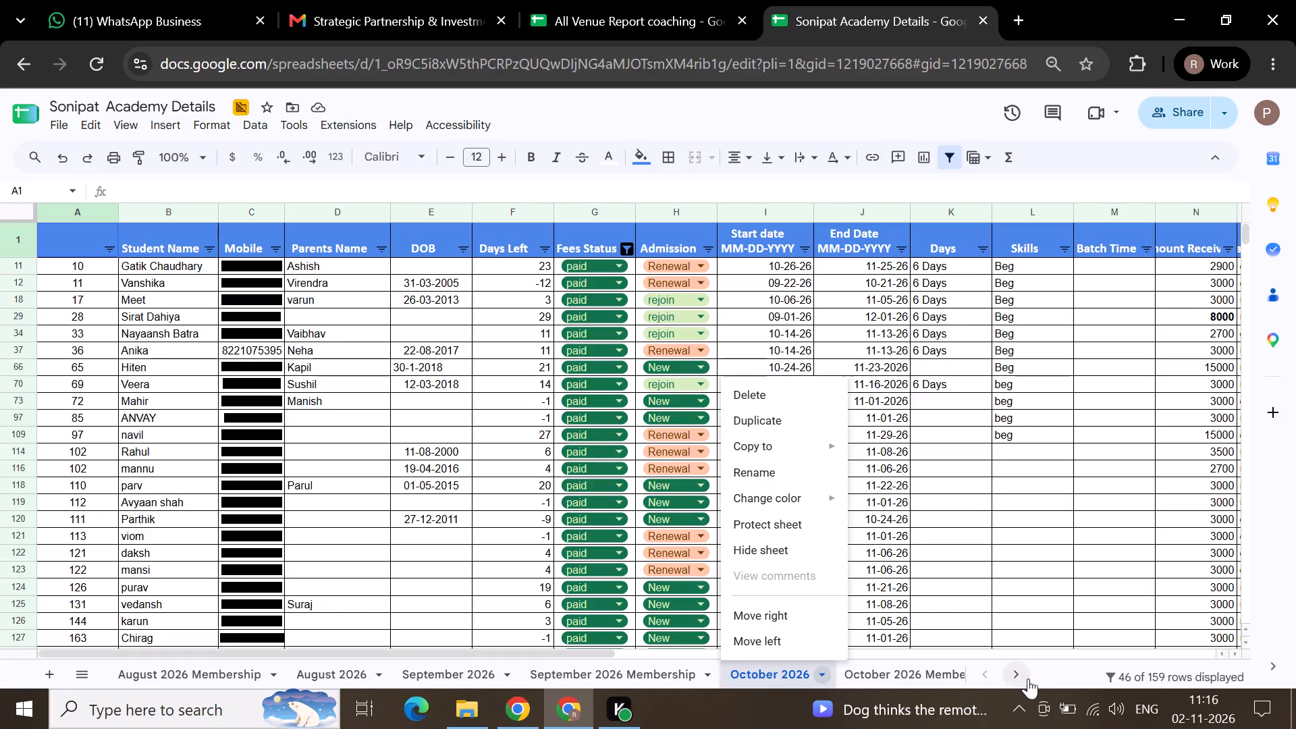
{"action": "left_click", "coordinate": [1039, 680]}
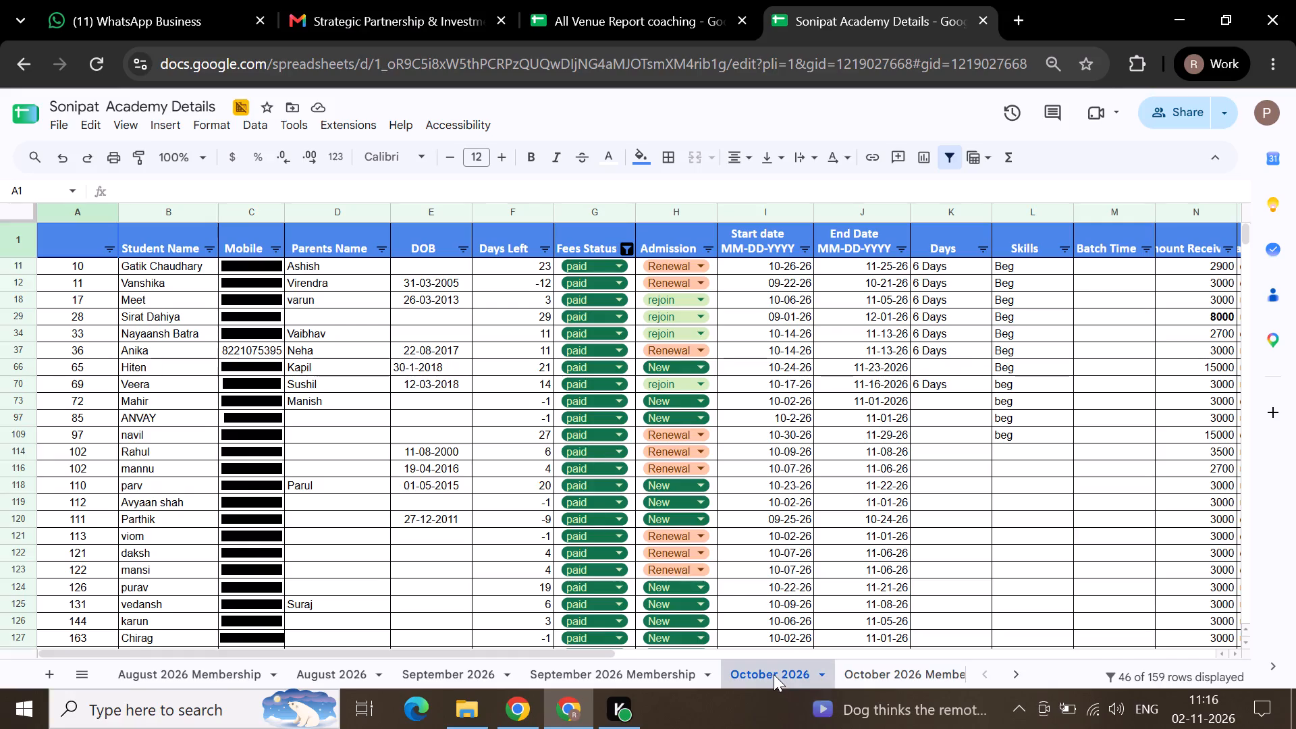
{"action": "left_click", "coordinate": [774, 674]}
{"action": "right_click", "coordinate": [774, 674]}
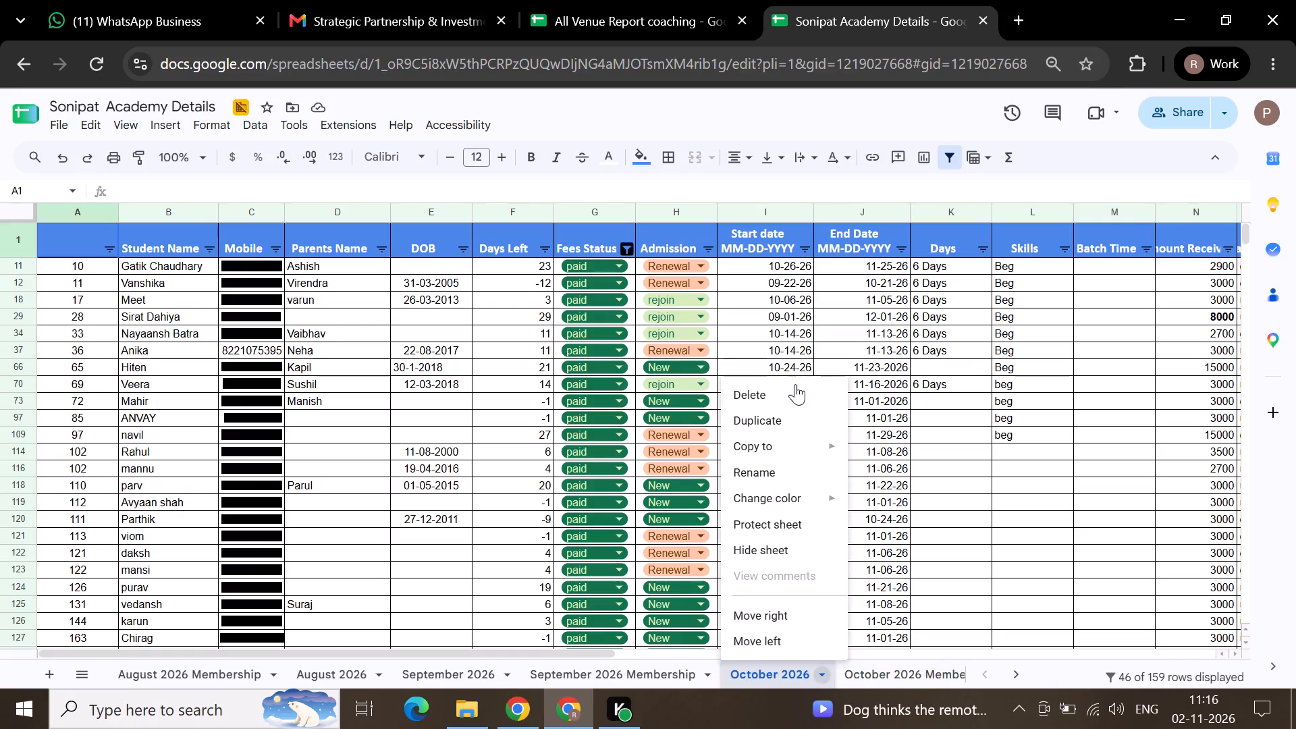
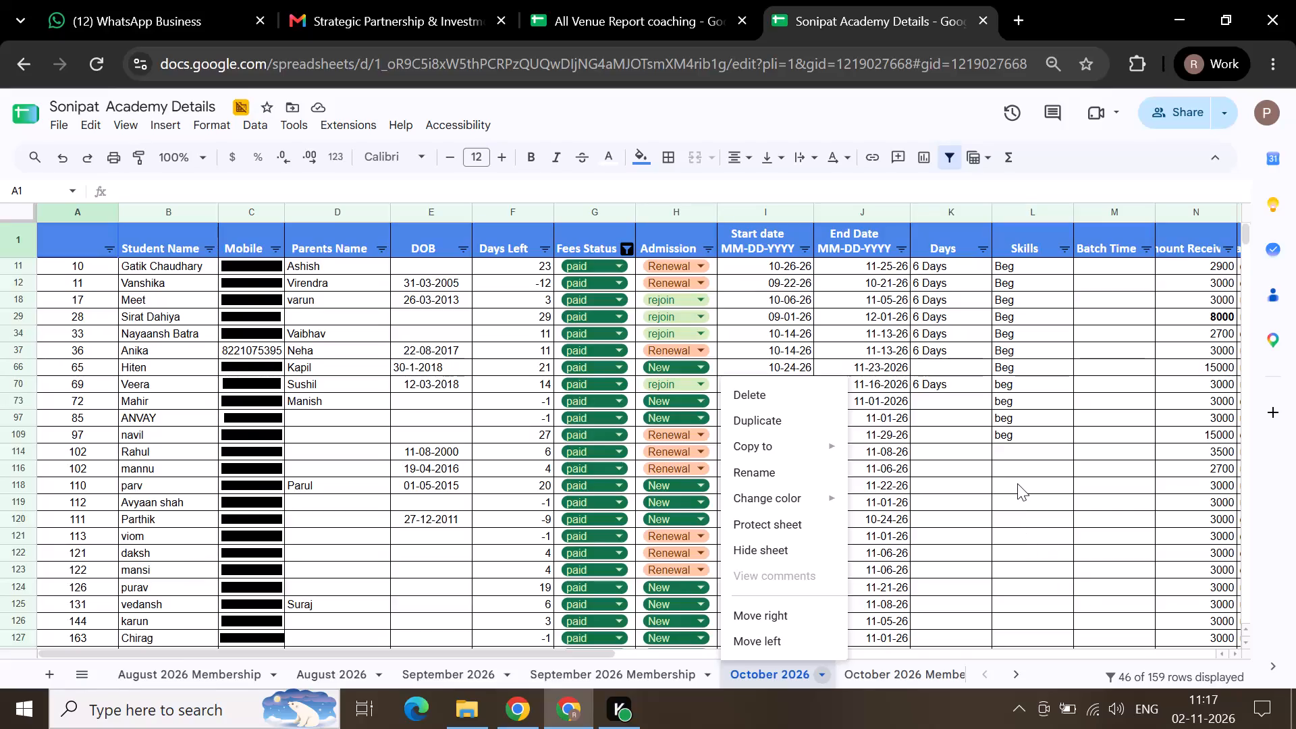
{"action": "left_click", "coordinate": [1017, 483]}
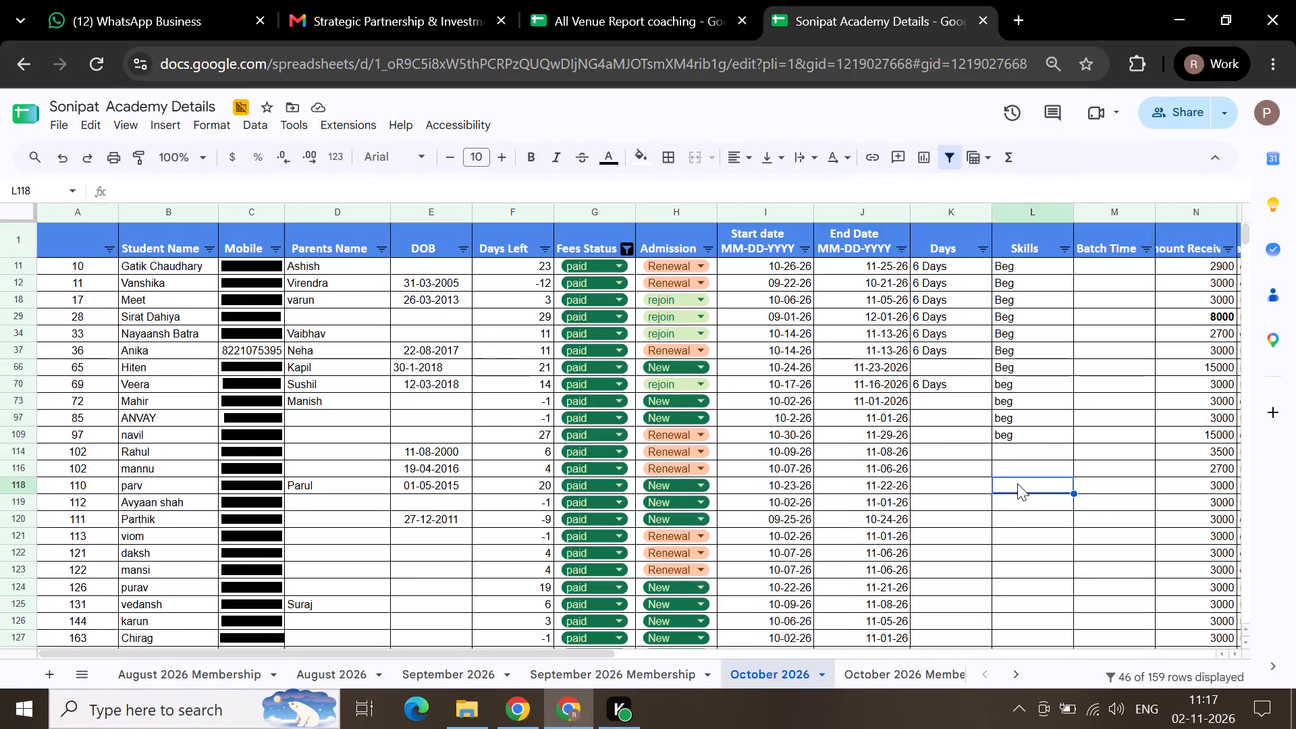
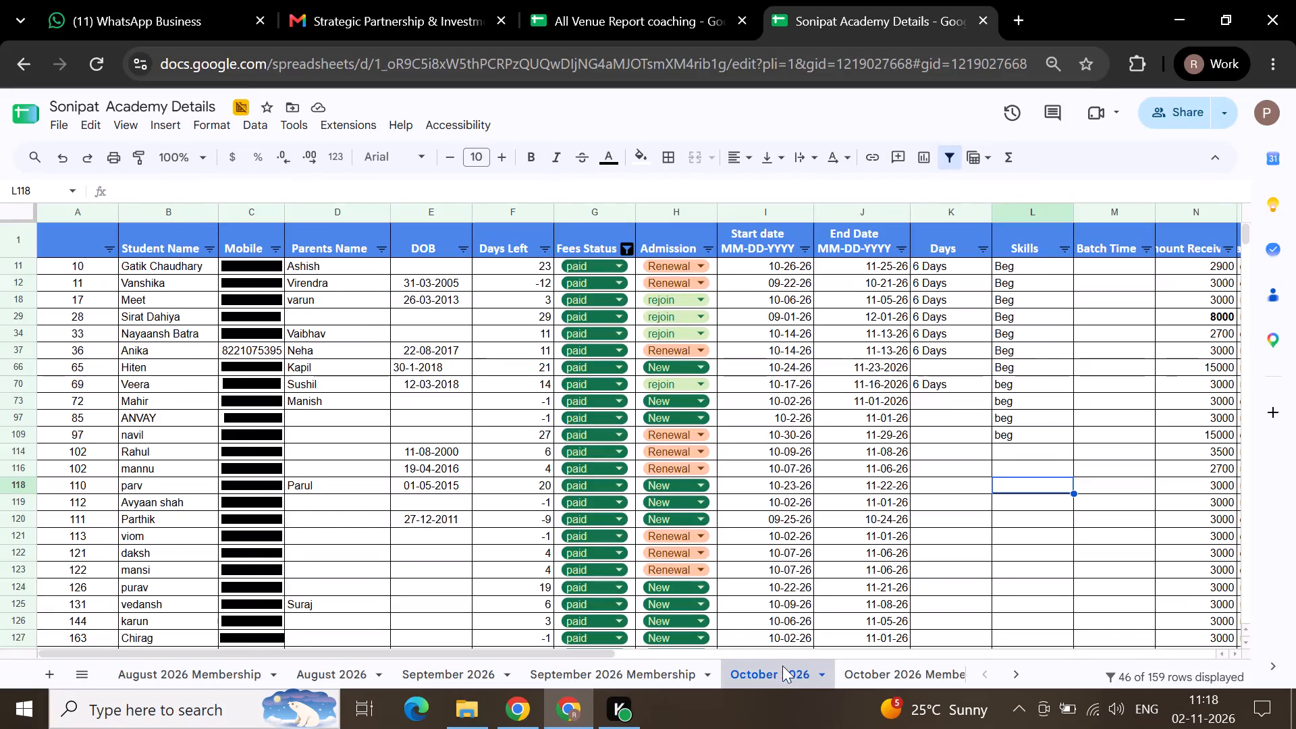
Duplicate the October 2026 coaching sheet in the Sonipat academy workbook.
{"action": "left_click", "coordinate": [783, 666]}
{"action": "right_click", "coordinate": [783, 666]}
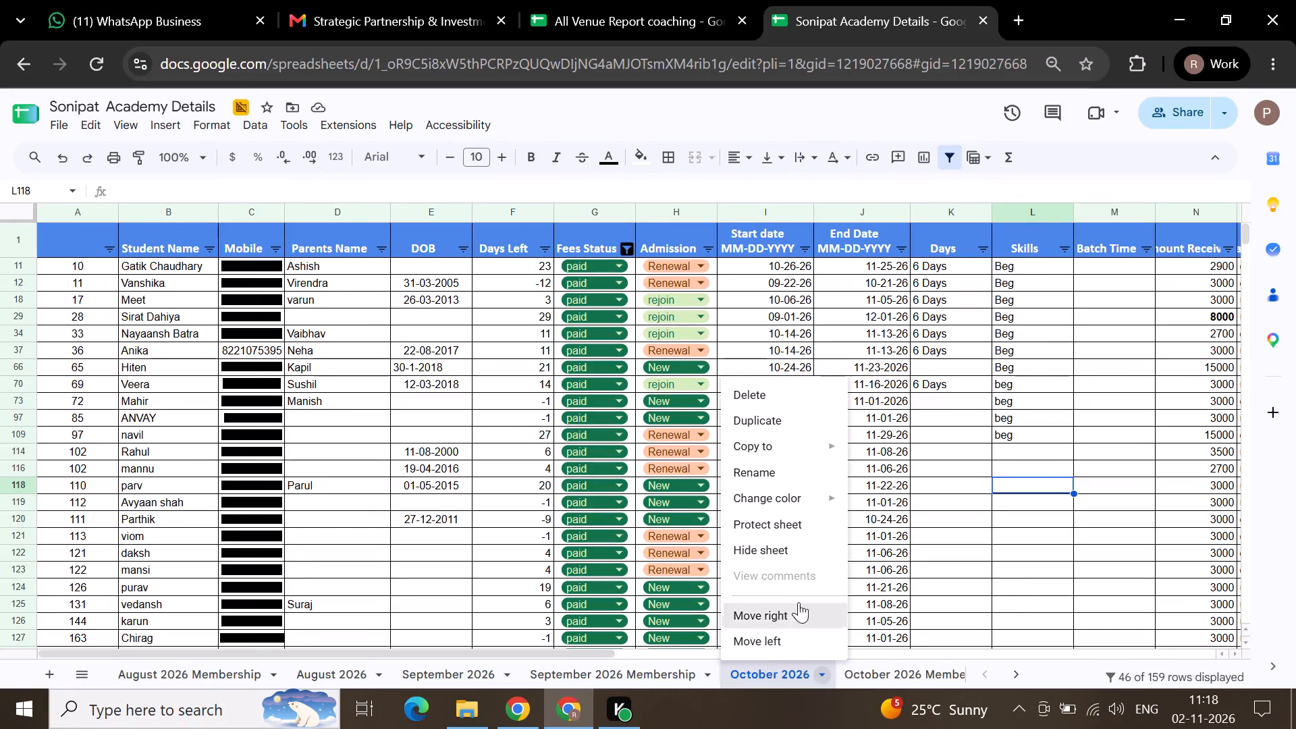
{"action": "left_click", "coordinate": [779, 420]}
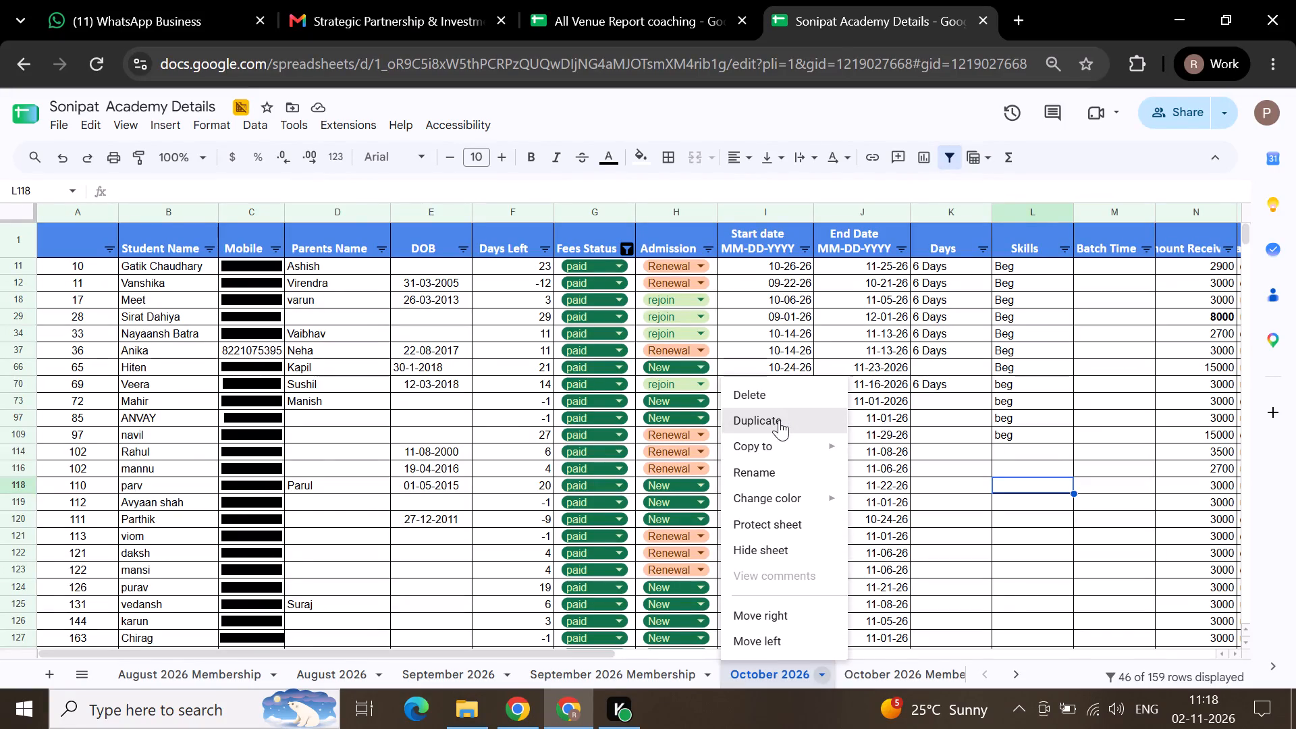
{"action": "left_click", "coordinate": [793, 418]}
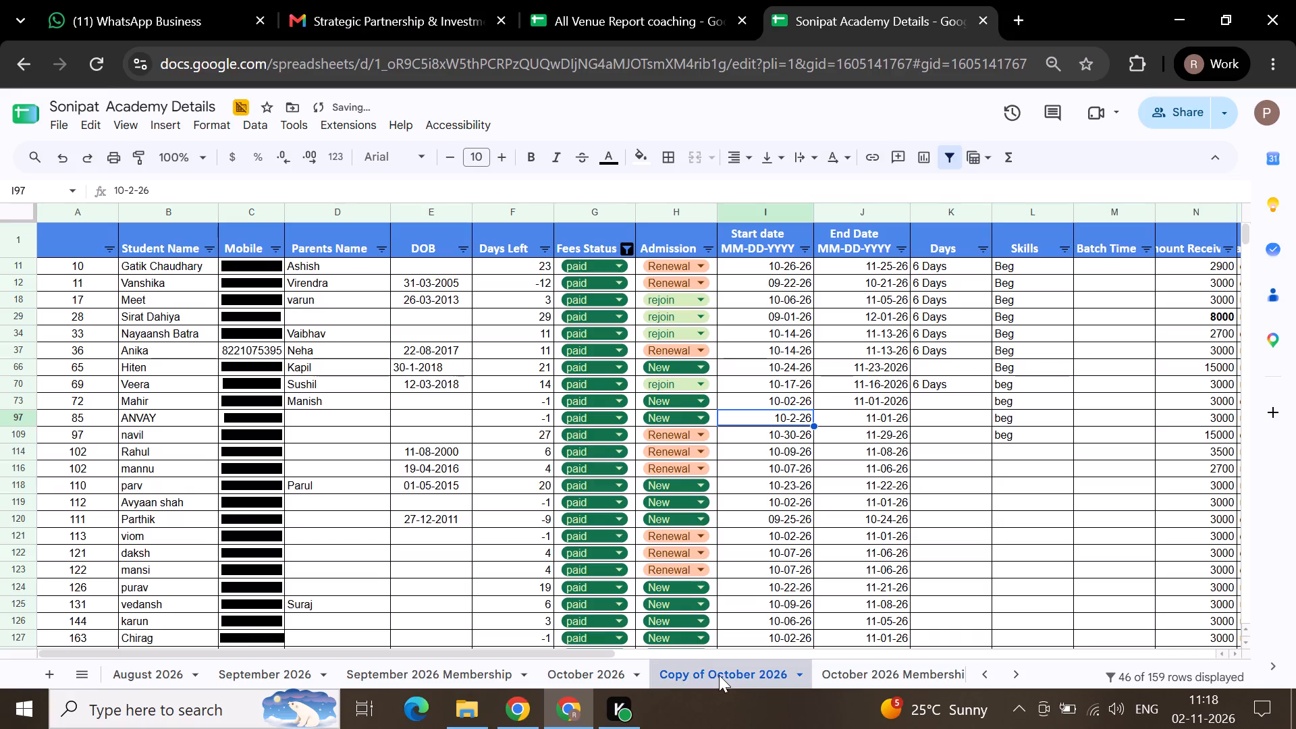
Rename the copied October 2026 sheet as November 2026.
{"action": "double_click", "coordinate": [719, 675]}
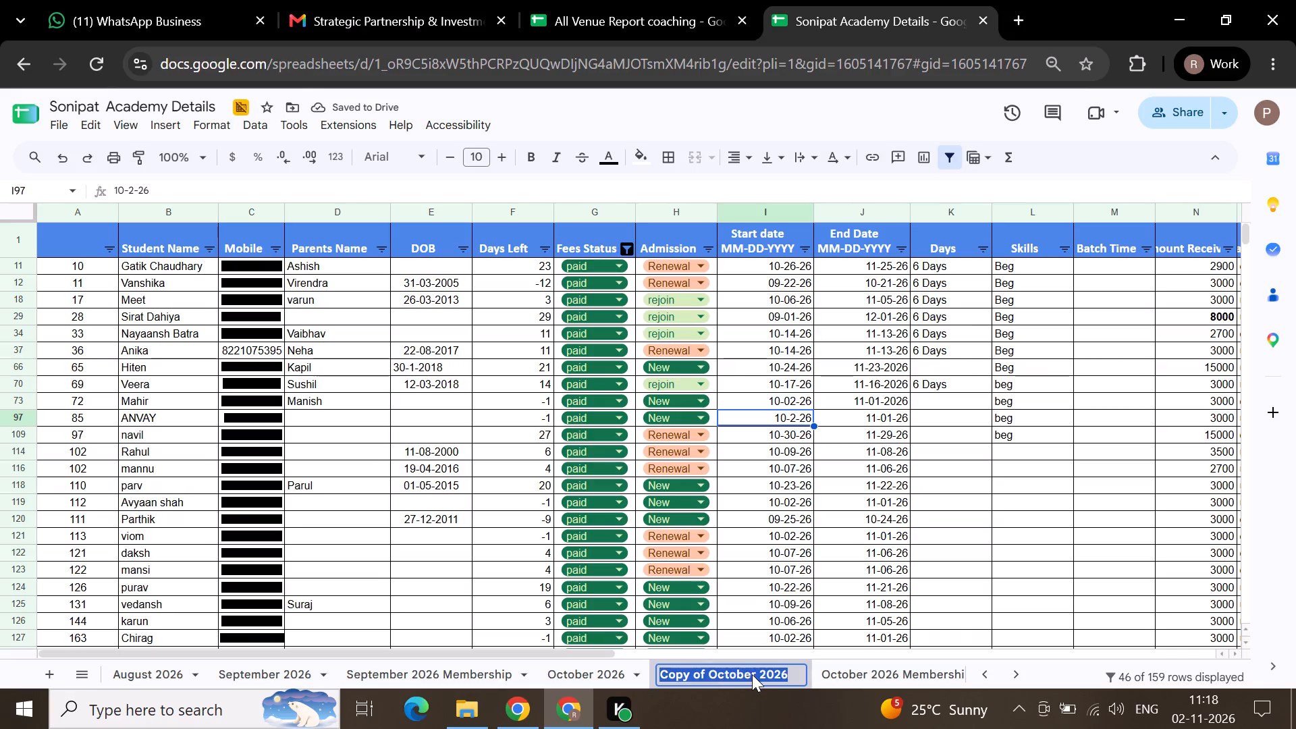
{"action": "left_click", "coordinate": [753, 677]}
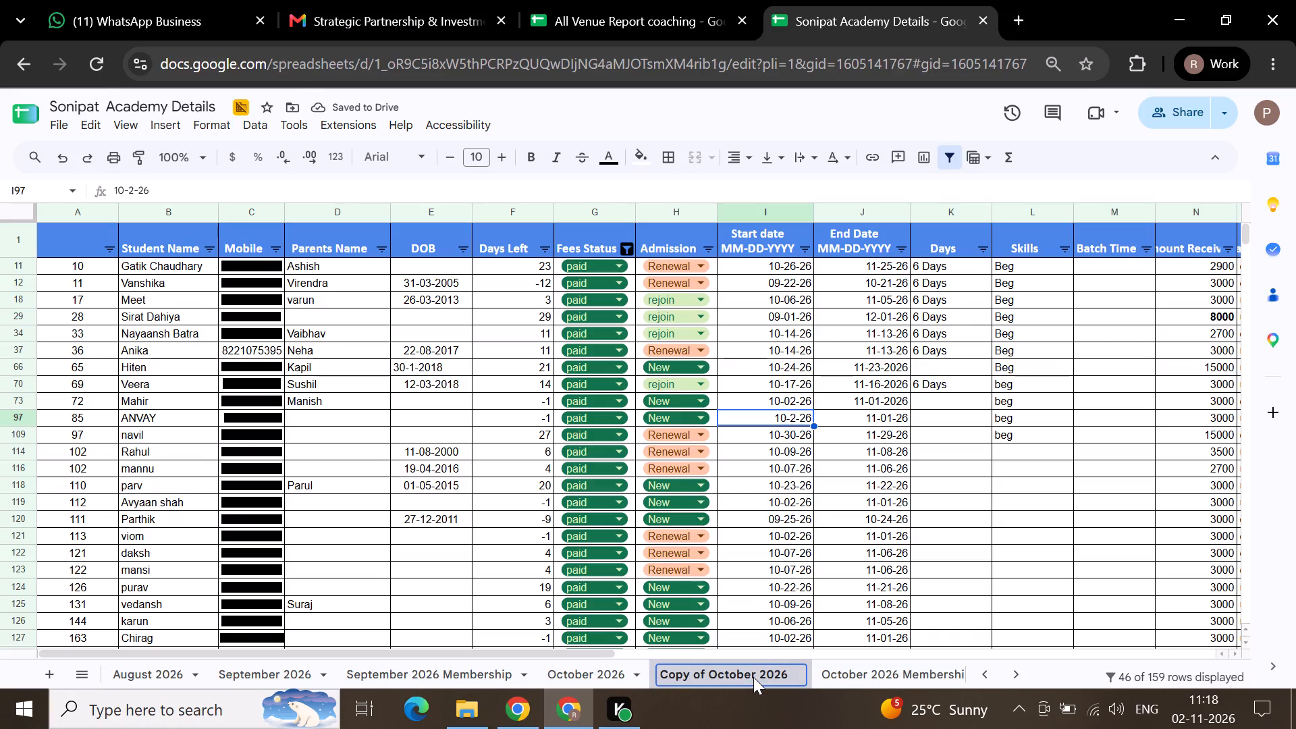
{"action": "left_click", "coordinate": [757, 677]}
{"action": "key", "text": "BackSpace"}
{"action": "key", "text": "BackSpace"}
{"action": "key", "text": "BackSpace"}
{"action": "key", "text": "BackSpace"}
{"action": "key", "text": "BackSpace"}
{"action": "key", "text": "BackSpace"}
{"action": "key", "text": "BackSpace"}
{"action": "key", "text": "BackSpace"}
{"action": "key", "text": "BackSpace"}
{"action": "key", "text": "BackSpace"}
{"action": "key", "text": "BackSpace"}
{"action": "key", "text": "BackSpace"}
{"action": "key", "text": "BackSpace"}
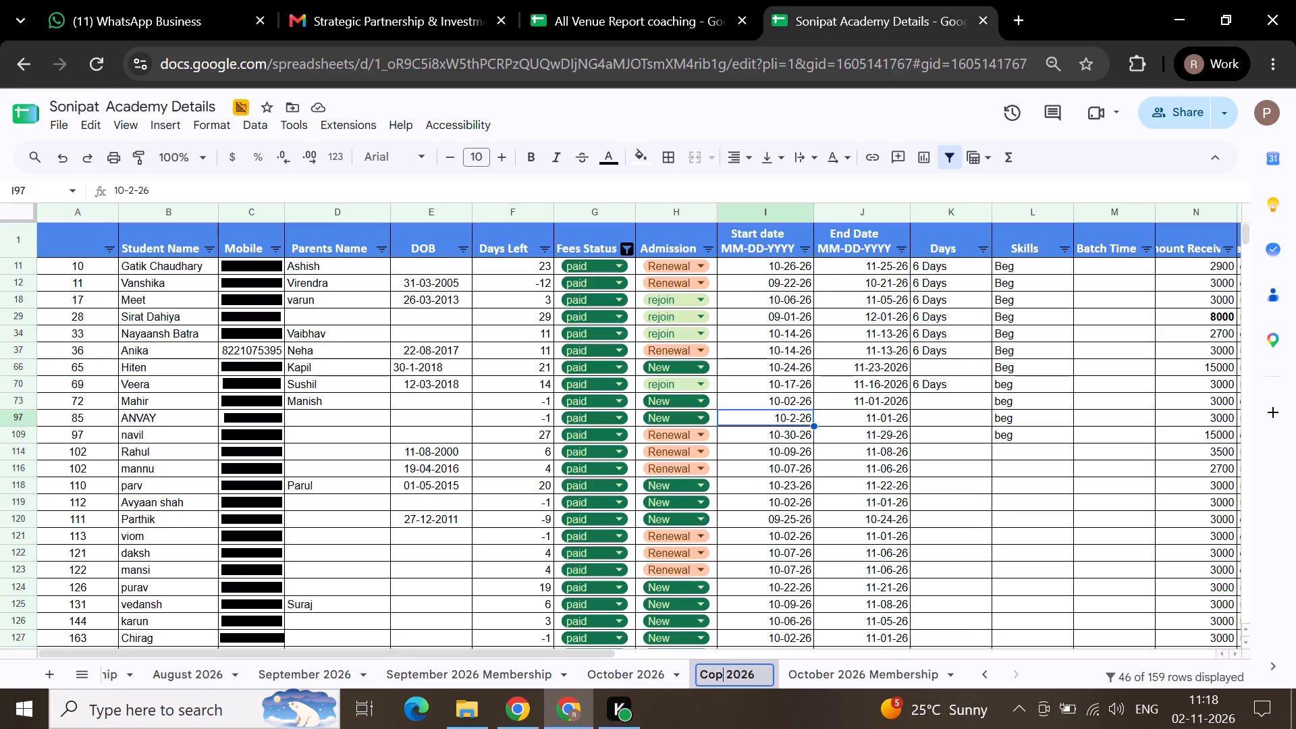
{"action": "key", "text": "BackSpace"}
{"action": "key", "text": "BackSpace"}
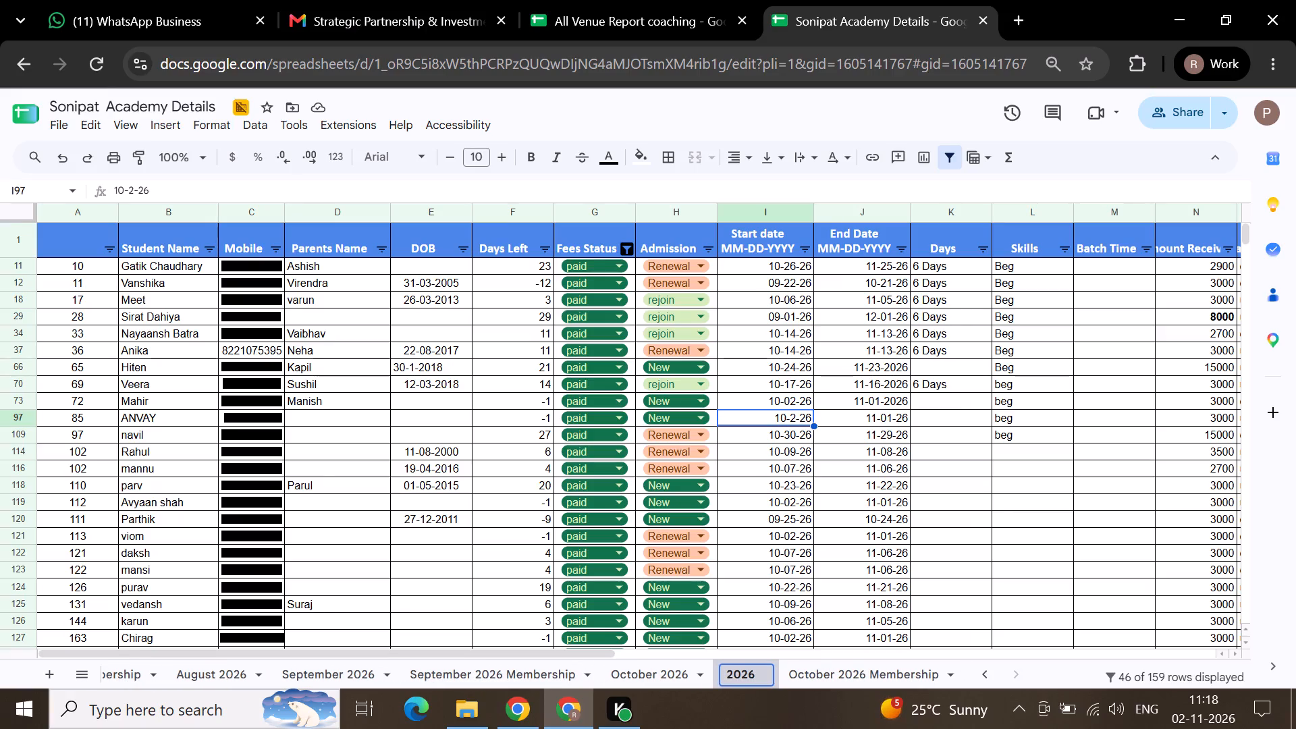
{"action": "type", "text": "No"}
{"action": "type", "text": "ve"}
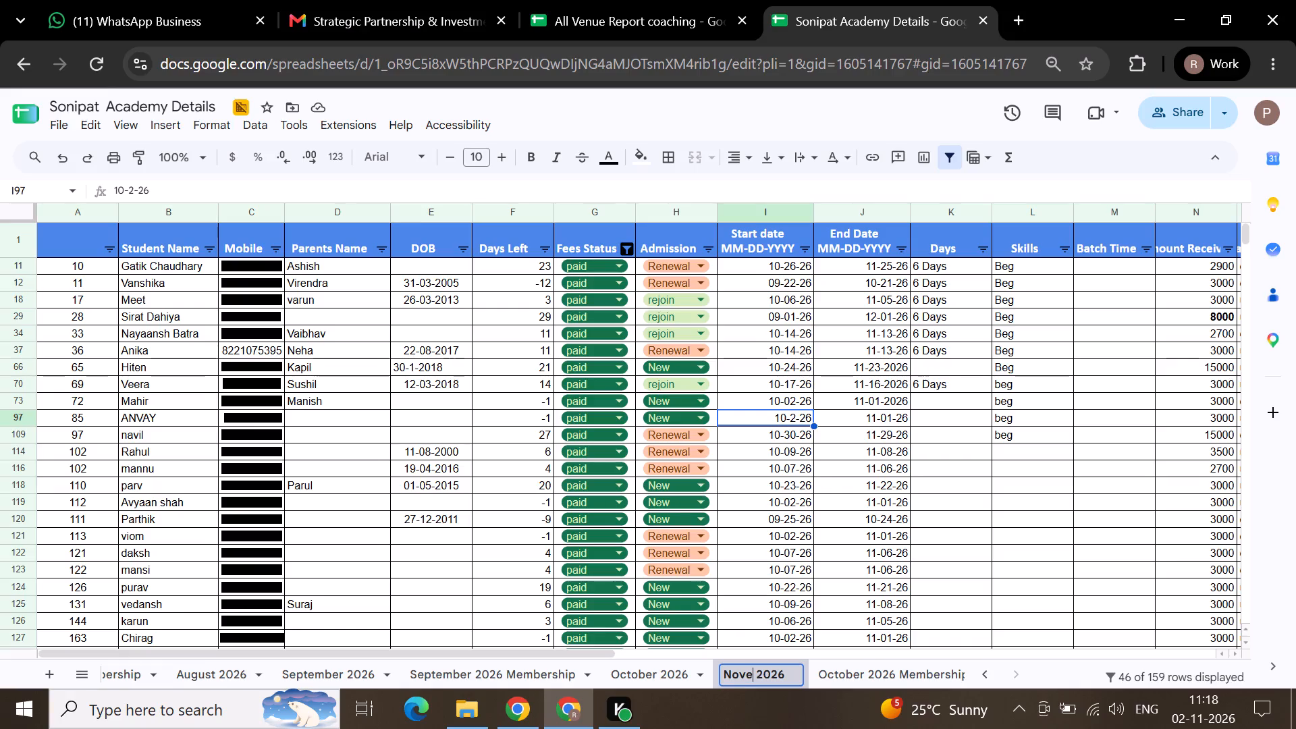
{"action": "type", "text": "mber"}
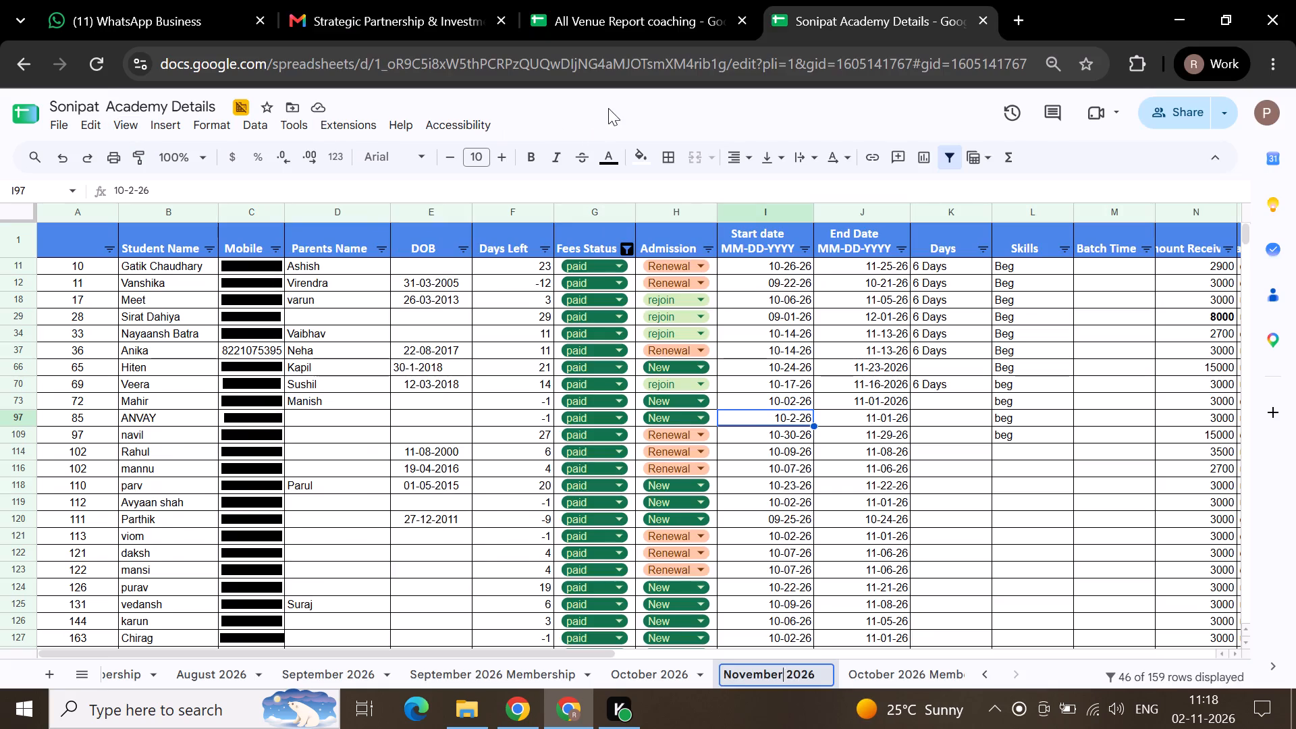
{"action": "left_click", "coordinate": [608, 108]}
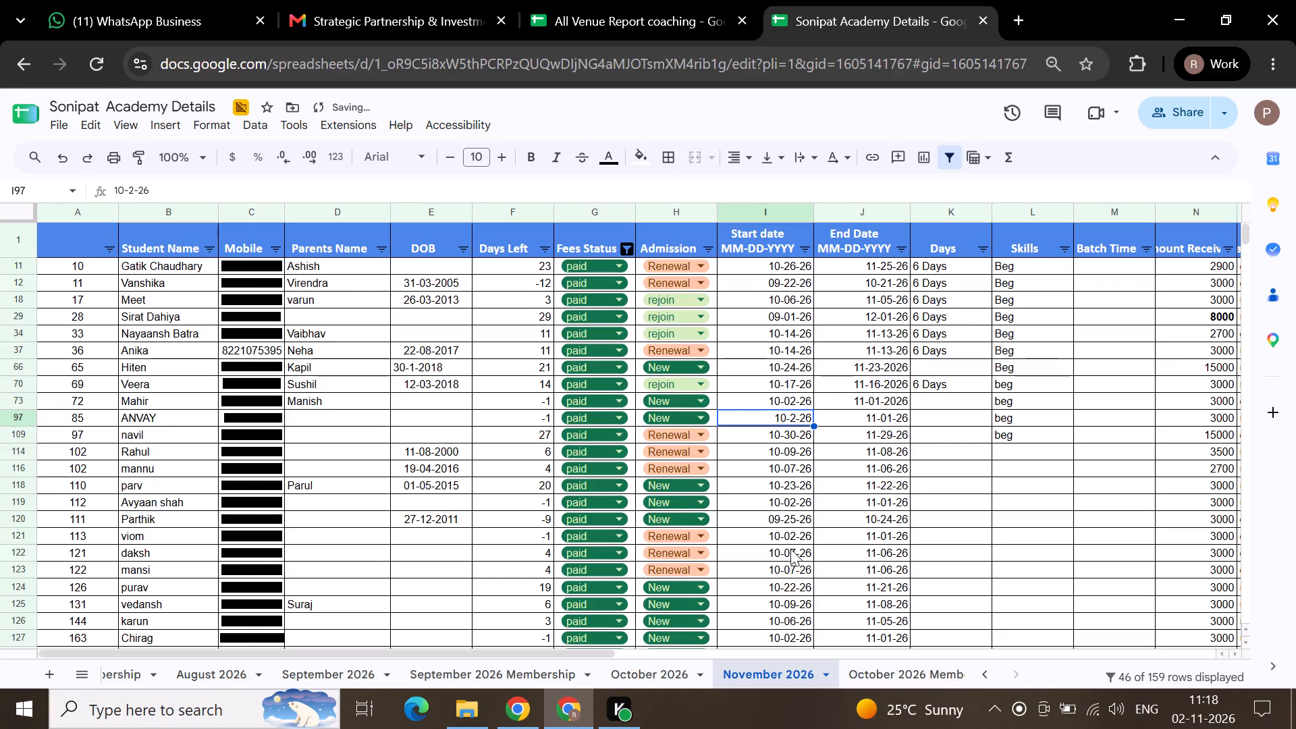
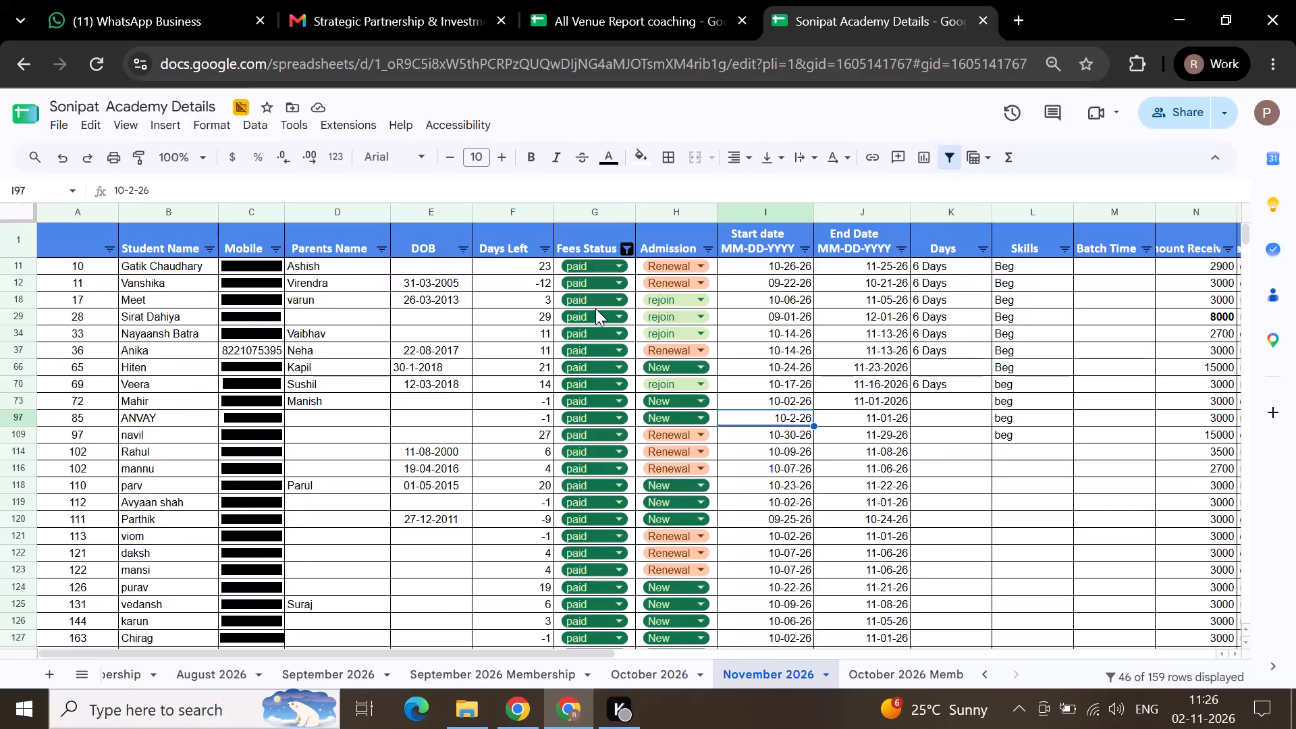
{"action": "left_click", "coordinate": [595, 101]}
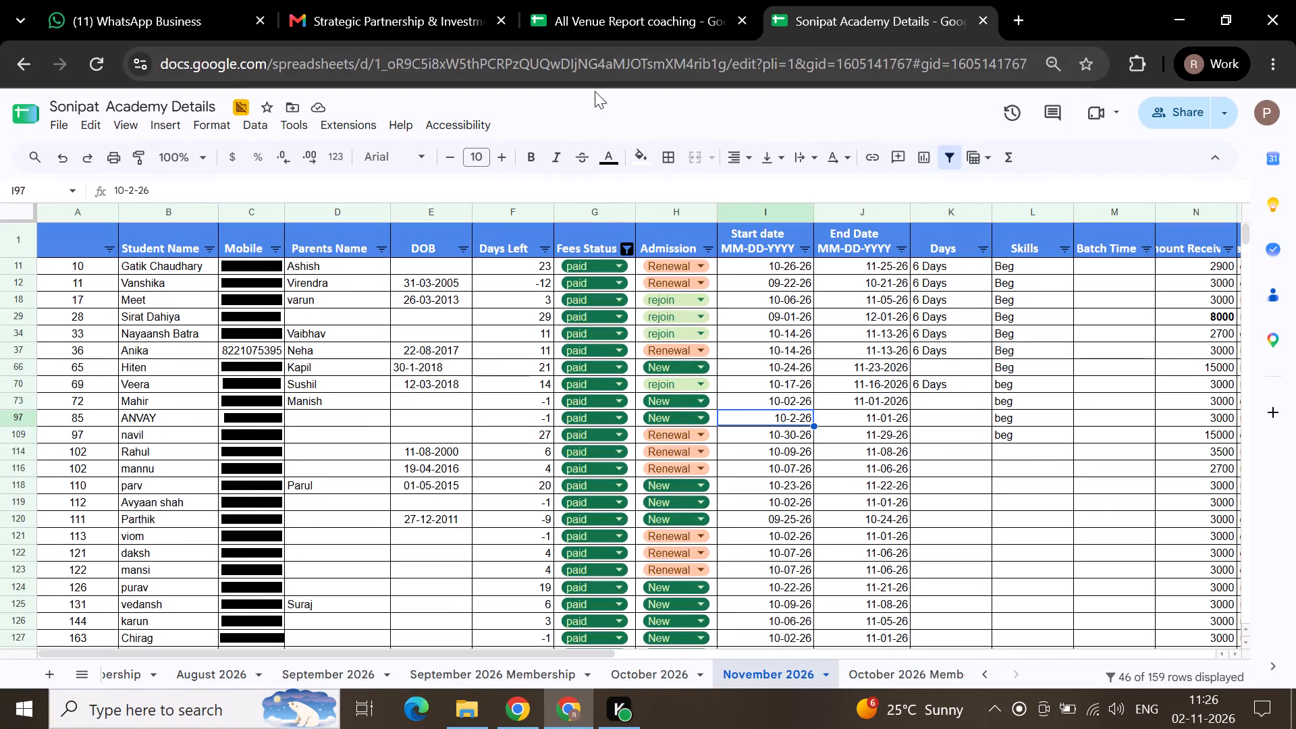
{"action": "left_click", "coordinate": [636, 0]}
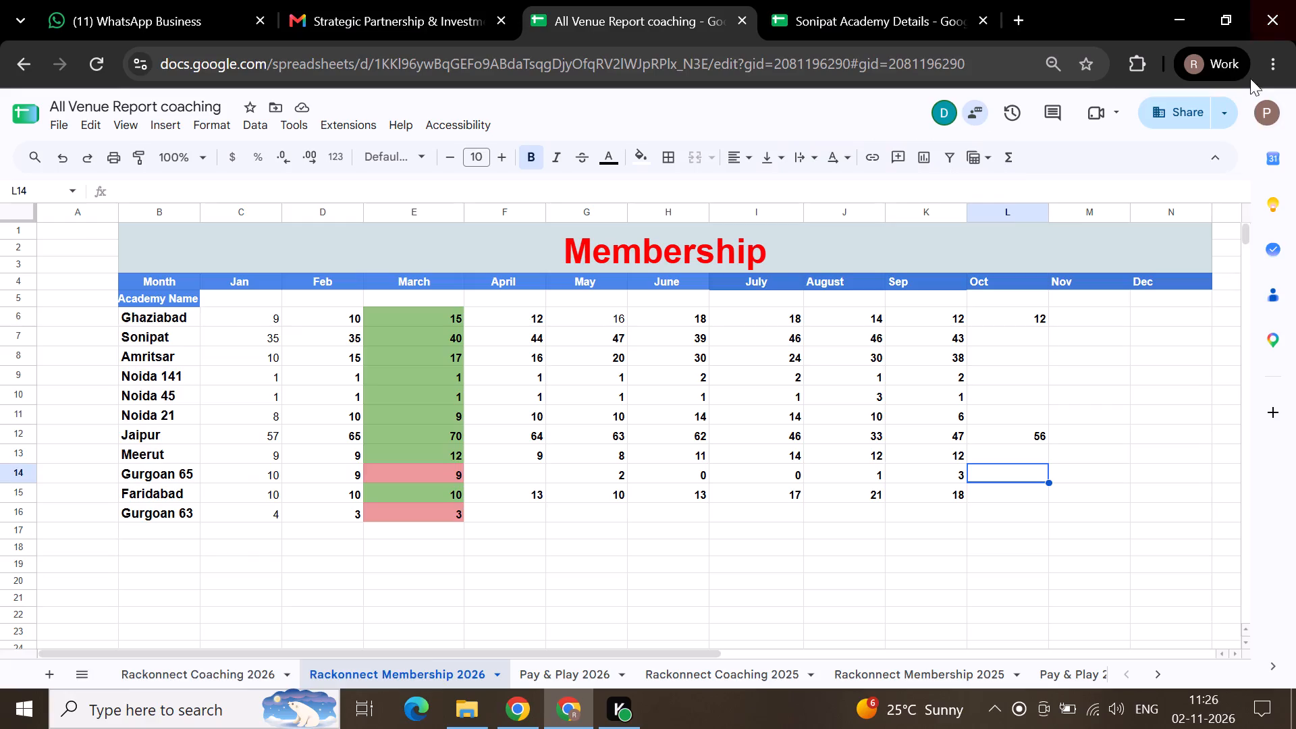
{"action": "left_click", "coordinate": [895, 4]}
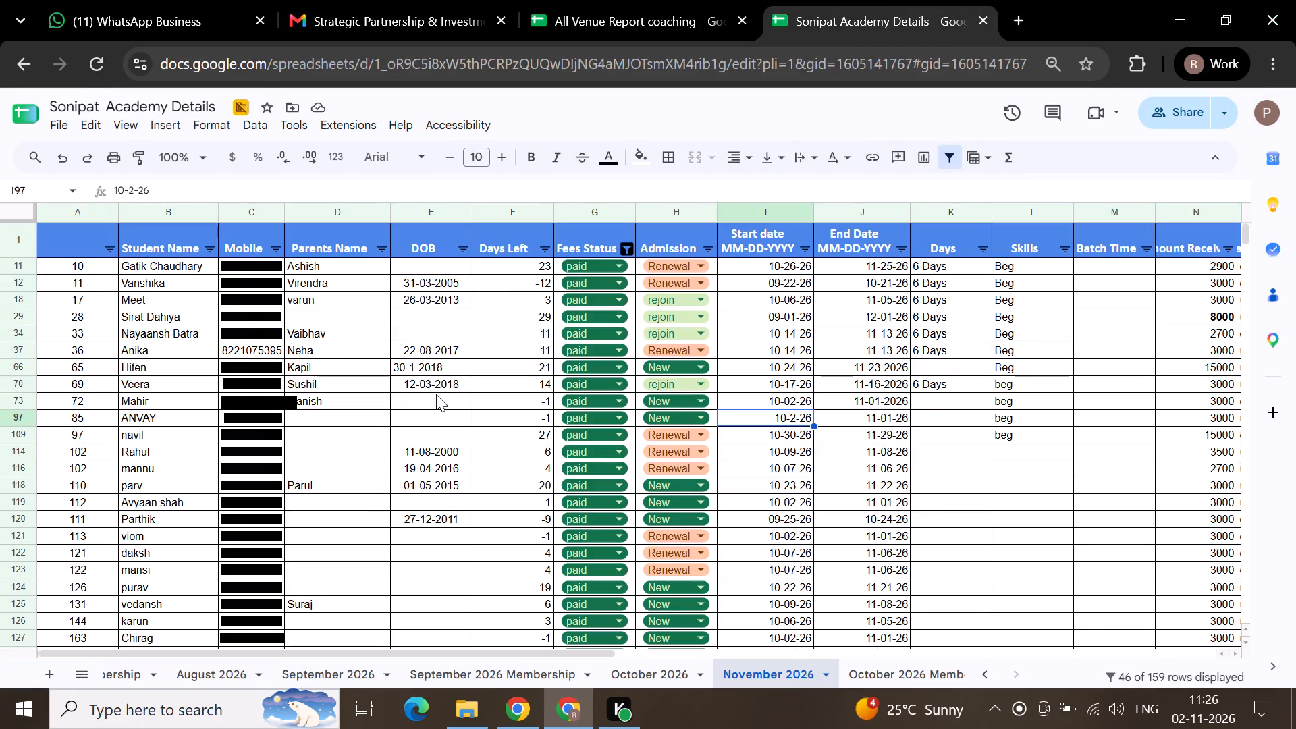
Fill the paid Fees Status dropdown and the New Admission dropdown from row 158 down through row 160 of the November 2026 sheet.
{"action": "scroll", "coordinate": [436, 394], "scroll_direction": "down", "scroll_amount": 2}
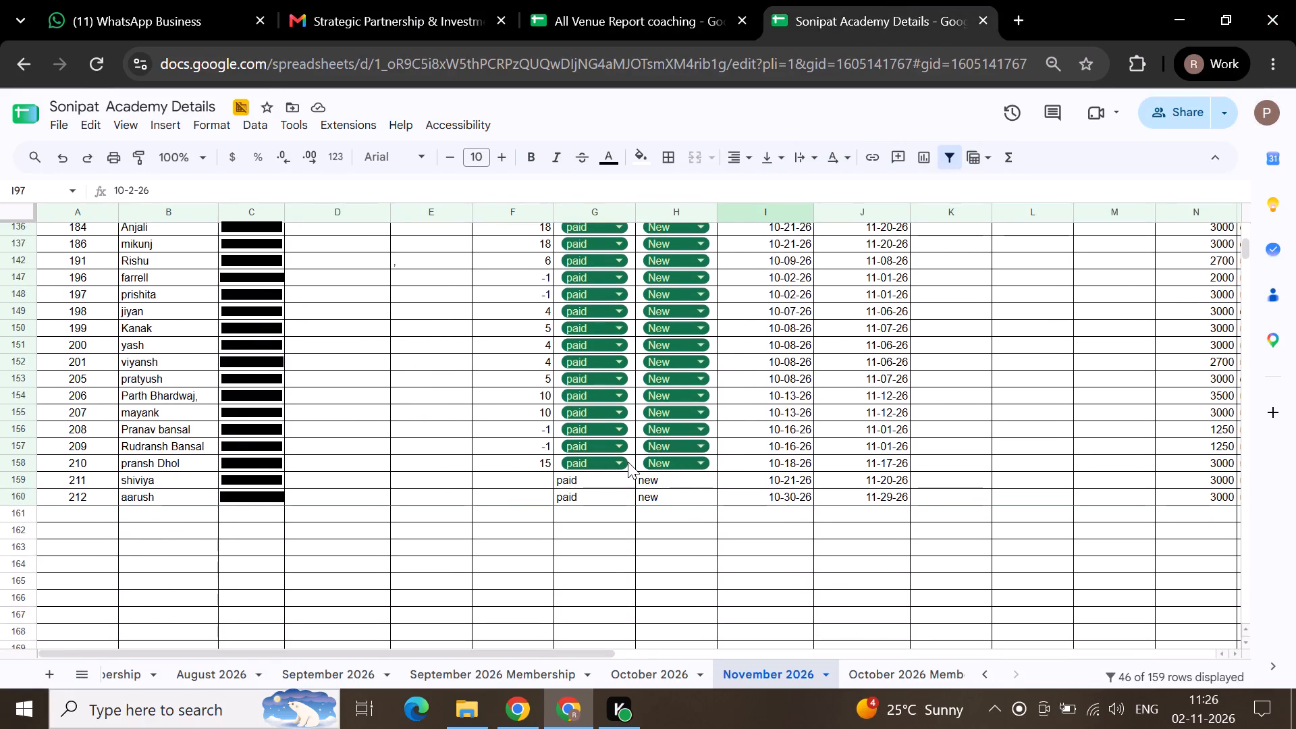
{"action": "left_click_drag", "start_coordinate": [628, 462], "coordinate": [631, 467]}
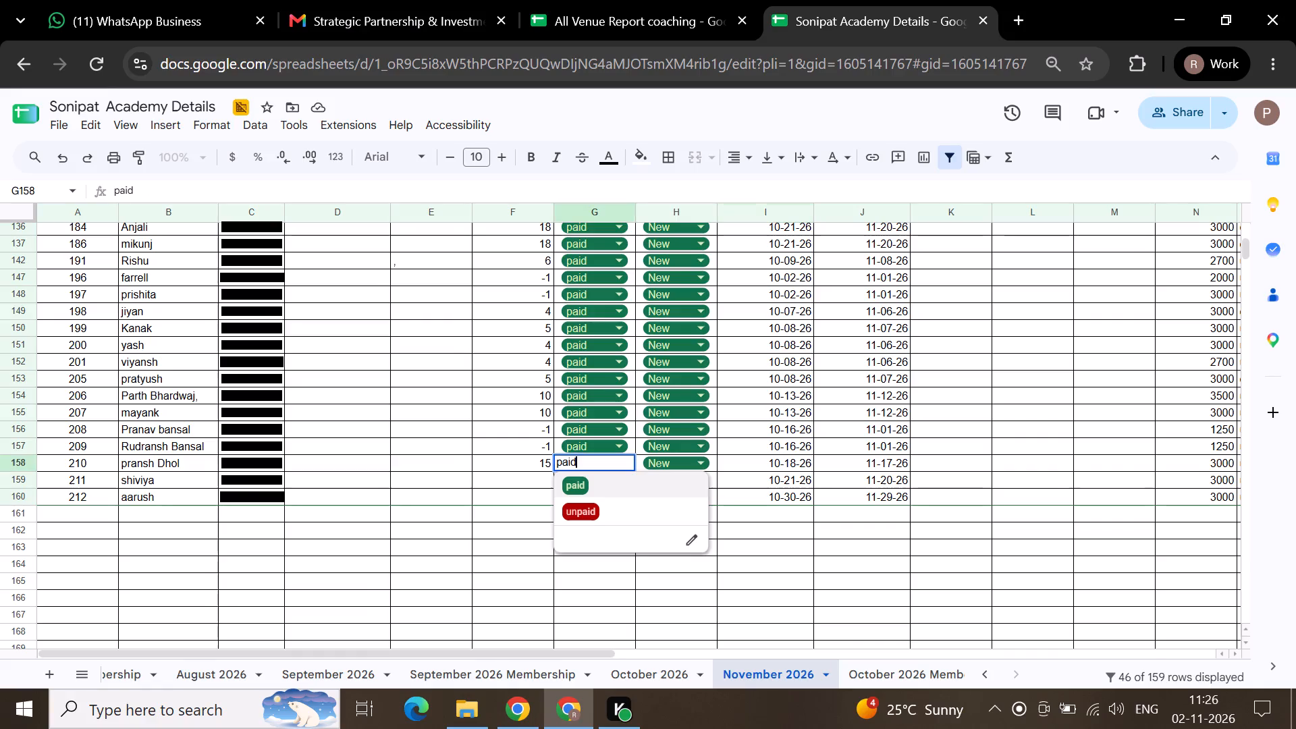
{"action": "left_click_drag", "start_coordinate": [631, 467], "coordinate": [718, 565]}
{"action": "left_click", "coordinate": [718, 565]}
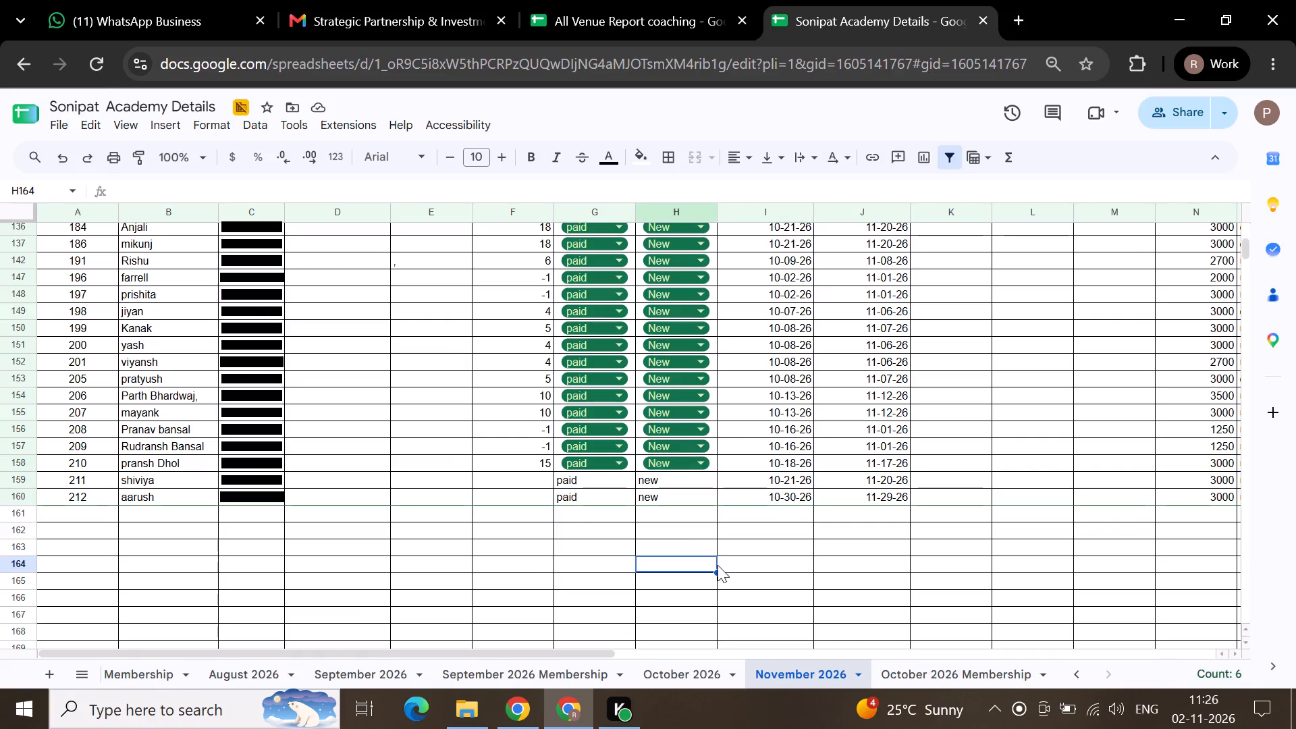
{"action": "left_click", "coordinate": [634, 468]}
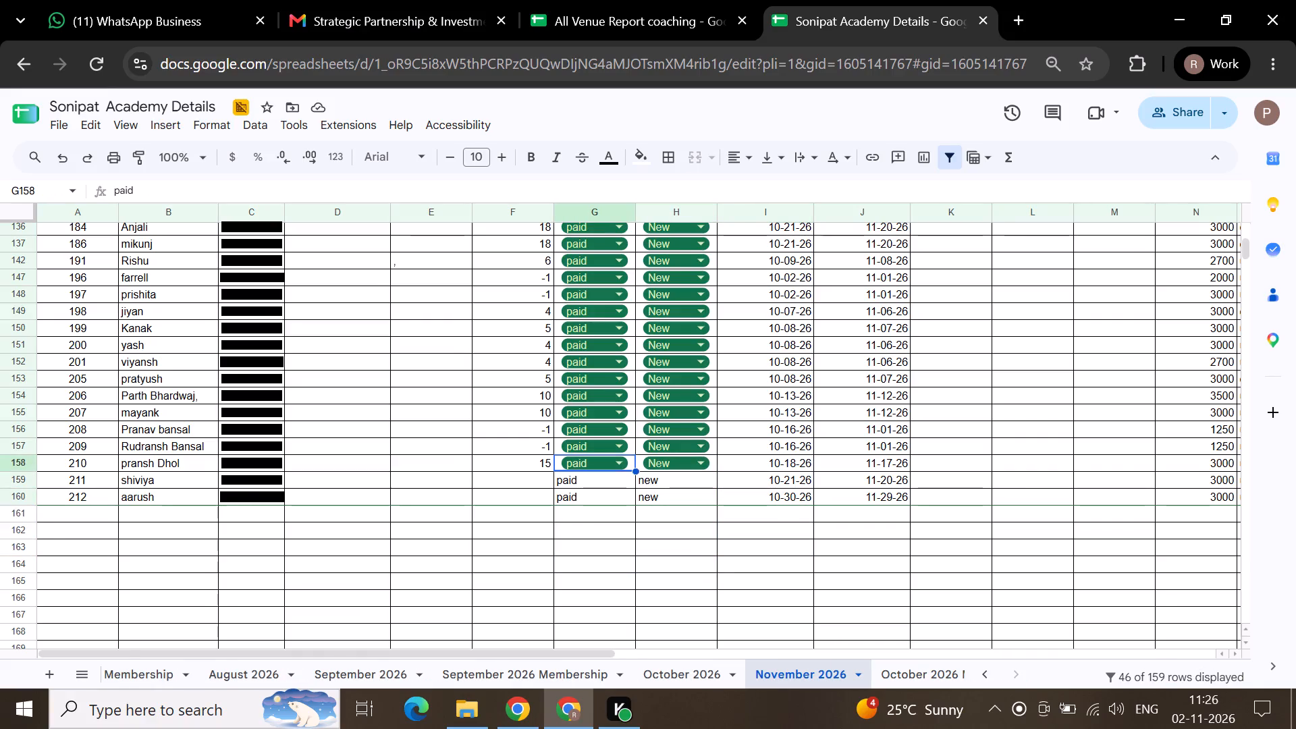
{"action": "left_click_drag", "start_coordinate": [637, 470], "coordinate": [629, 498]}
{"action": "left_click_drag", "start_coordinate": [629, 498], "coordinate": [629, 499]}
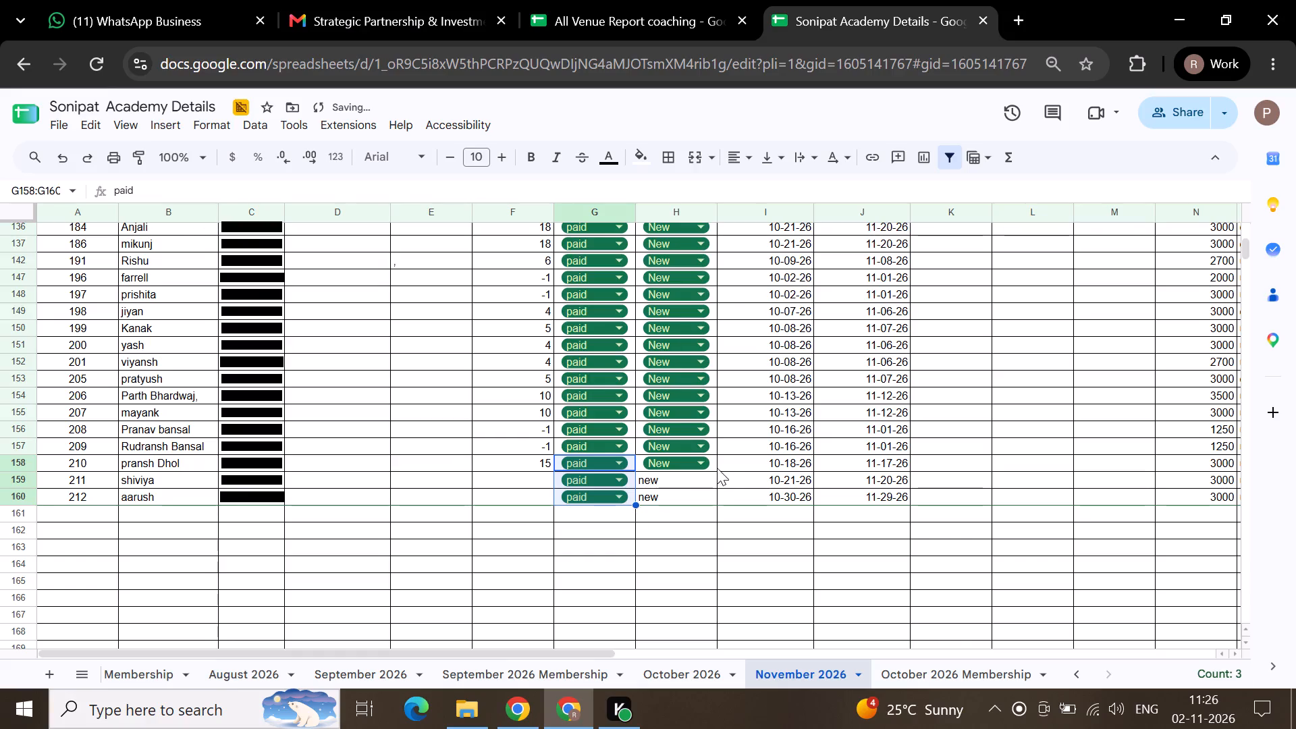
{"action": "left_click", "coordinate": [717, 468]}
{"action": "left_click_drag", "start_coordinate": [718, 468], "coordinate": [711, 494]}
{"action": "left_click", "coordinate": [702, 554]}
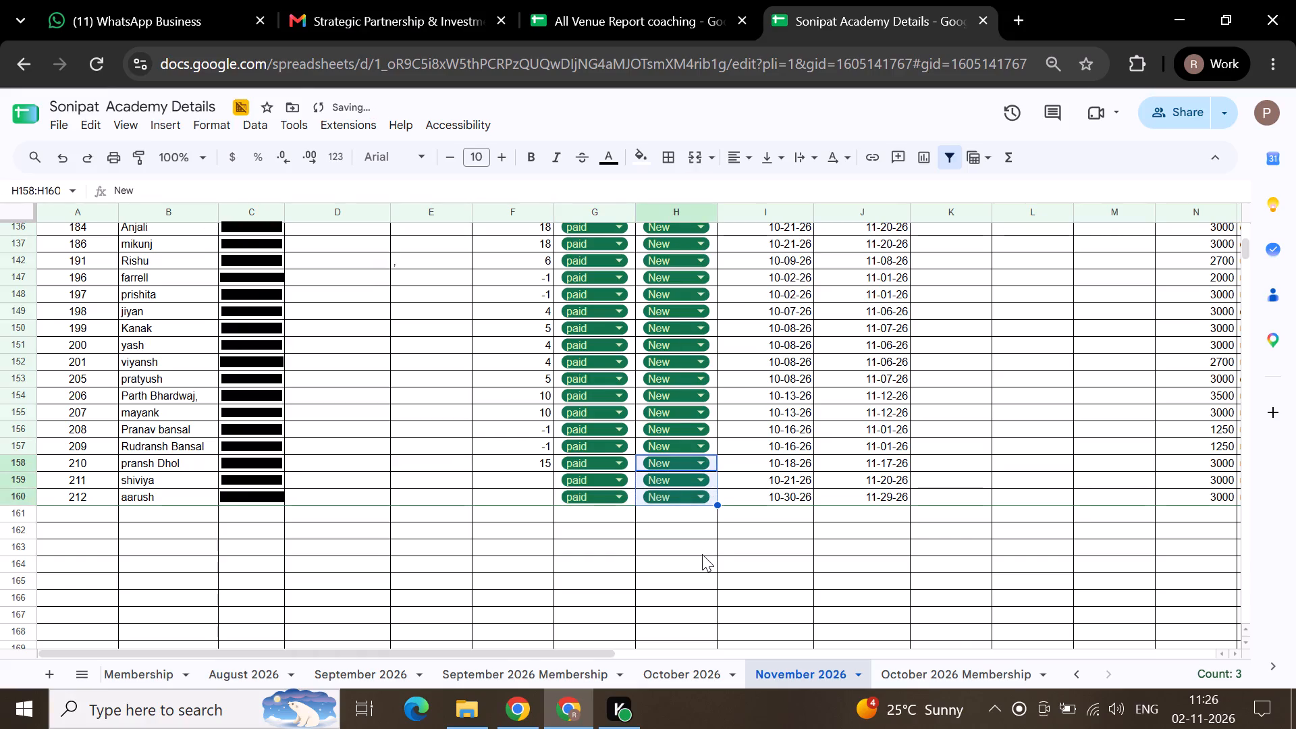
Fill the Days Left formula from row 158 down into the empty cells of rows 159 and 160.
{"action": "left_click_drag", "start_coordinate": [524, 467], "coordinate": [520, 486]}
{"action": "left_click", "coordinate": [520, 486]}
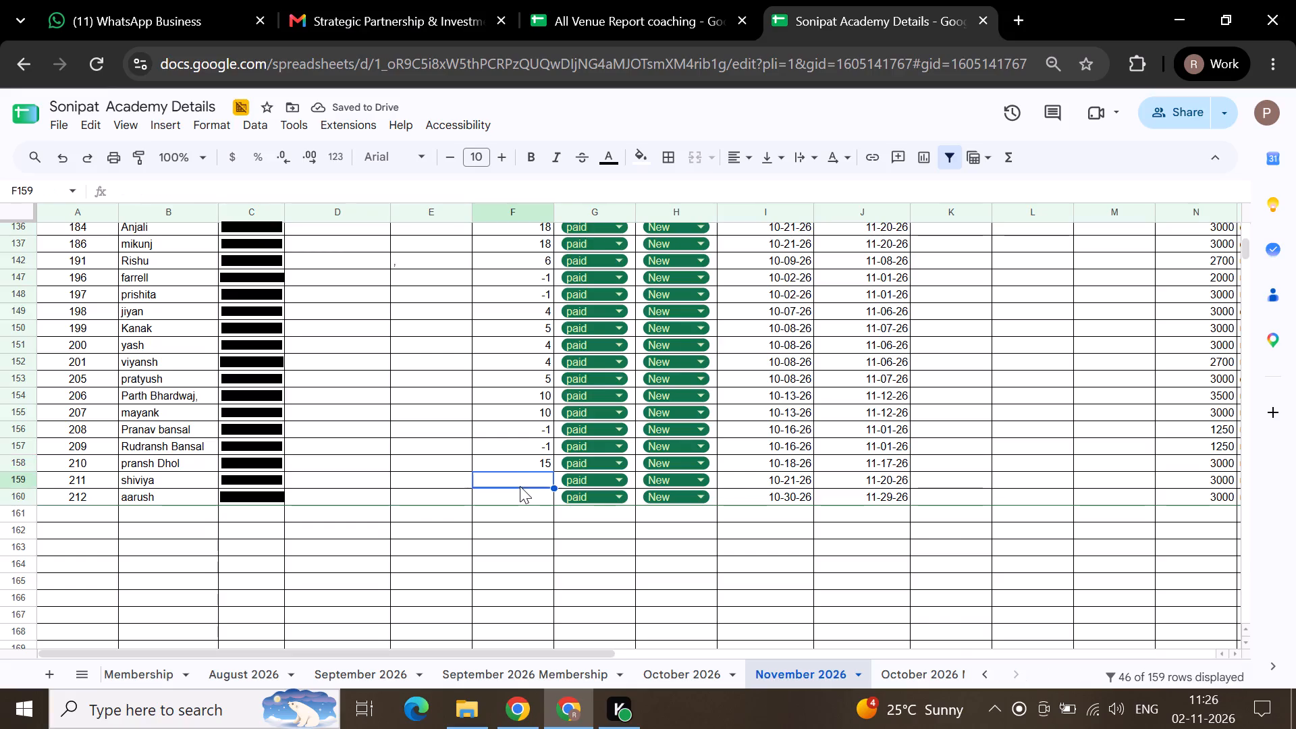
{"action": "left_click", "coordinate": [522, 463]}
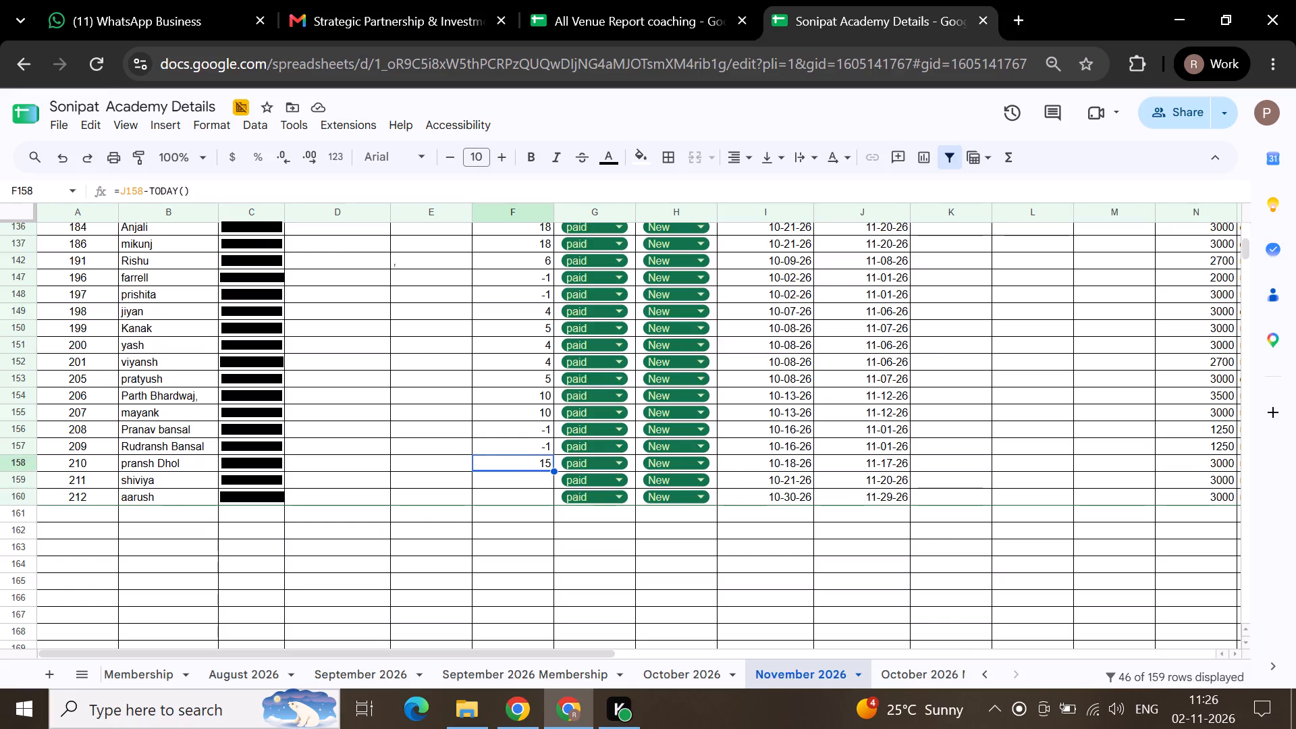
{"action": "left_click_drag", "start_coordinate": [556, 471], "coordinate": [552, 495]}
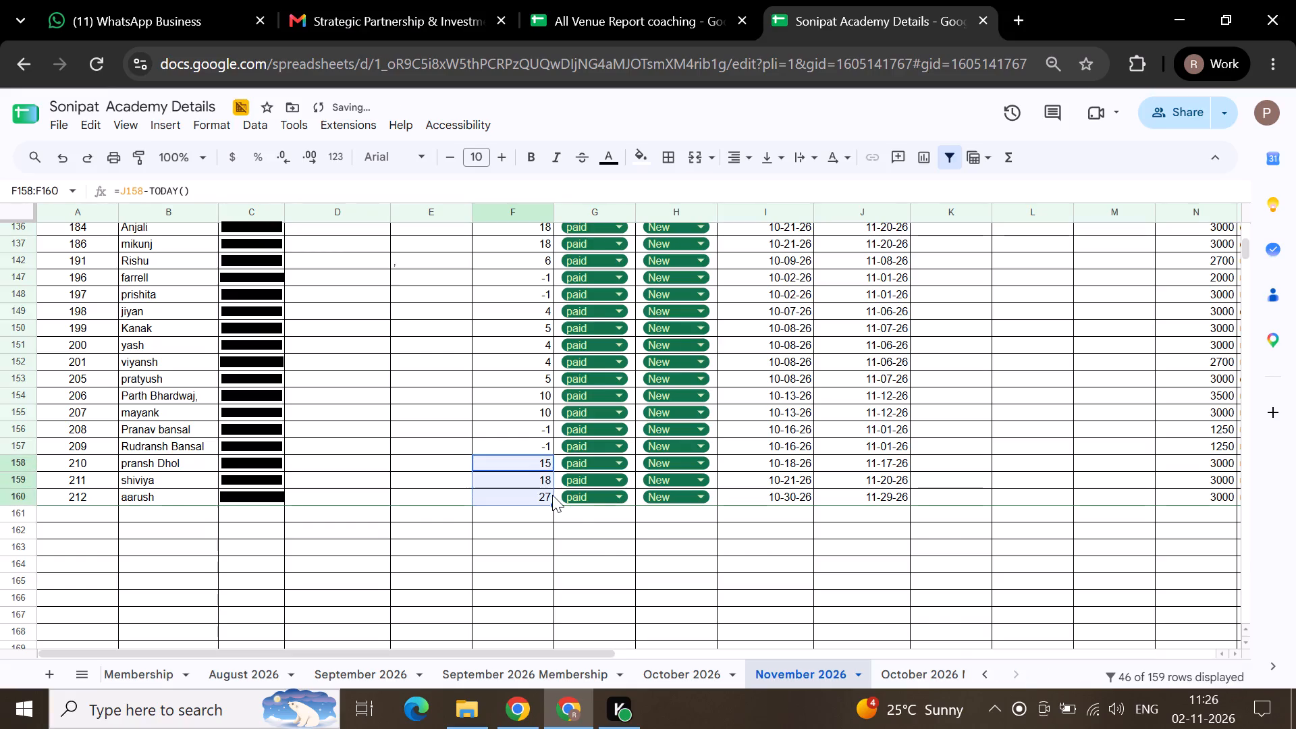
{"action": "left_click", "coordinate": [597, 537]}
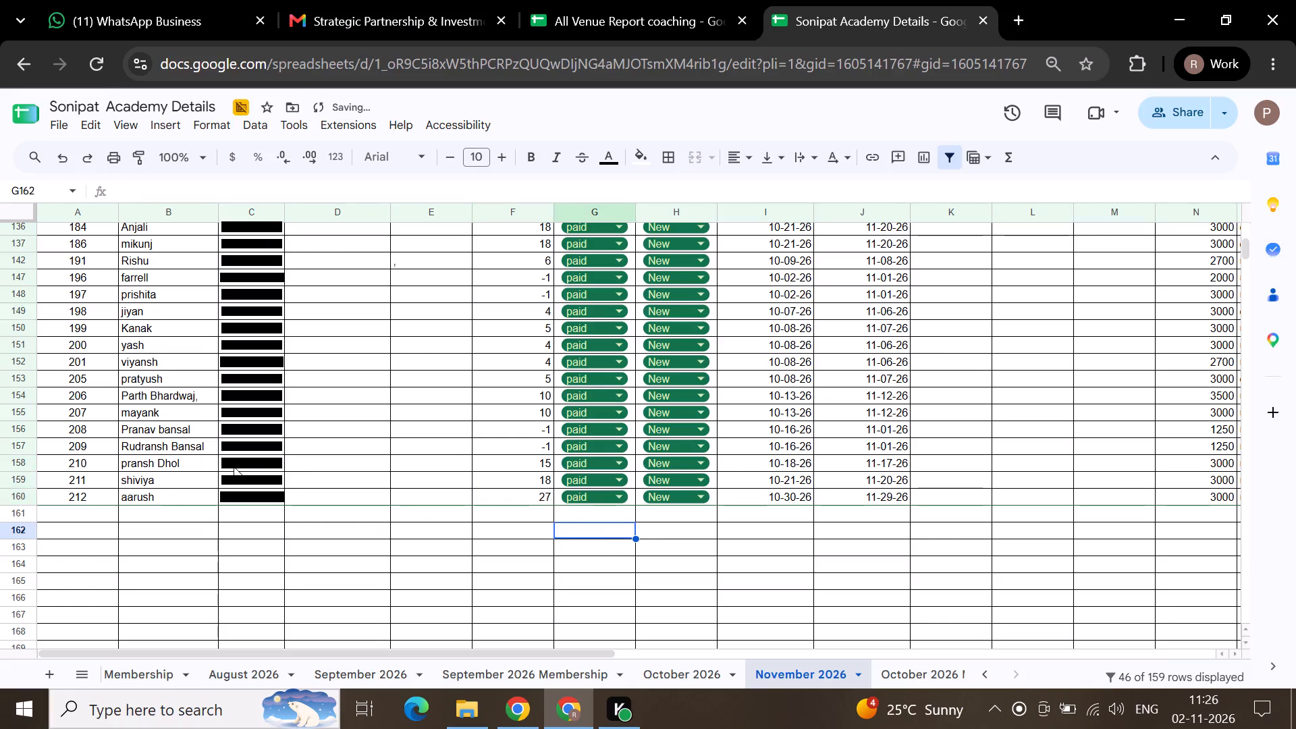
Select the Student Name cells of the filtered paid rows, from row 11 past the last student, to count the paid students.
{"action": "scroll", "coordinate": [234, 466], "scroll_direction": "up", "scroll_amount": 5}
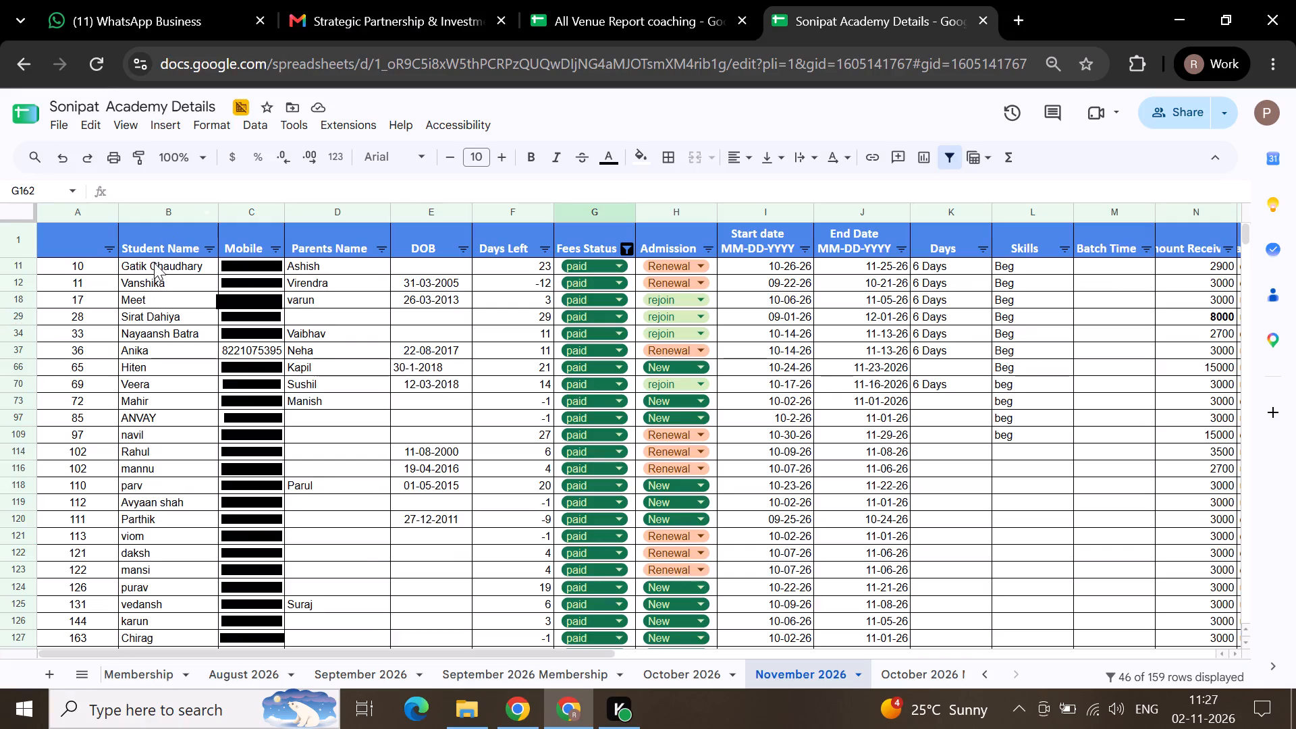
{"action": "left_click_drag", "start_coordinate": [154, 268], "coordinate": [173, 616]}
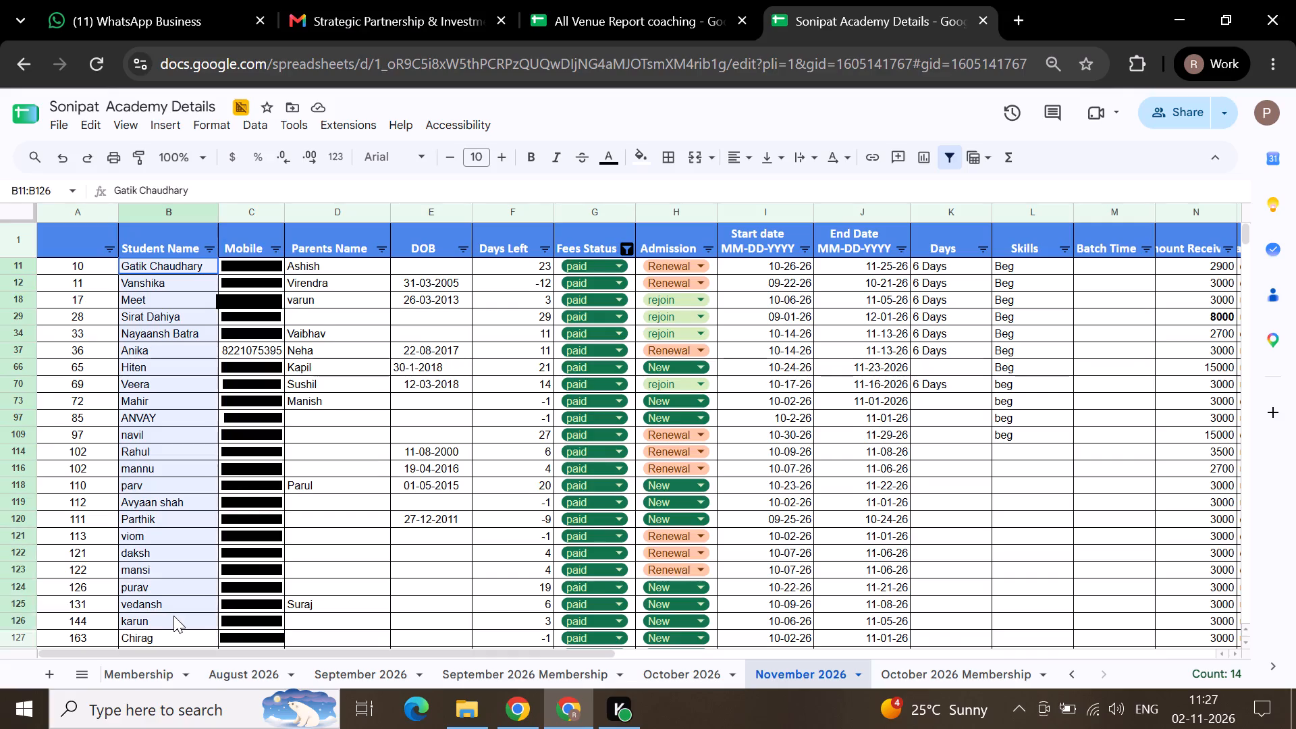
{"action": "left_click_drag", "start_coordinate": [173, 616], "coordinate": [191, 687]}
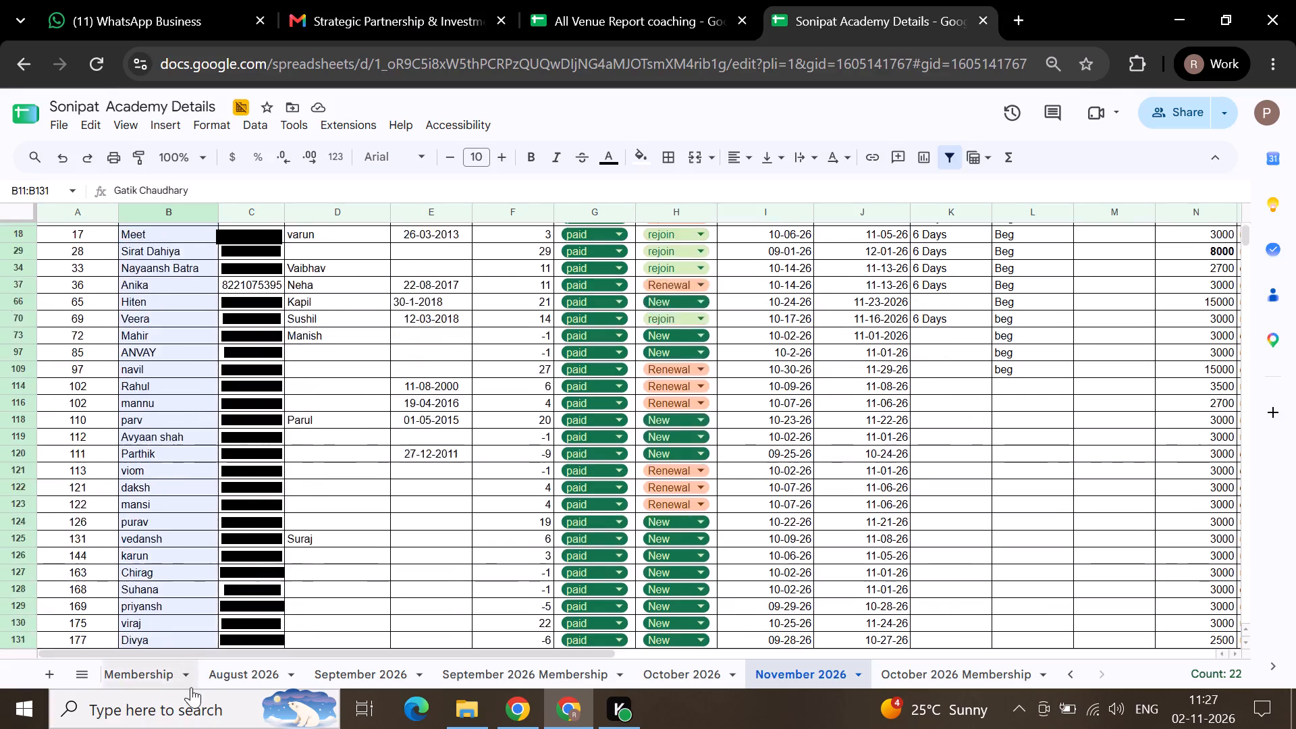
{"action": "left_click_drag", "start_coordinate": [191, 687], "coordinate": [204, 261]}
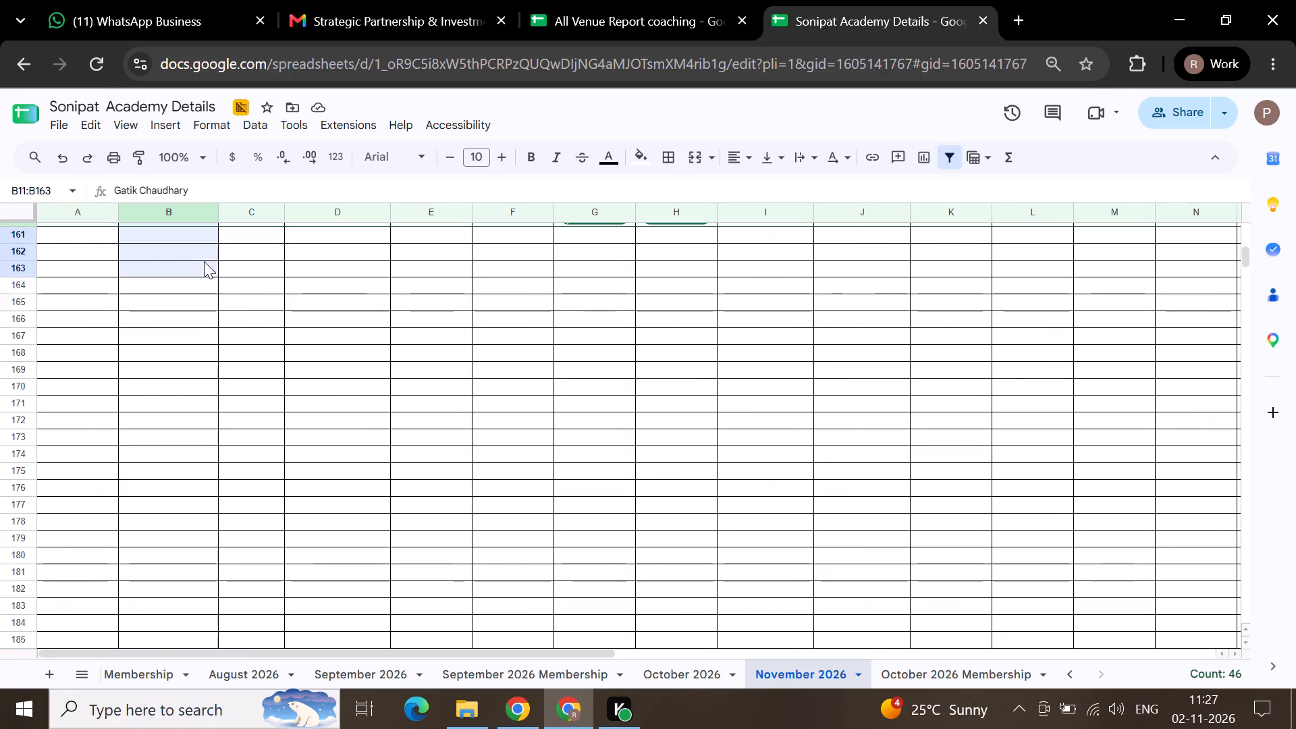
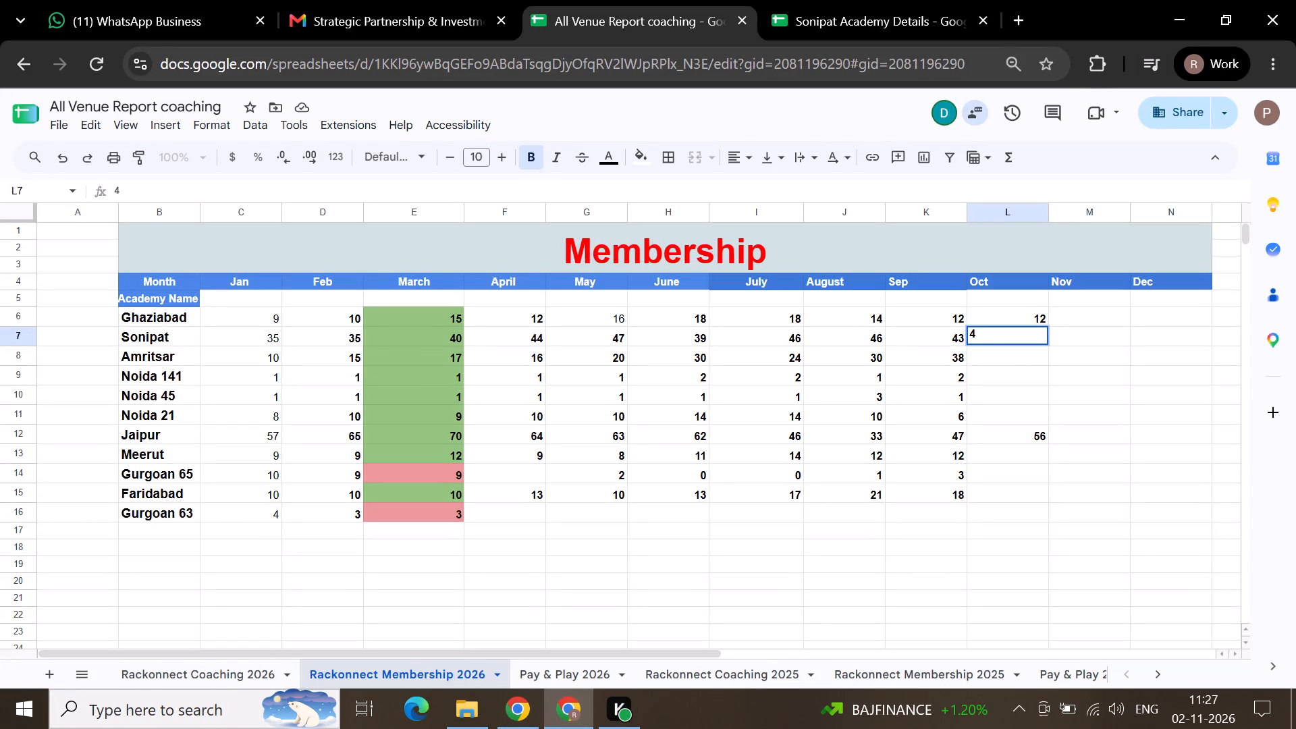
Clear the partial October entry for Sonipat in the membership table.
{"action": "key", "text": "BackSpace"}
Check Sonipat's October figure in the Rackonnect Coaching 2026 sheet.
{"action": "left_click", "coordinate": [259, 664]}
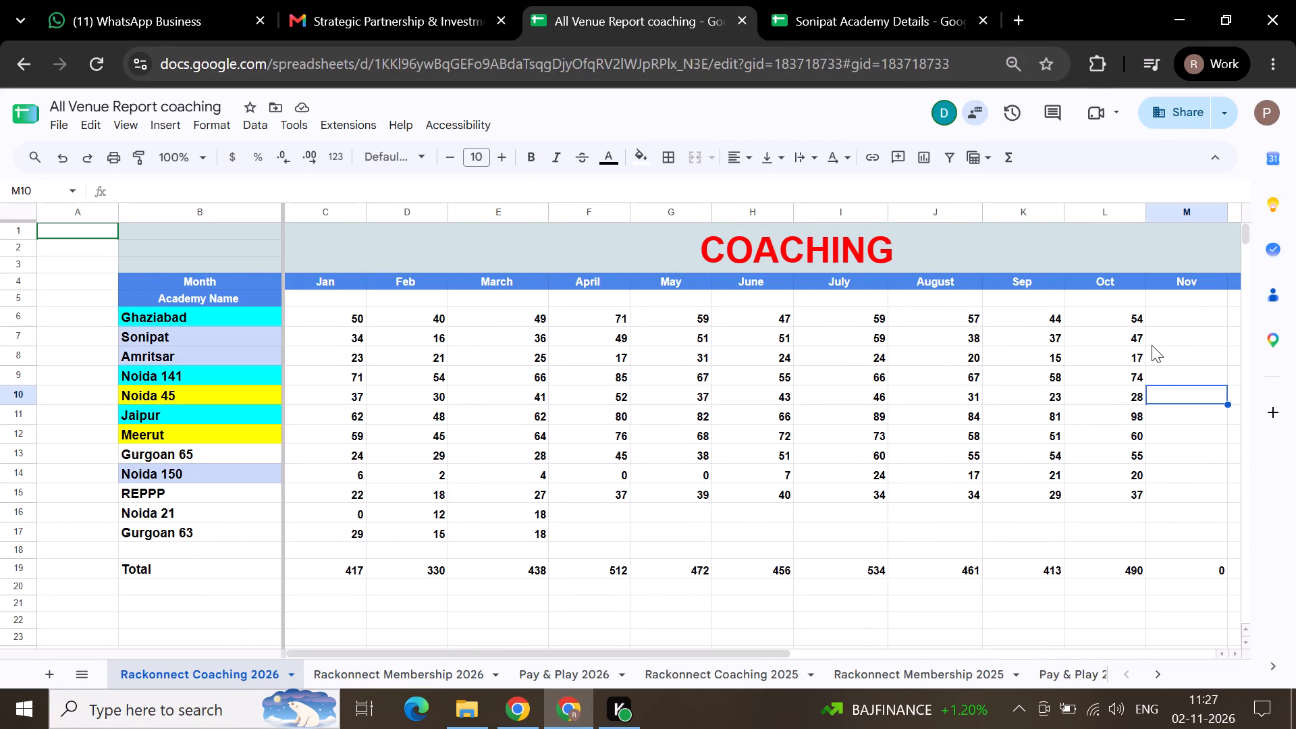
{"action": "left_click", "coordinate": [1137, 341]}
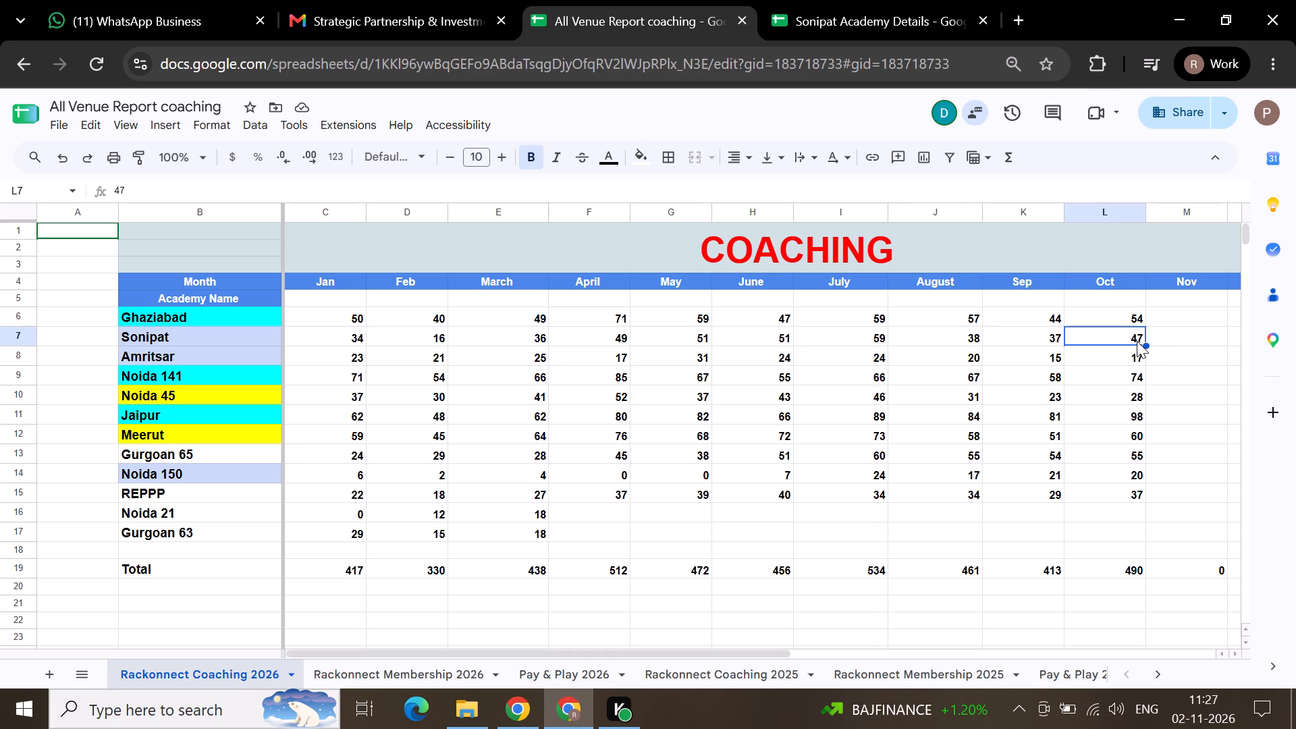
Set Sonipat's October figure on the Rackonnect Coaching 2026 sheet to 46.
{"action": "type", "text": "46"}
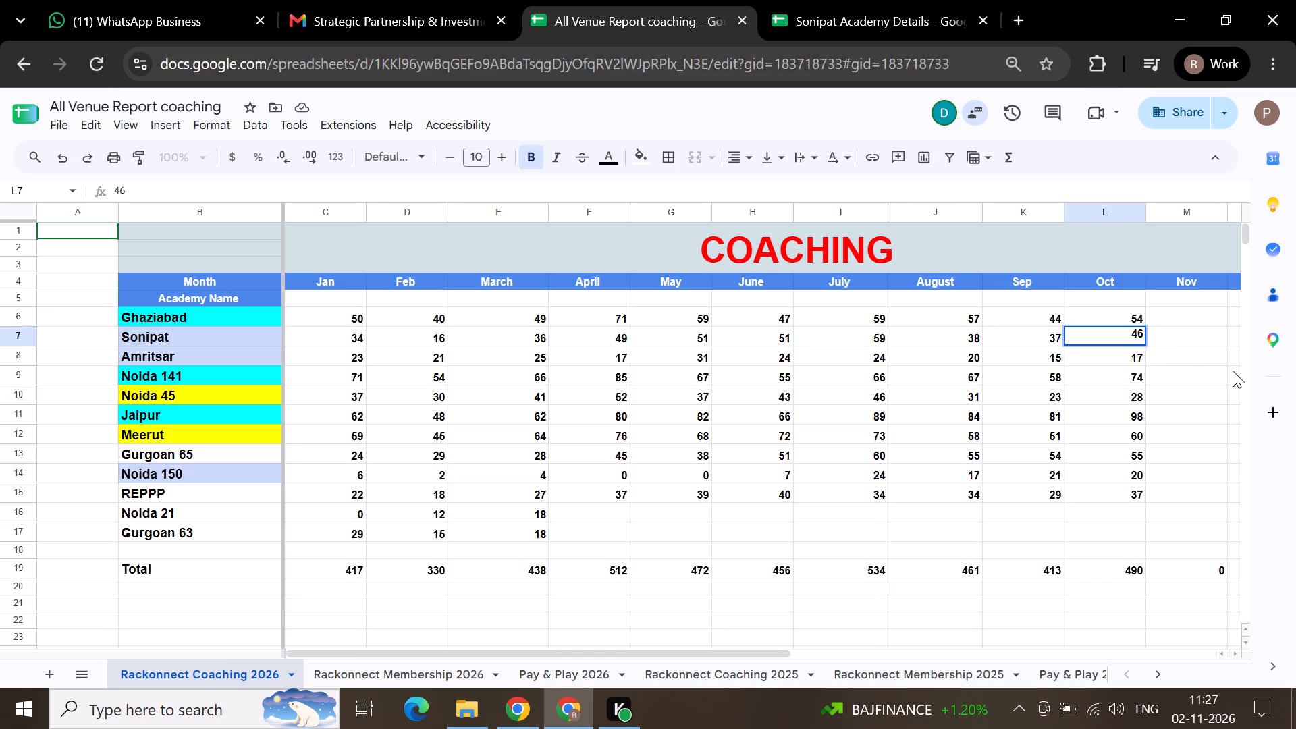
{"action": "left_click", "coordinate": [1236, 372]}
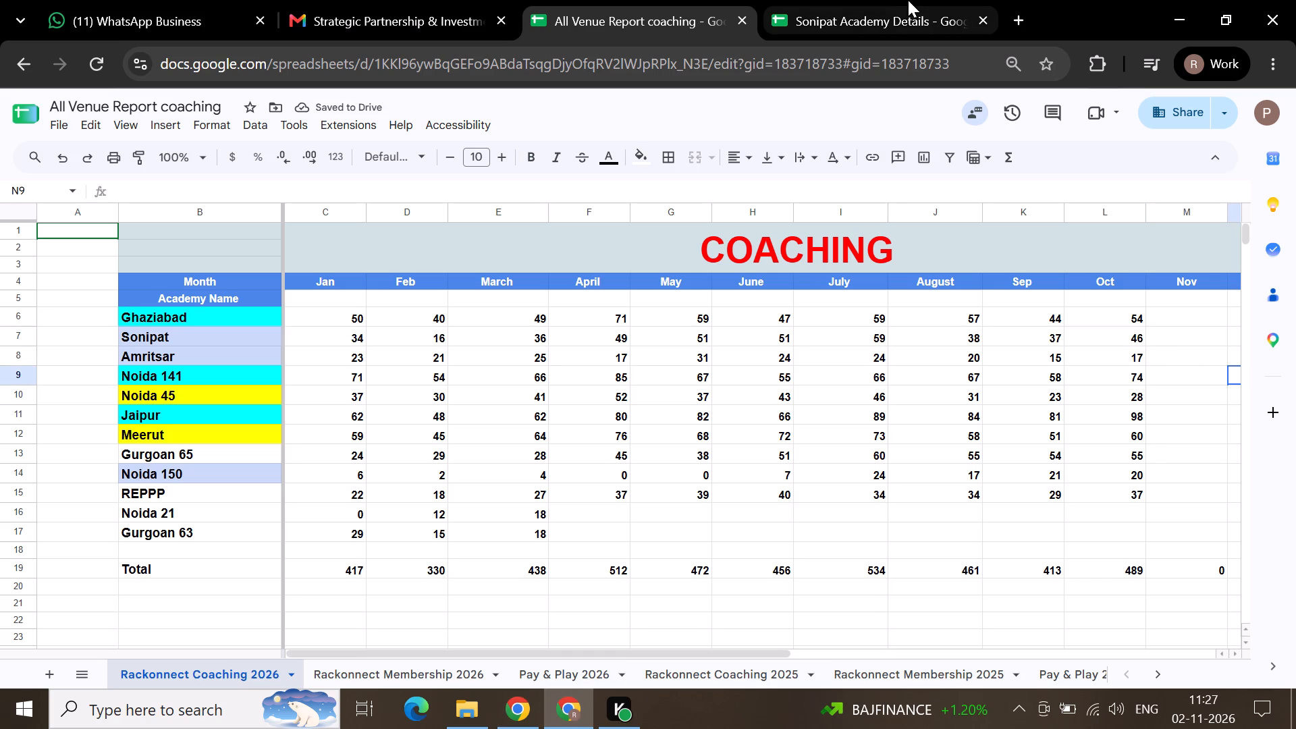
In the Sonipat Academy Details spreadsheet, move the November 2026 sheet to after October 2026 Membership.
{"action": "left_click", "coordinate": [893, 11]}
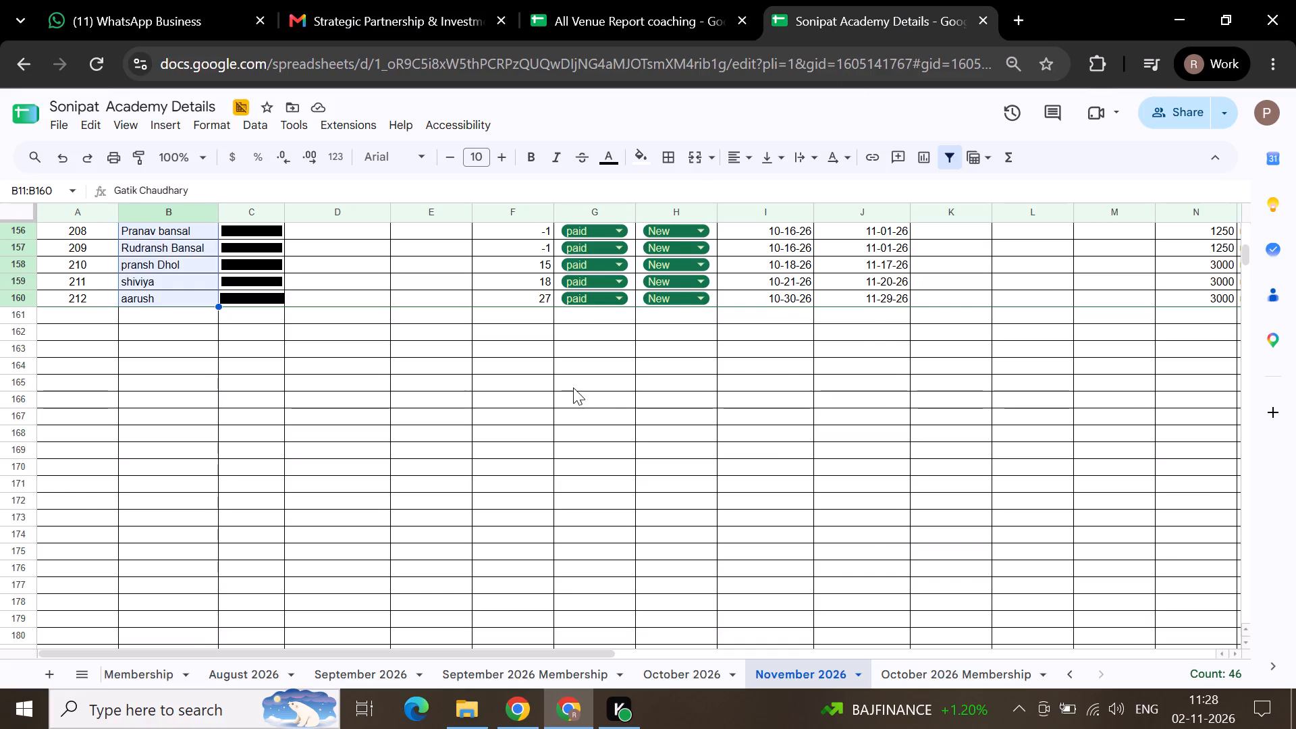
{"action": "scroll", "coordinate": [573, 387], "scroll_direction": "up", "scroll_amount": 7}
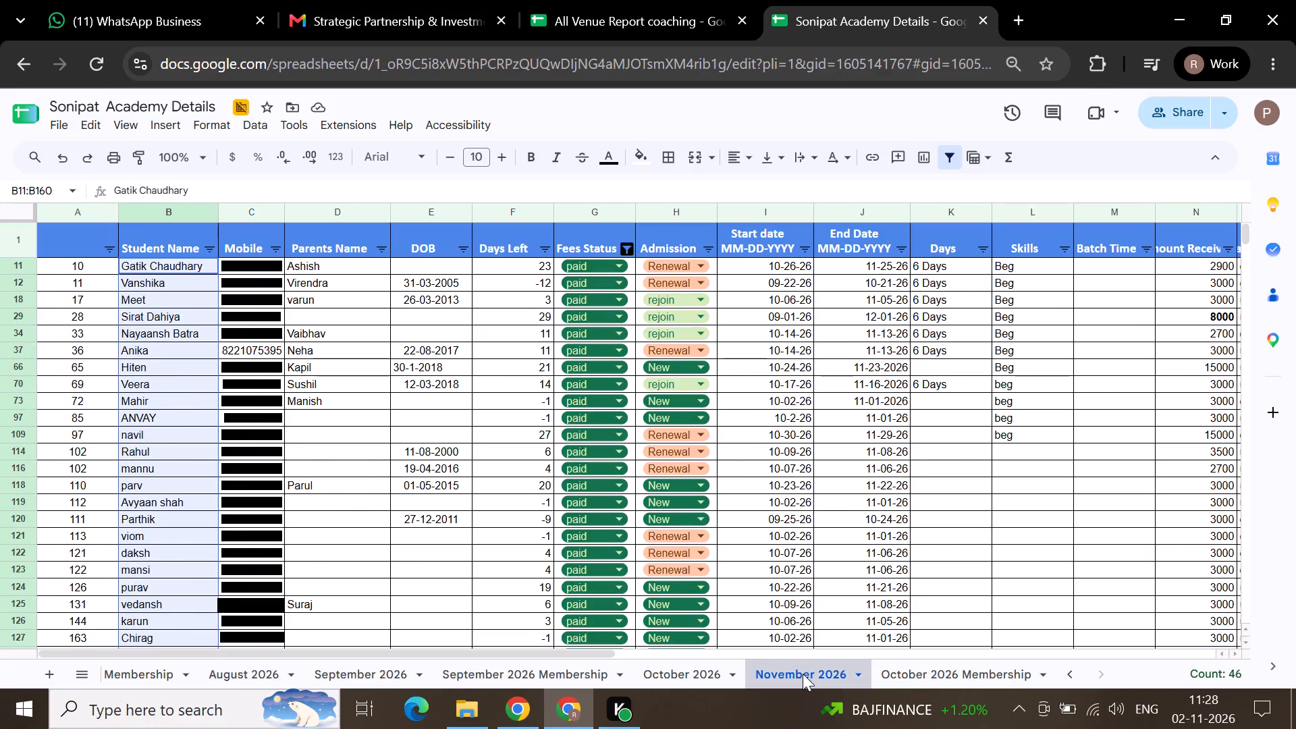
{"action": "left_click_drag", "start_coordinate": [803, 674], "coordinate": [988, 703]}
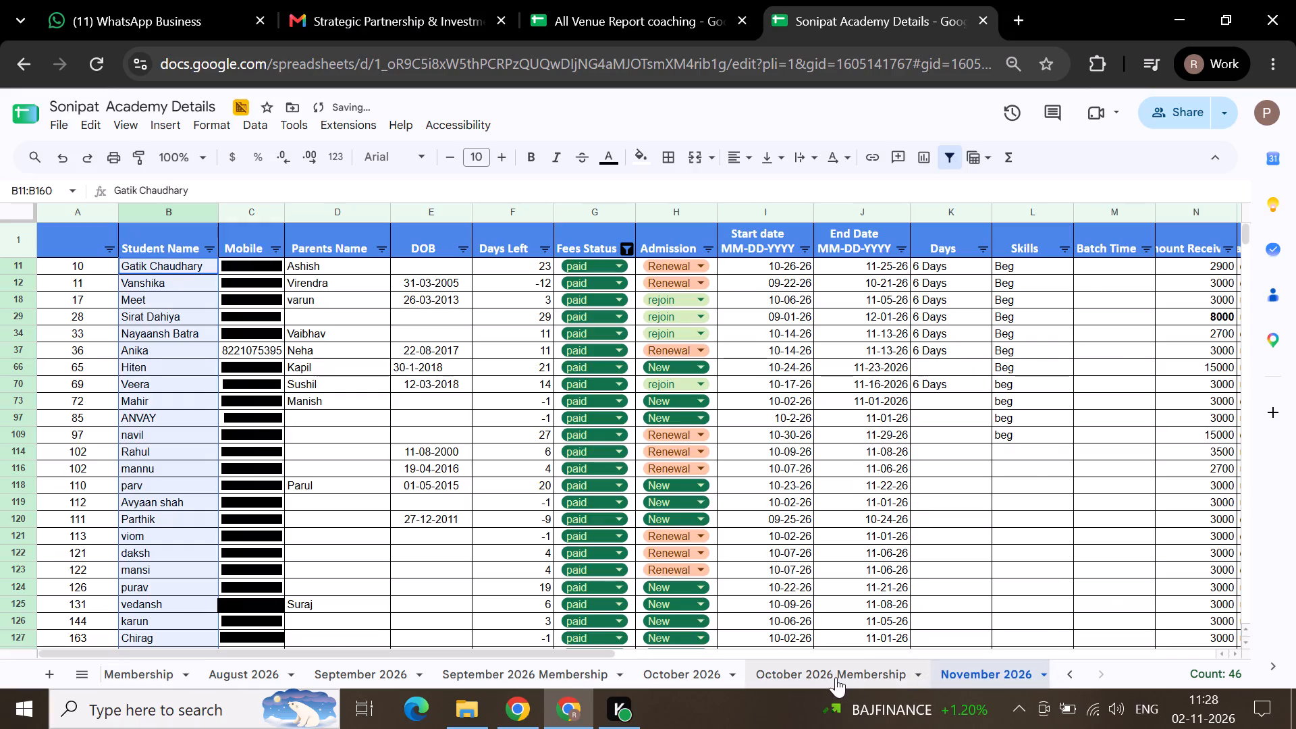
On the October 2026 Membership sheet, select the filtered membership names from row 2 through row 187 to count the paid members.
{"action": "left_click", "coordinate": [834, 677]}
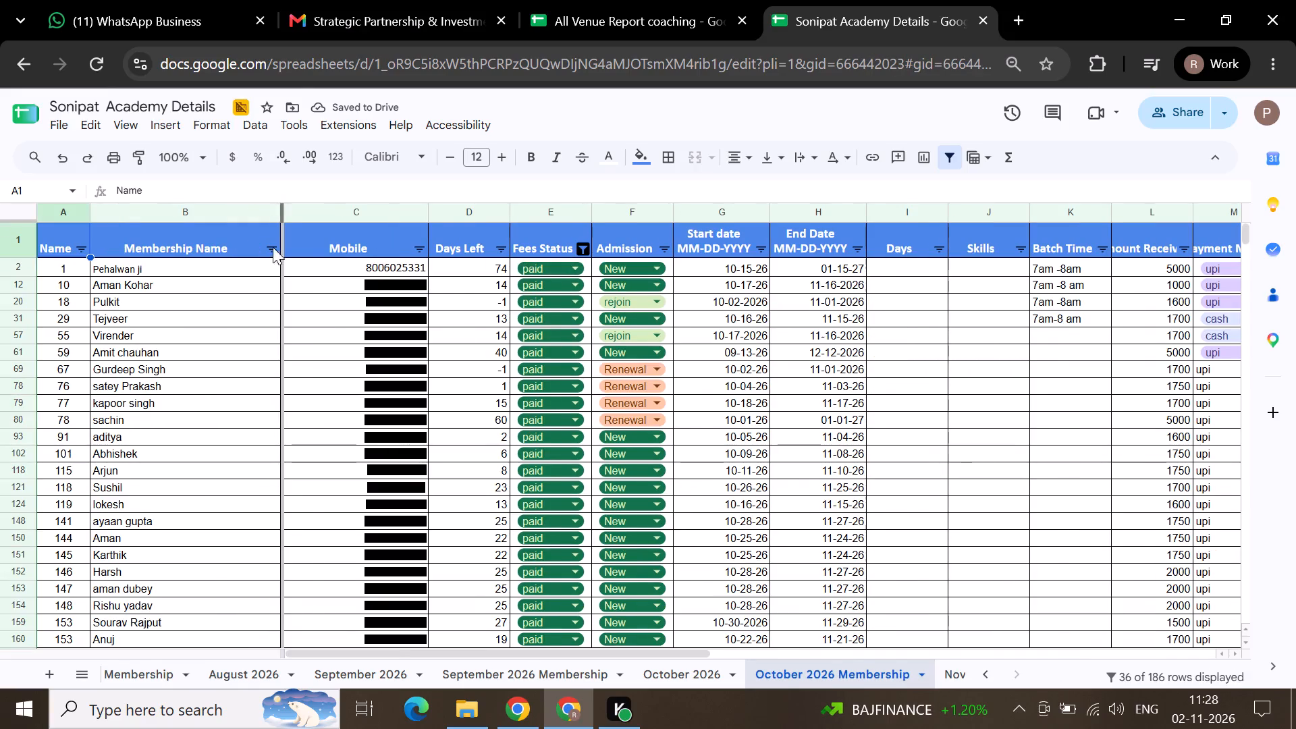
{"action": "left_click_drag", "start_coordinate": [244, 274], "coordinate": [264, 548]}
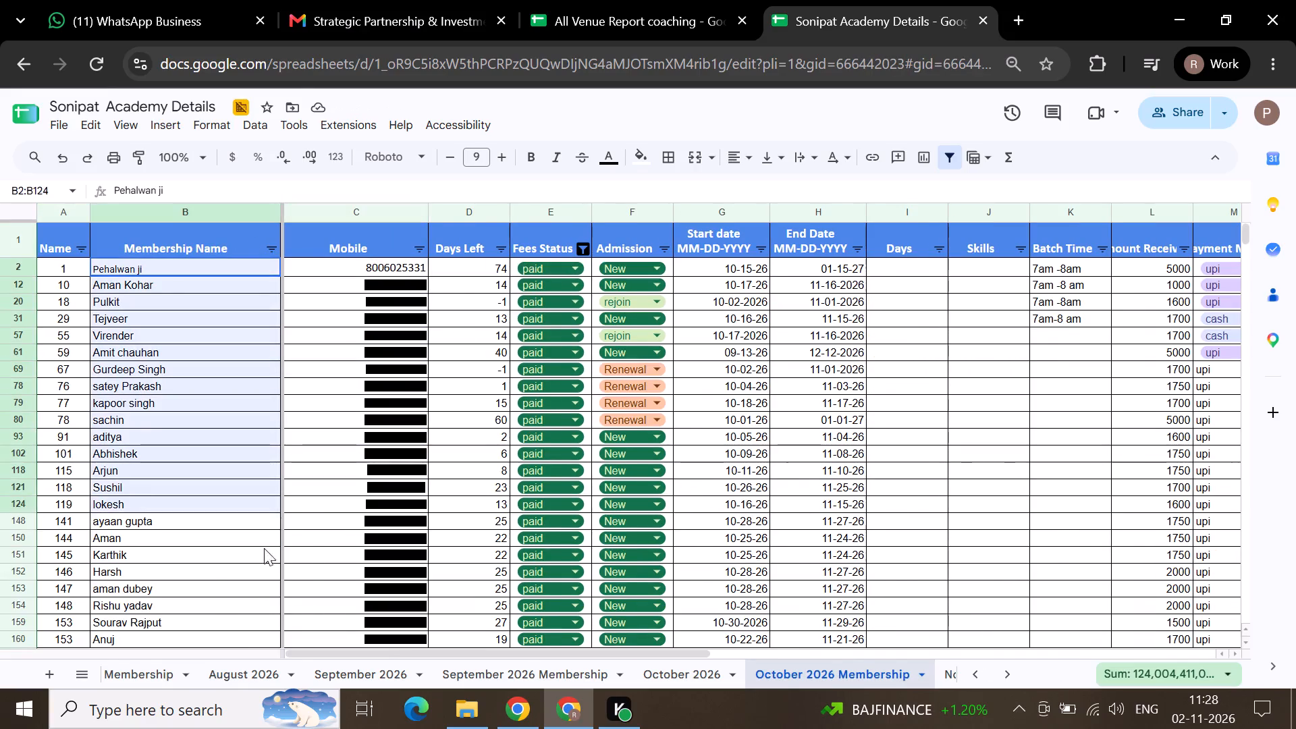
{"action": "left_click_drag", "start_coordinate": [264, 548], "coordinate": [245, 514]}
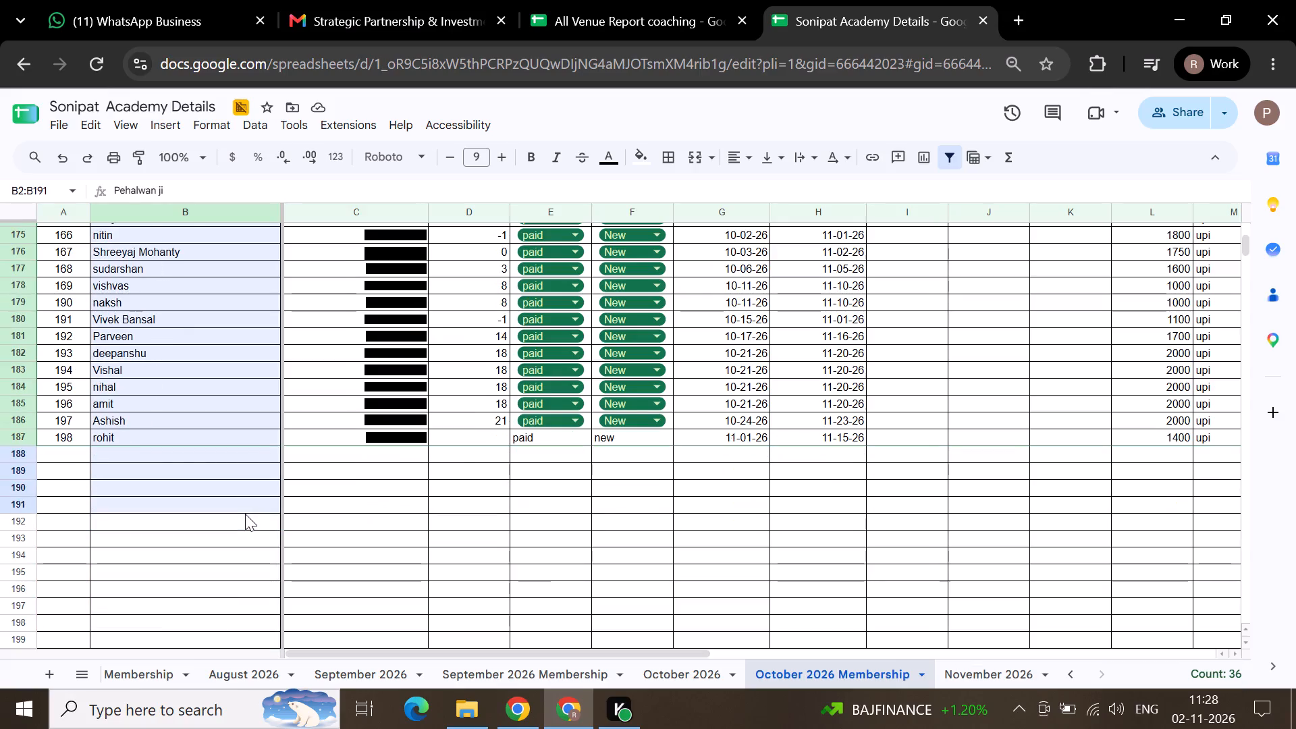
{"action": "left_click_drag", "start_coordinate": [245, 514], "coordinate": [244, 440]}
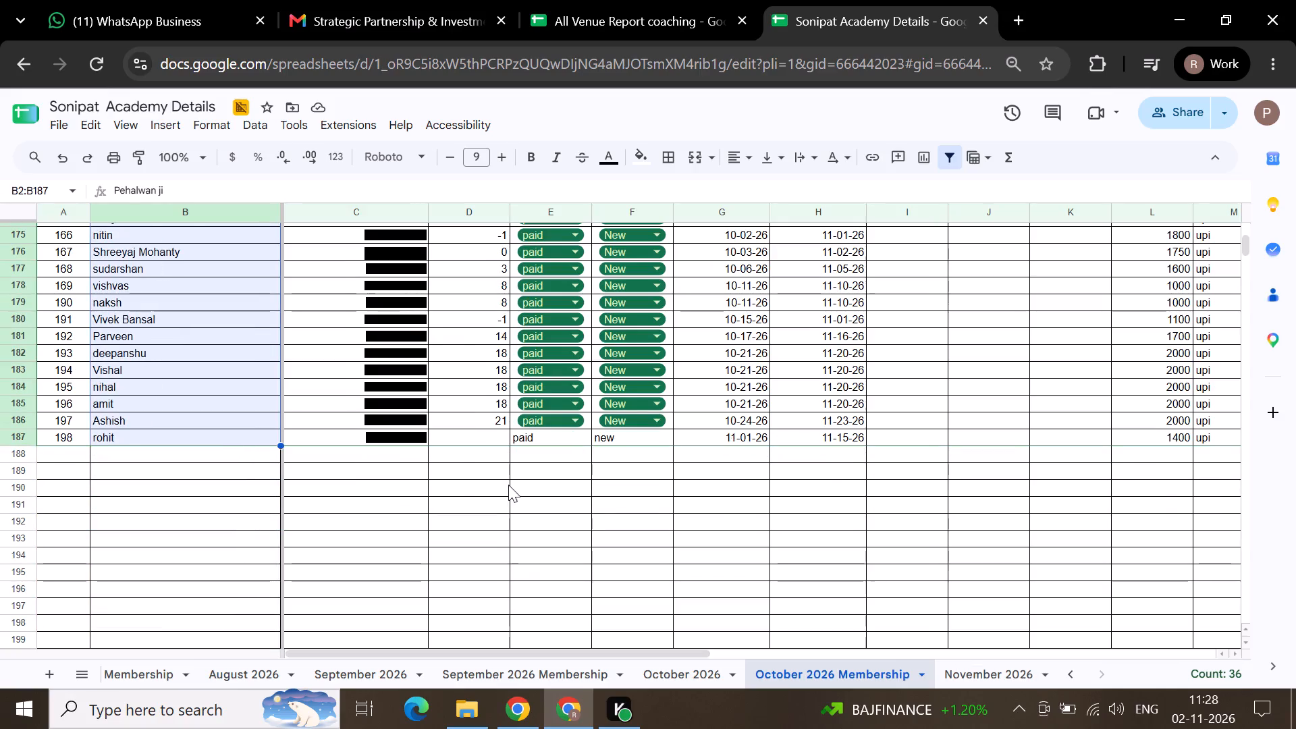
Fill the paid Fees Status dropdown and the New Admission dropdown from row 186 down into row 187 of October 2026 Membership.
{"action": "left_click", "coordinate": [508, 485]}
{"action": "left_click", "coordinate": [586, 422]}
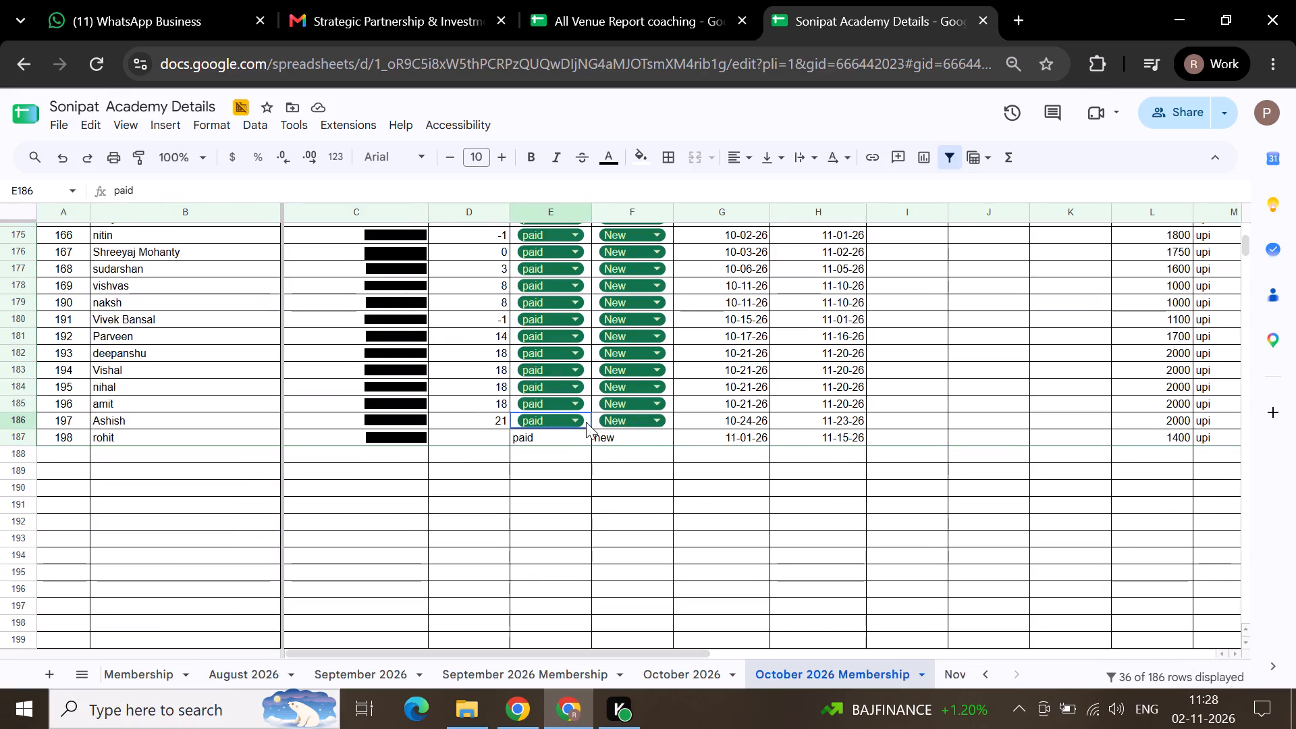
{"action": "left_click_drag", "start_coordinate": [591, 427], "coordinate": [588, 441]}
{"action": "left_click", "coordinate": [624, 448]}
{"action": "left_click_drag", "start_coordinate": [624, 448], "coordinate": [628, 445]}
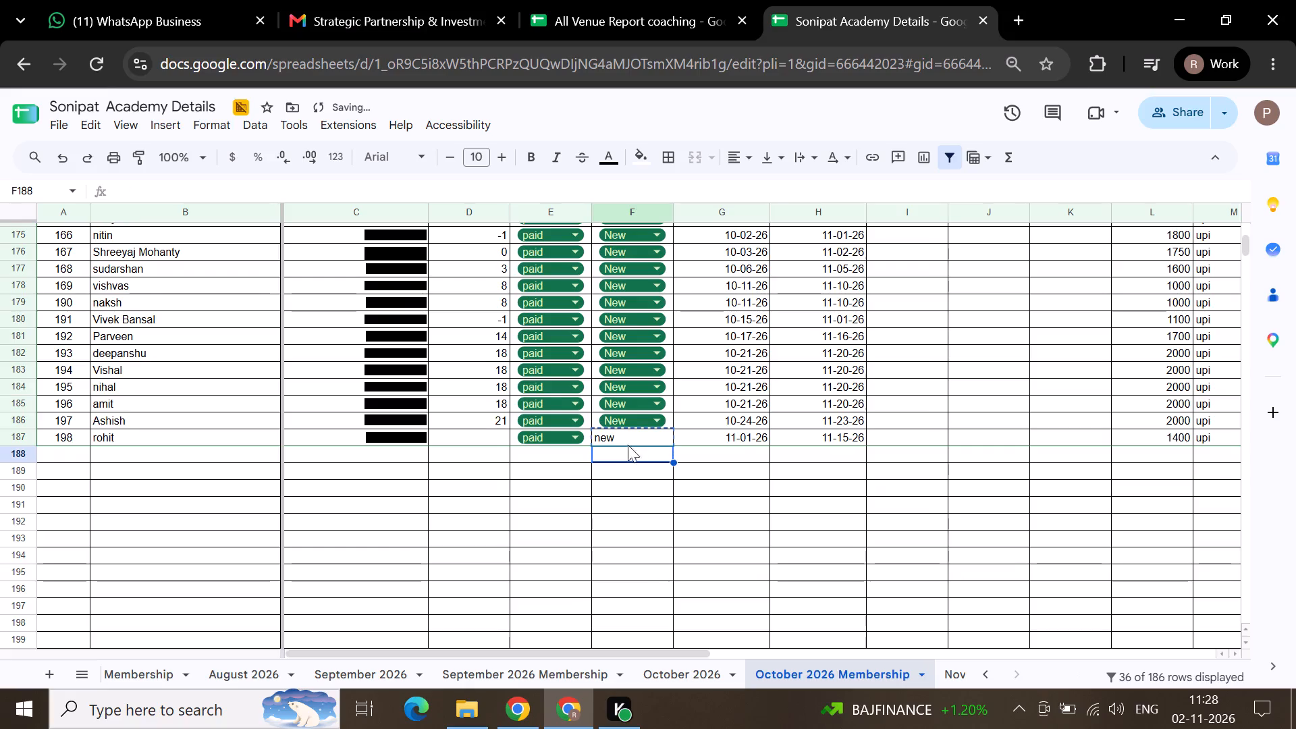
{"action": "left_click_drag", "start_coordinate": [628, 445], "coordinate": [642, 440]}
{"action": "left_click", "coordinate": [642, 440]}
{"action": "key", "text": "ctrl+d"}
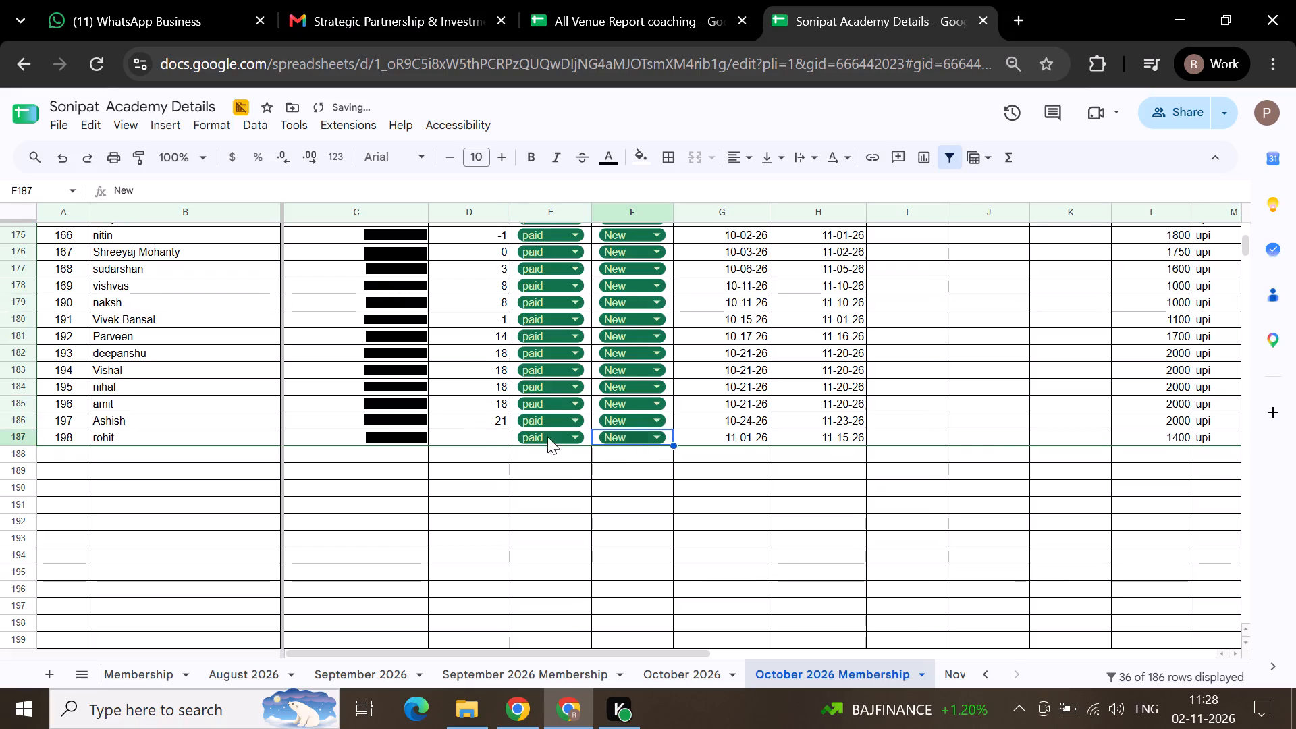
Fill the Days Left formula from row 186 down into the empty cell of row 187.
{"action": "left_click", "coordinate": [487, 434]}
{"action": "key", "text": "ctrl+d"}
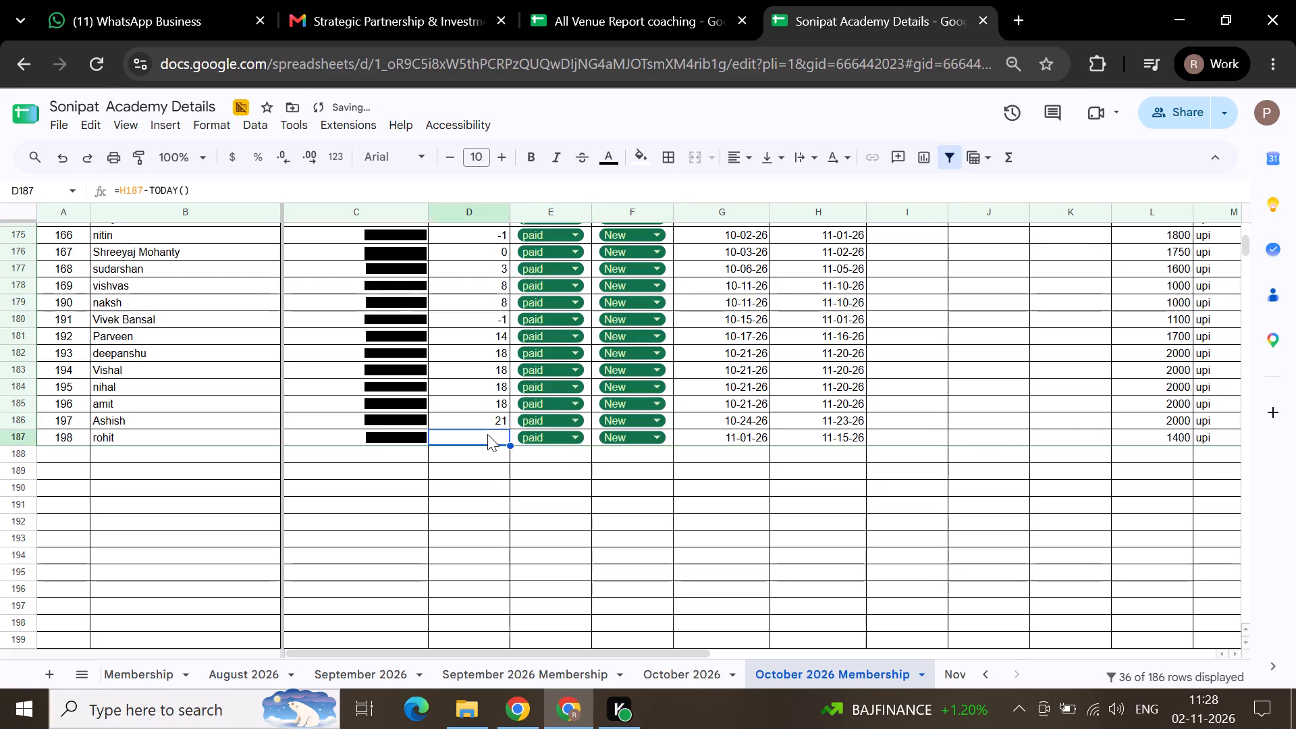
{"action": "left_click", "coordinate": [591, 494]}
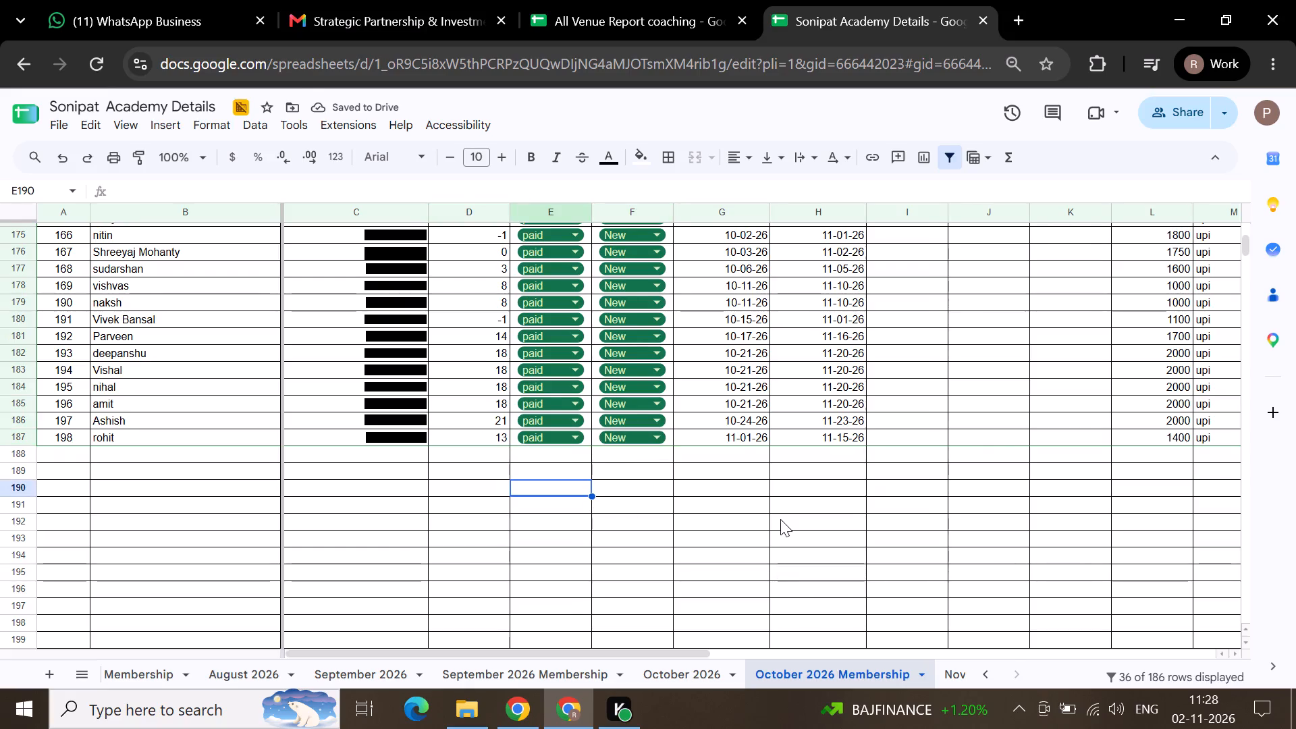
In the All Venue Report coaching spreadsheet, enter 36 as Sonipat's October figure on the Rackonnect Membership 2026 sheet.
{"action": "scroll", "coordinate": [780, 519], "scroll_direction": "up", "scroll_amount": 12}
{"action": "left_click", "coordinate": [693, 11]}
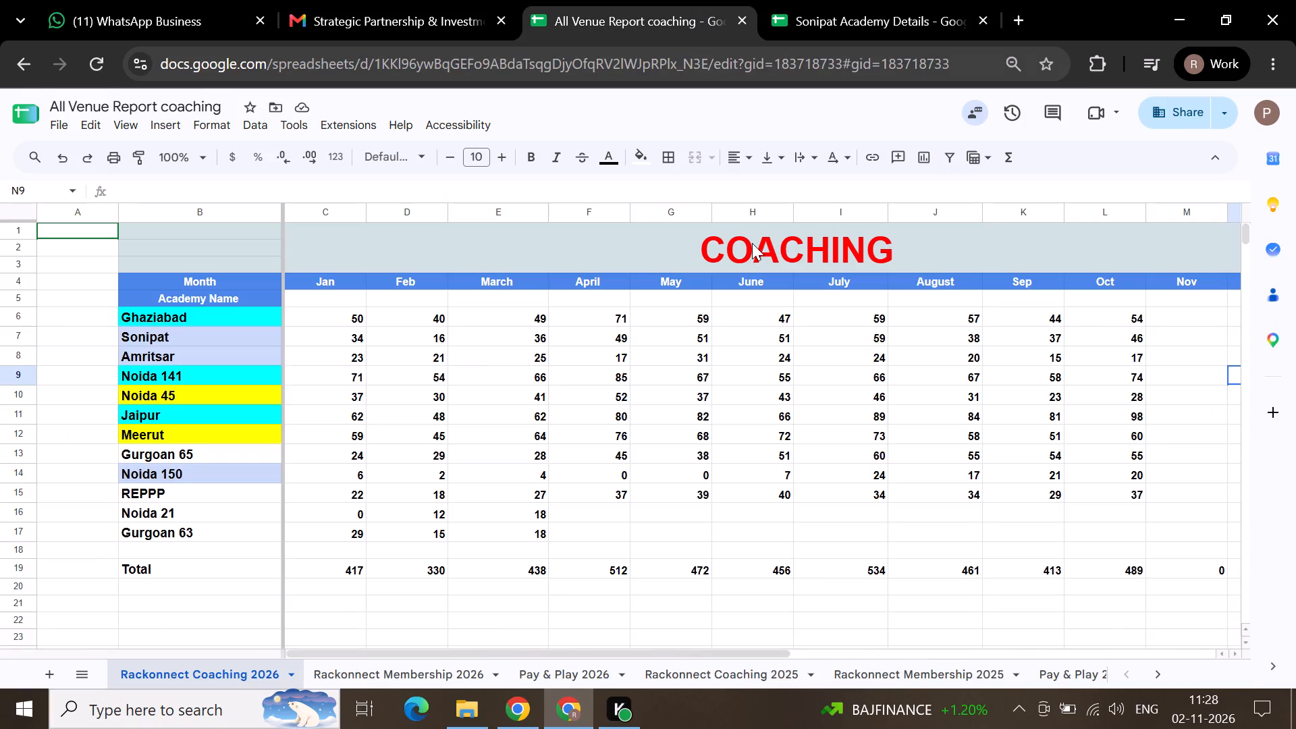
{"action": "left_click", "coordinate": [402, 680]}
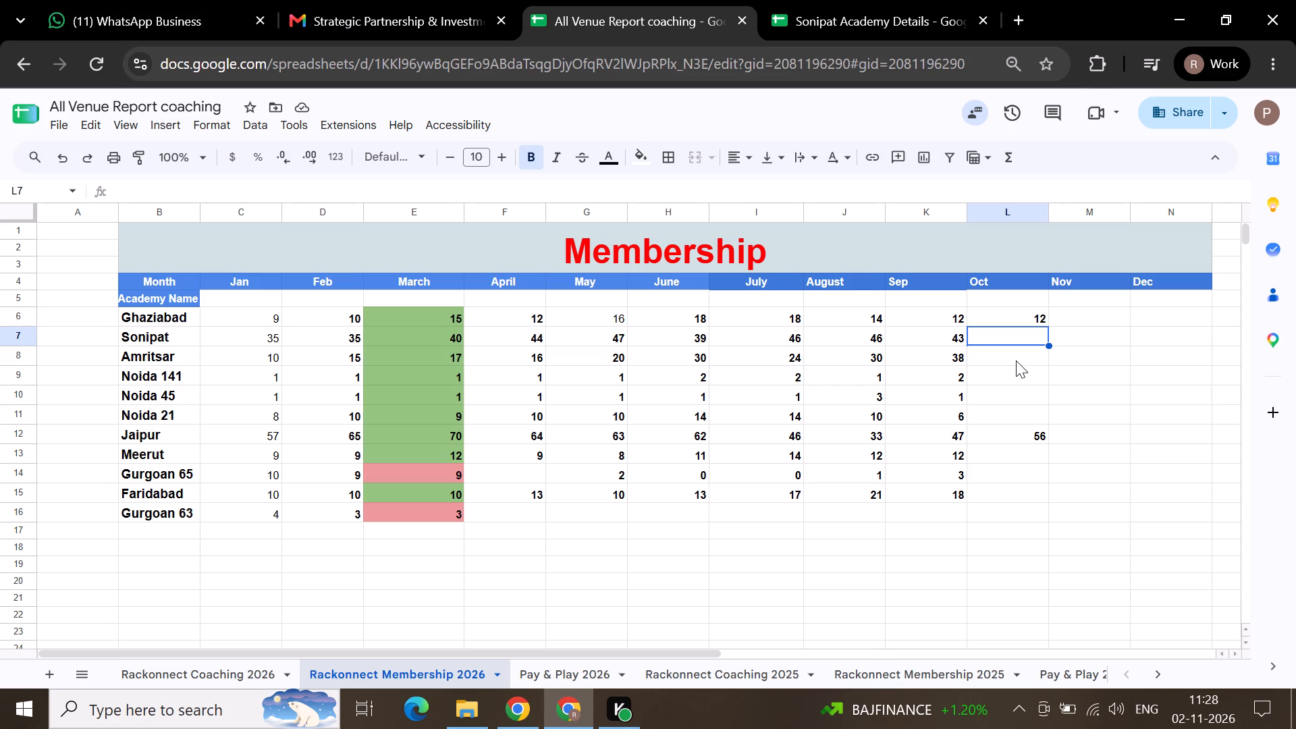
{"action": "type", "text": "36"}
{"action": "left_click", "coordinate": [1127, 413]}
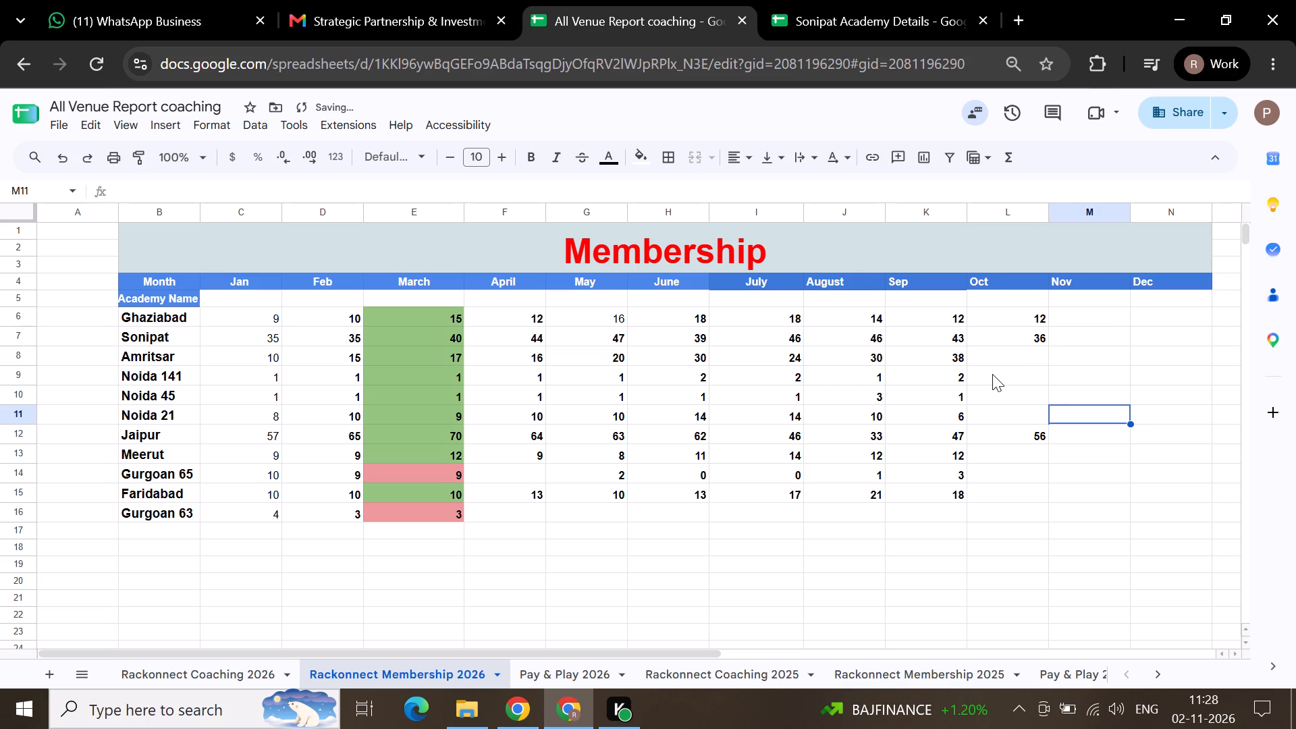
Back in the Sonipat Academy Details spreadsheet, duplicate the October 2026 Membership sheet.
{"action": "left_click", "coordinate": [907, 12]}
{"action": "scroll", "coordinate": [956, 360], "scroll_direction": "down", "scroll_amount": 1}
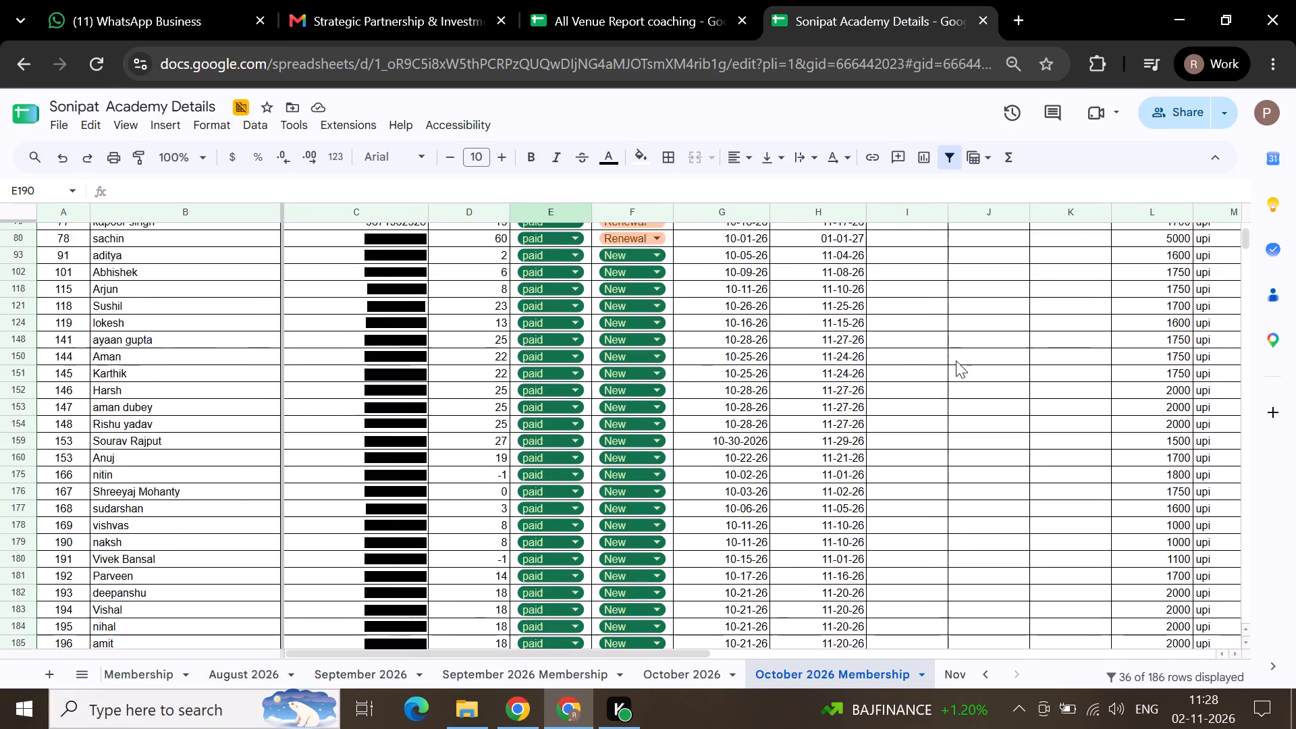
{"action": "scroll", "coordinate": [956, 360], "scroll_direction": "down", "scroll_amount": 2}
{"action": "scroll", "coordinate": [956, 360], "scroll_direction": "up", "scroll_amount": 4}
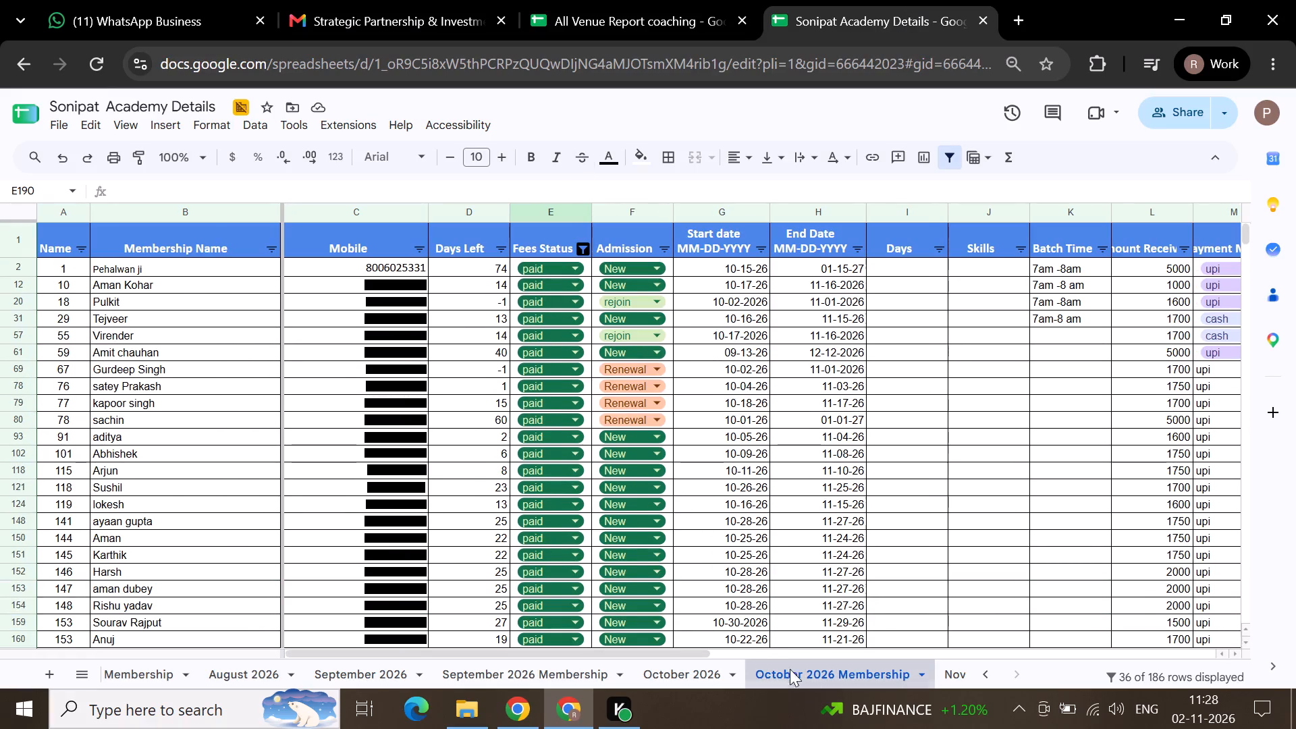
{"action": "left_click", "coordinate": [805, 683]}
{"action": "right_click", "coordinate": [805, 683]}
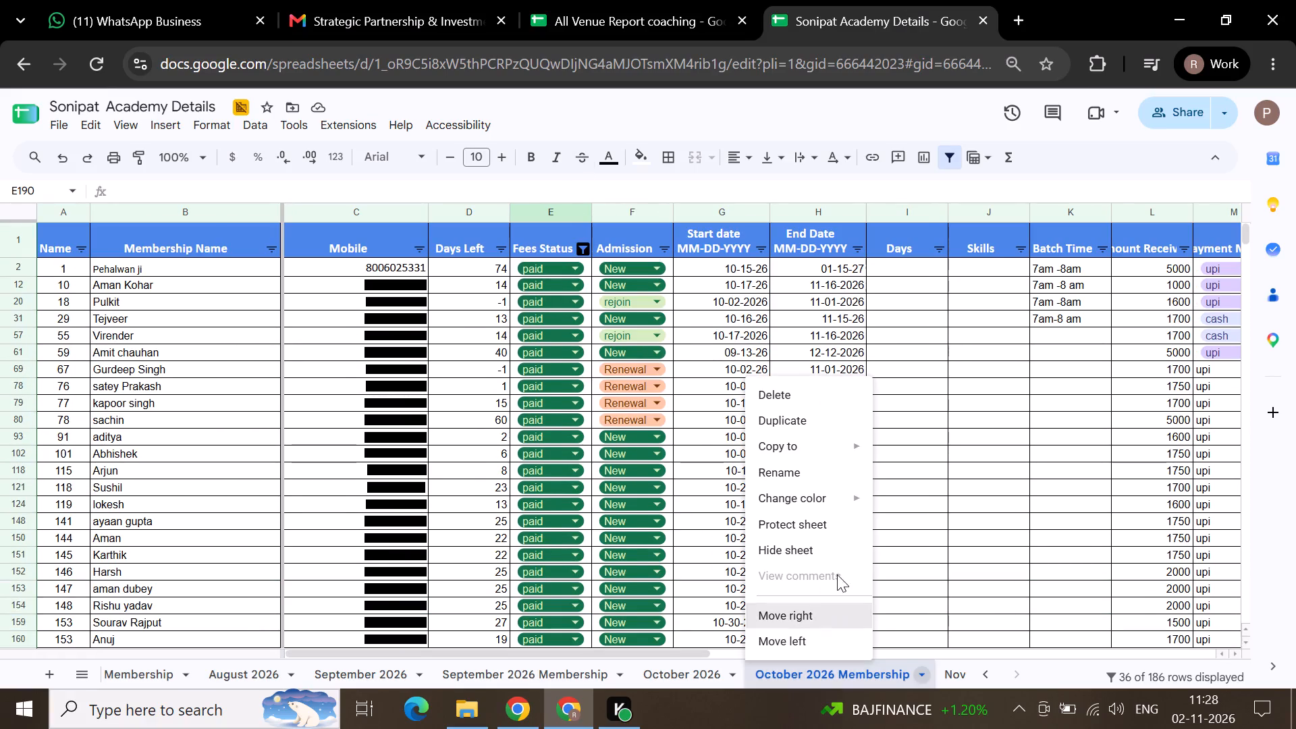
{"action": "left_click", "coordinate": [811, 421]}
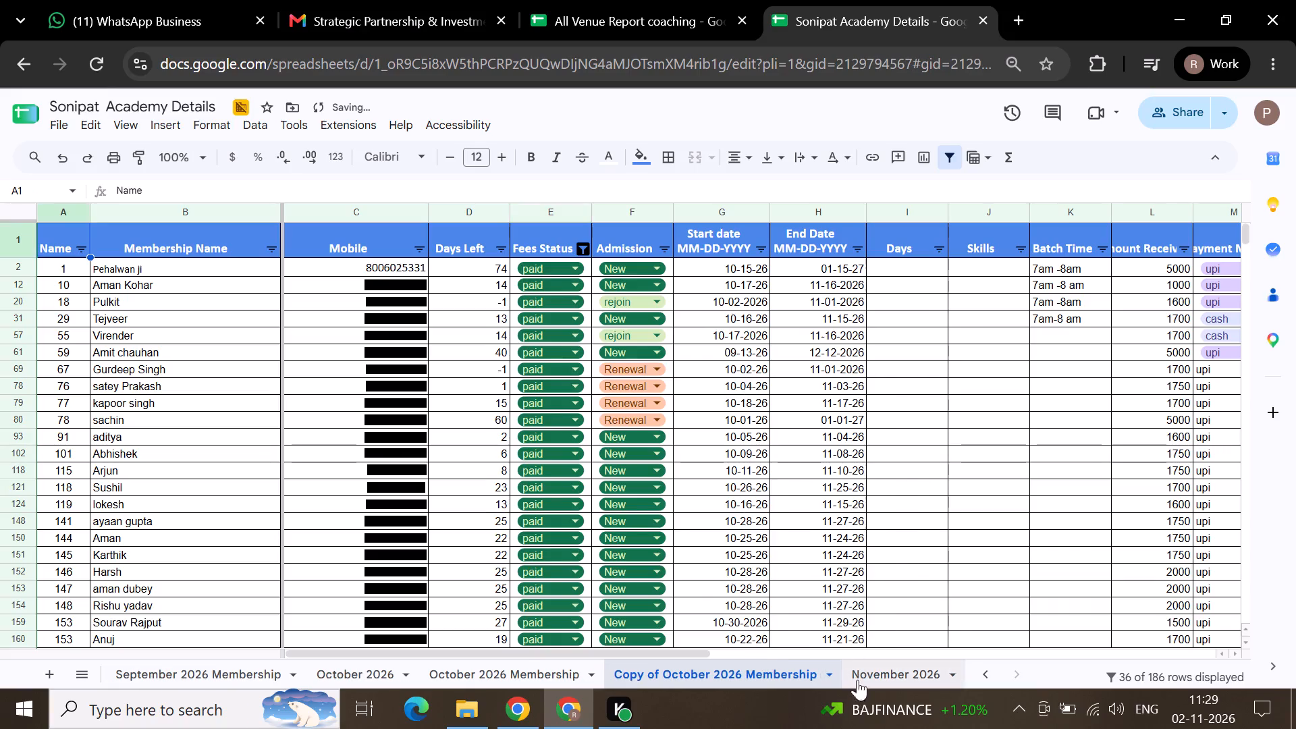
Rename the copied October membership sheet as November 2026 Membership.
{"action": "double_click", "coordinate": [776, 684]}
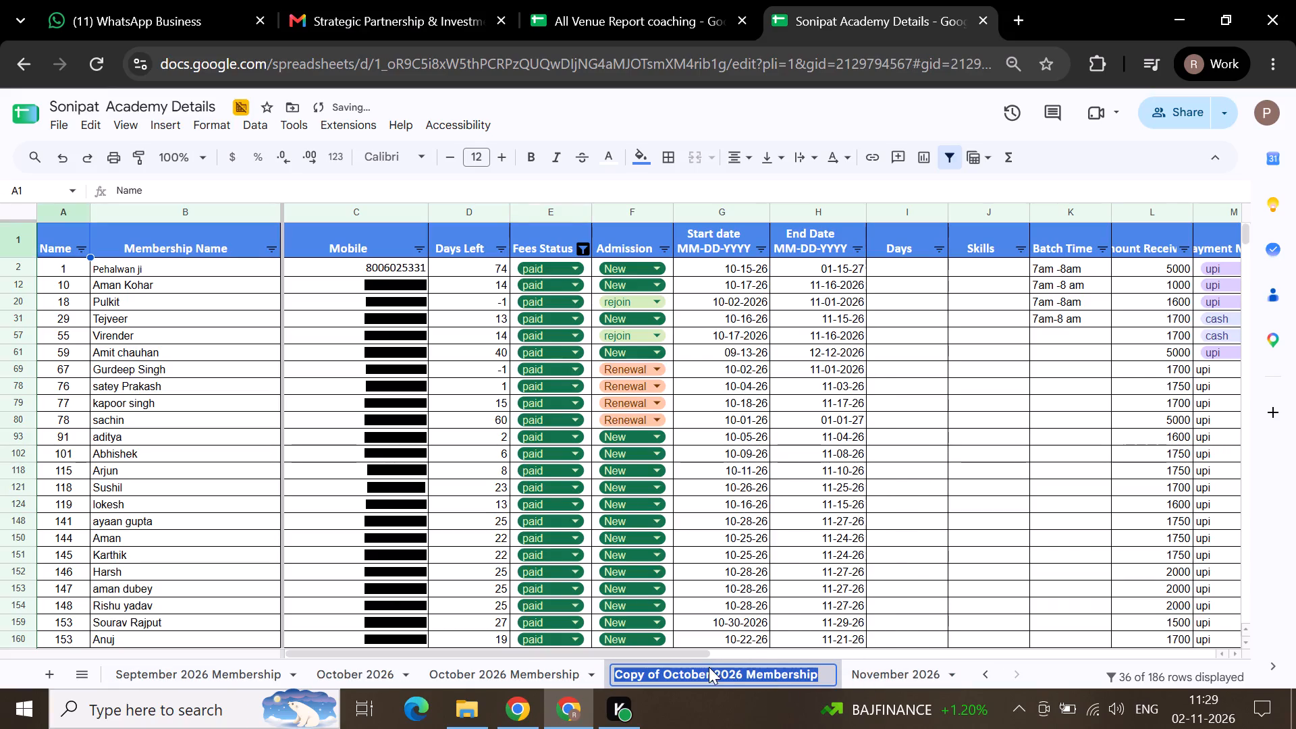
{"action": "left_click", "coordinate": [708, 676]}
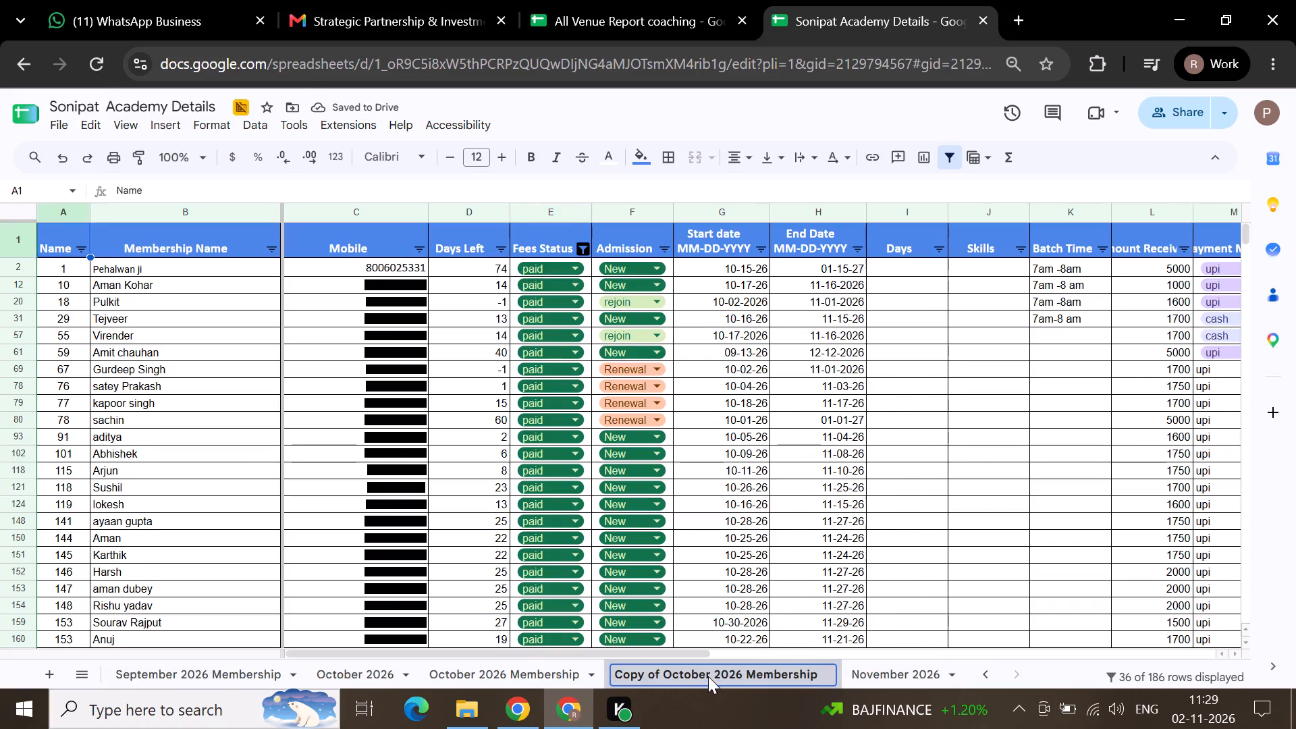
{"action": "key", "text": "Right"}
{"action": "key", "text": "BackSpace"}
{"action": "key", "text": "BackSpace"}
{"action": "key", "text": "BackSpace"}
{"action": "key", "text": "BackSpace"}
{"action": "key", "text": "BackSpace"}
{"action": "key", "text": "BackSpace"}
{"action": "key", "text": "BackSpace"}
{"action": "key", "text": "BackSpace"}
{"action": "key", "text": "BackSpace"}
{"action": "key", "text": "BackSpace"}
{"action": "key", "text": "BackSpace"}
{"action": "key", "text": "BackSpace"}
{"action": "key", "text": "BackSpace"}
{"action": "key", "text": "BackSpace"}
{"action": "key", "text": "BackSpace"}
{"action": "key", "text": "BackSpace"}
{"action": "key", "text": "BackSpace"}
{"action": "key", "text": "BackSpace"}
{"action": "key", "text": "BackSpace"}
{"action": "key", "text": "BackSpace"}
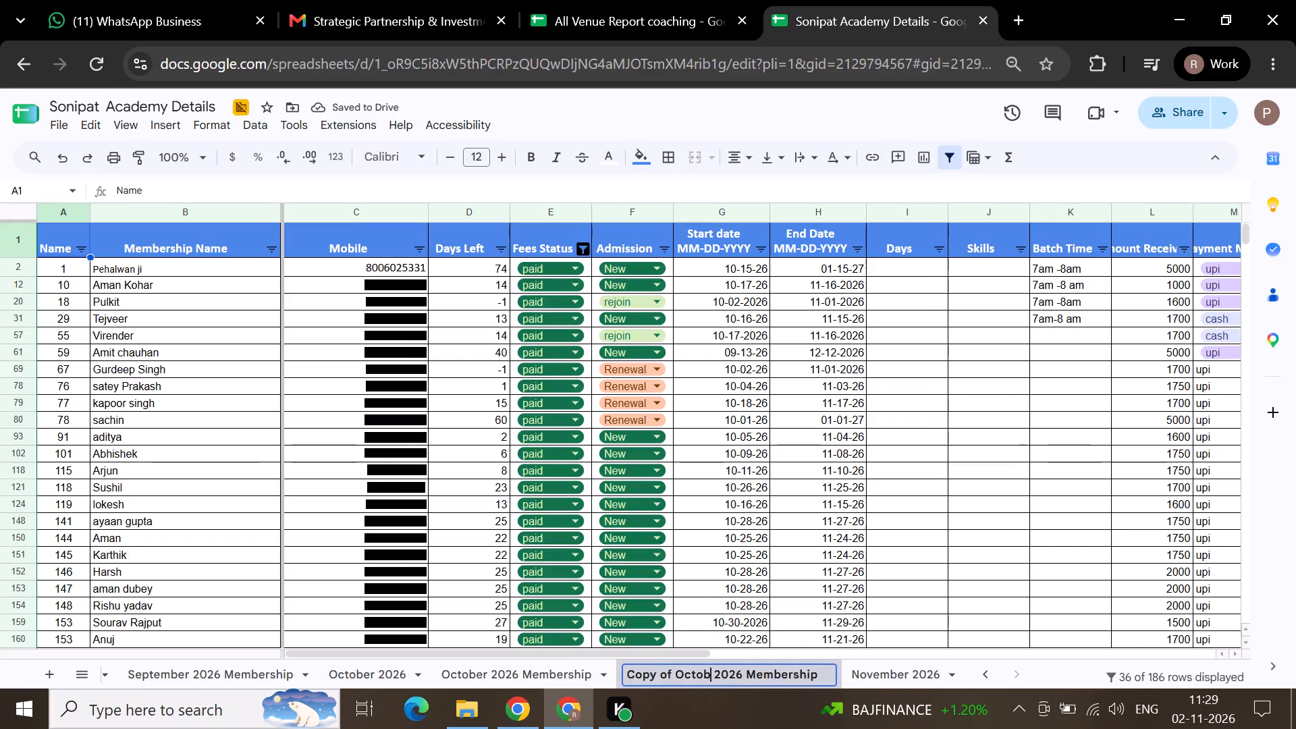
{"action": "type", "text": "November"}
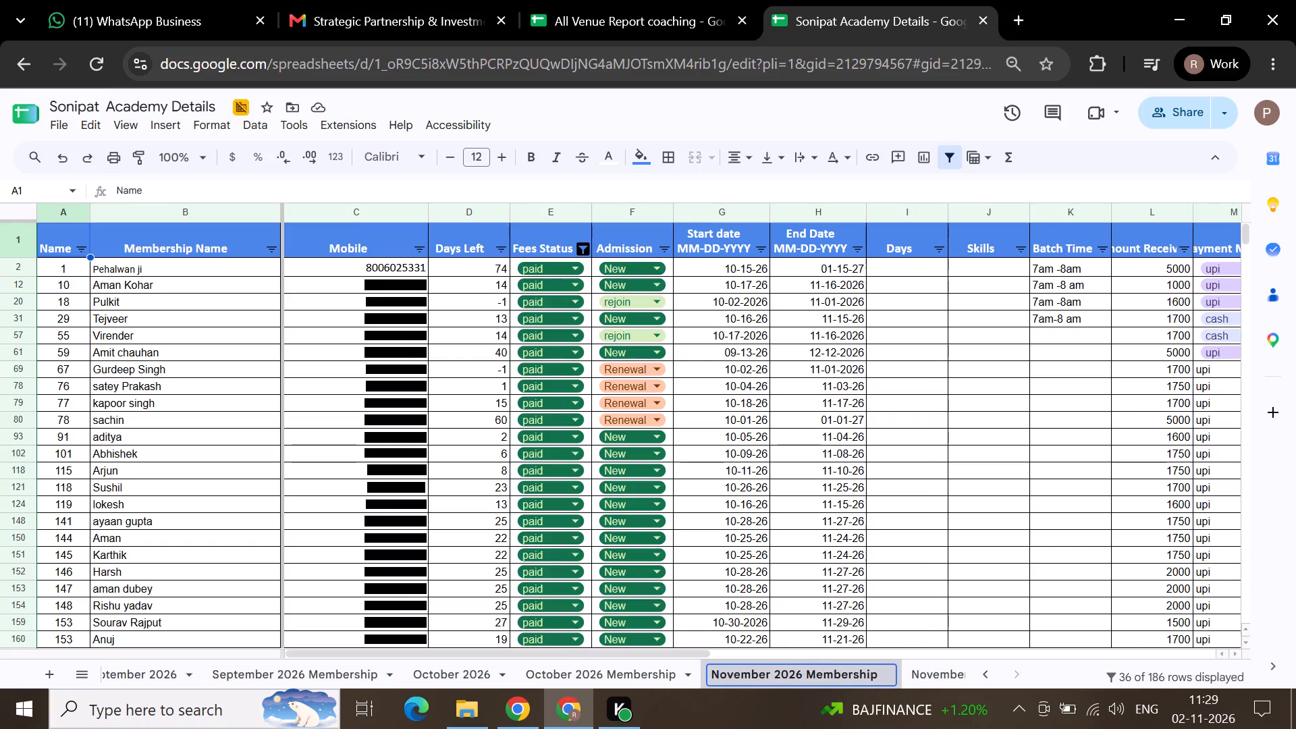
{"action": "left_click", "coordinate": [867, 616]}
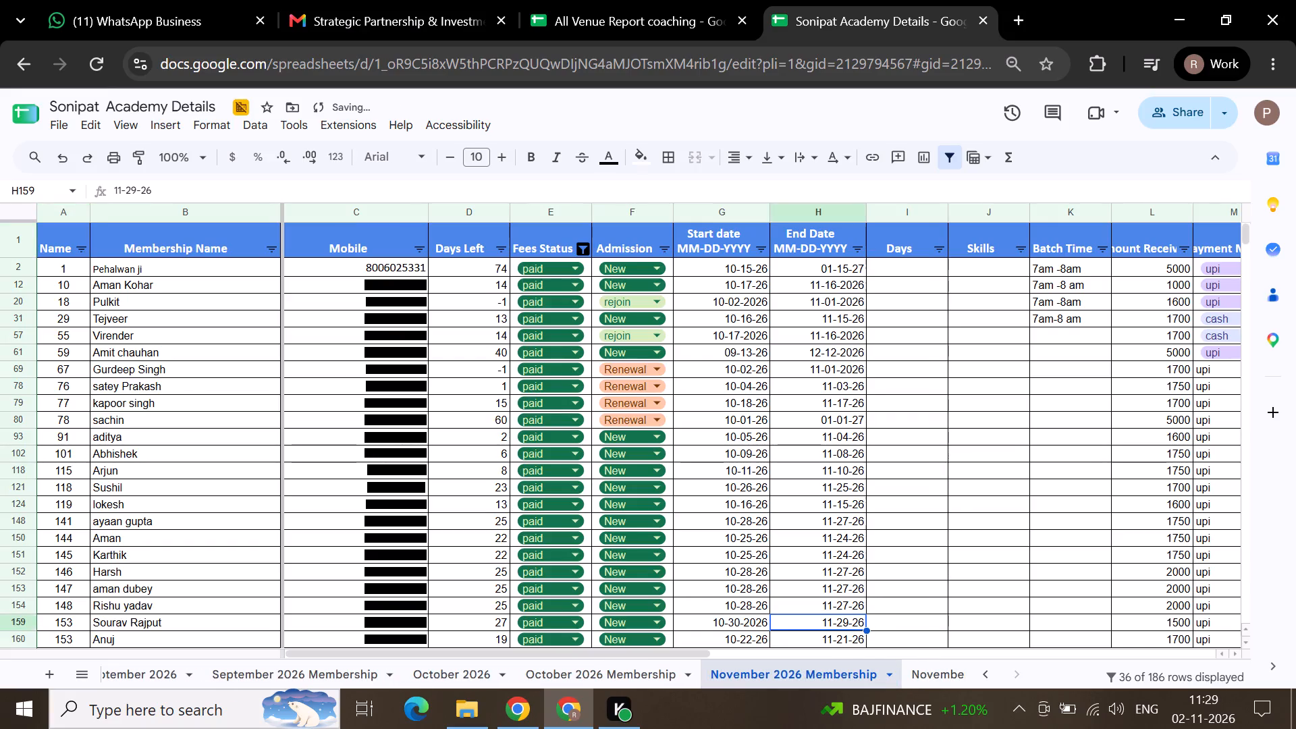
Move the November 2026 Membership sheet to after the November 2026 sheet.
{"action": "left_click_drag", "start_coordinate": [844, 676], "coordinate": [886, 676]}
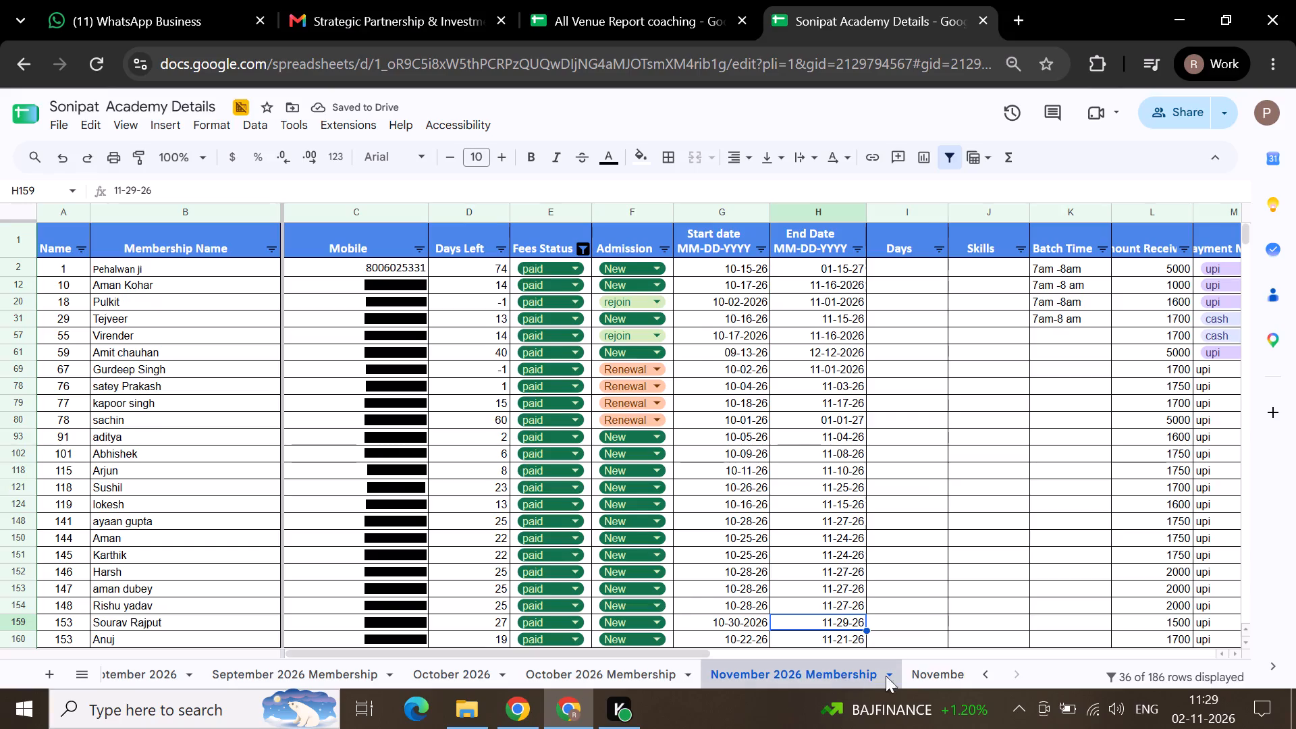
{"action": "left_click_drag", "start_coordinate": [886, 676], "coordinate": [967, 676]}
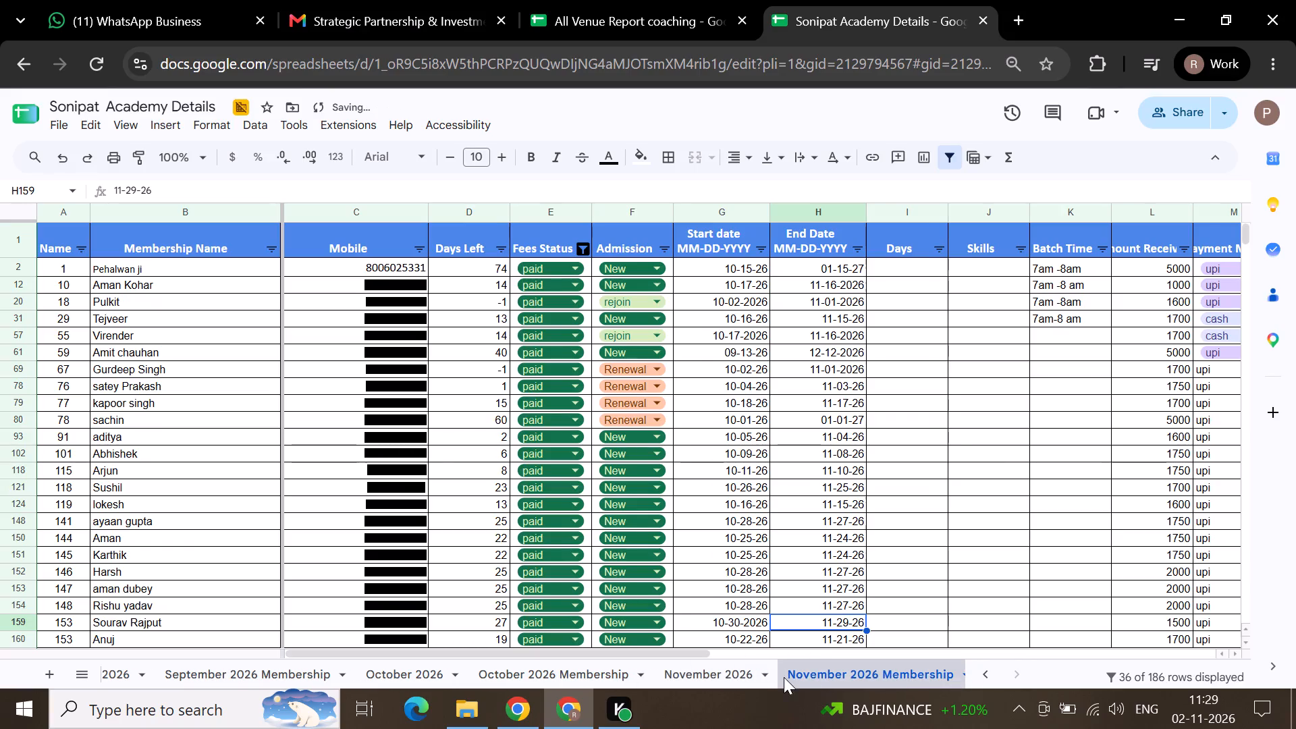
{"action": "left_click", "coordinate": [815, 675]}
Change the Fees Status filter on November 2026 Membership to show only unpaid entries.
{"action": "left_click", "coordinate": [580, 245]}
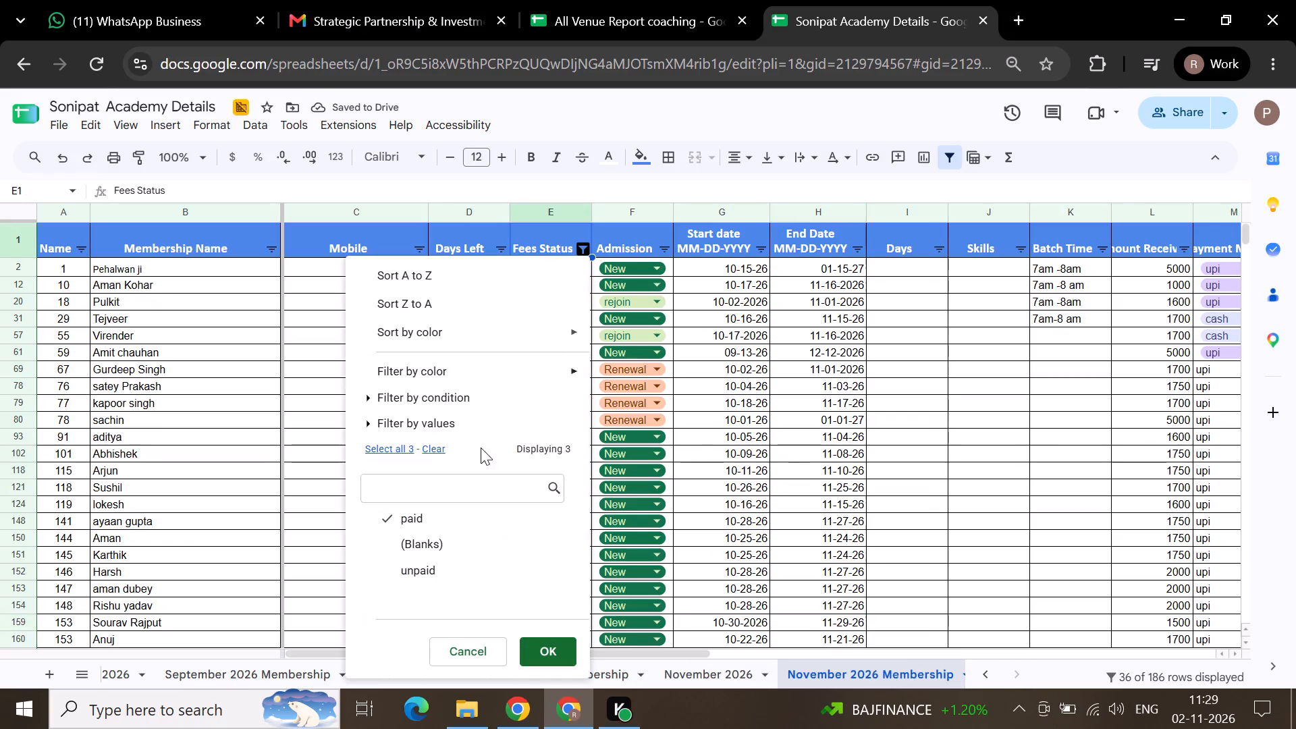
{"action": "left_click", "coordinate": [450, 570]}
{"action": "left_click", "coordinate": [479, 506]}
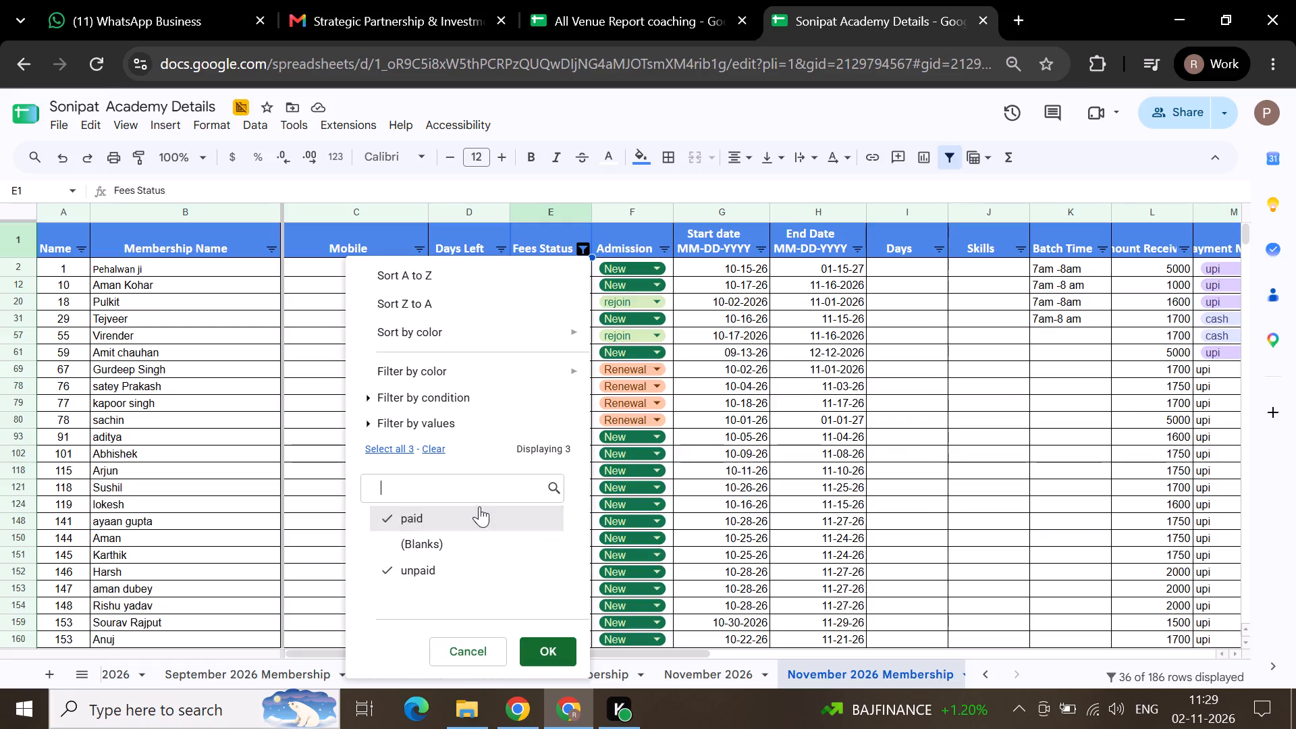
{"action": "left_click", "coordinate": [532, 644]}
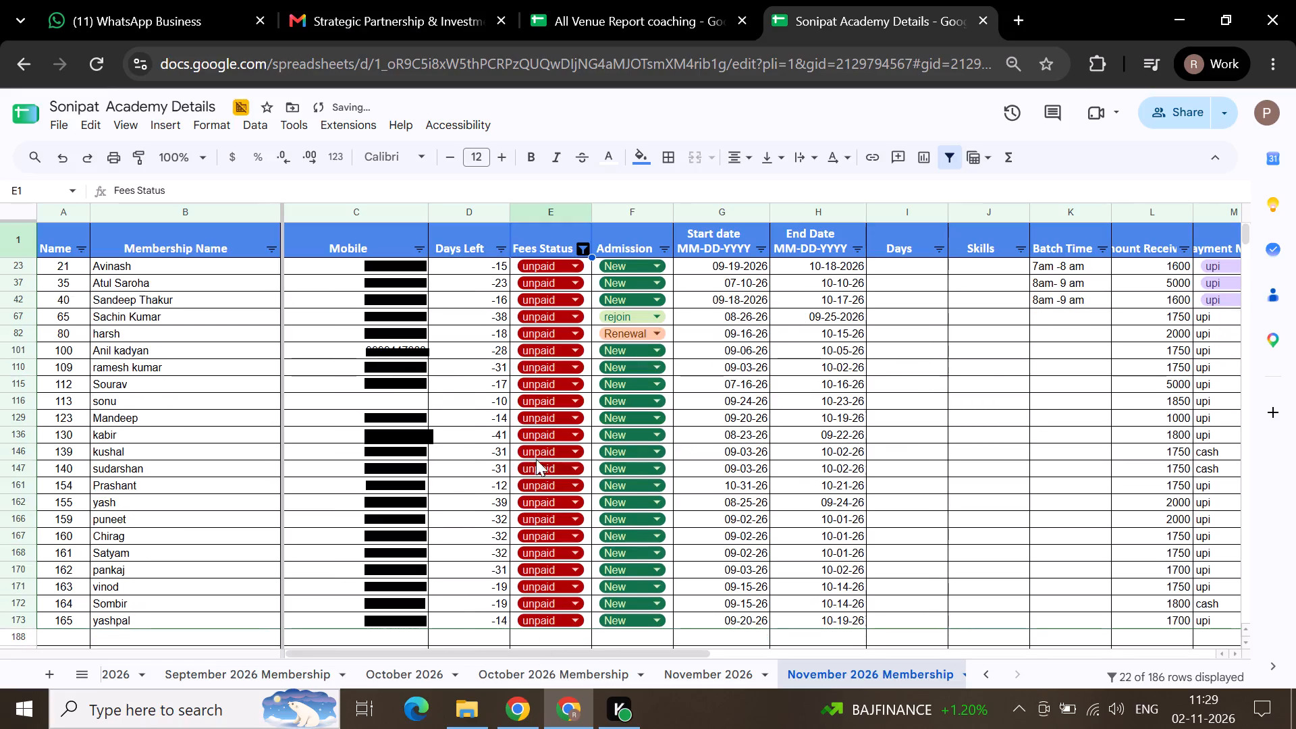
Clear the Fees Status of the filtered November 2026 Membership entries in rows 162, 166, 167, 168 and 170.
{"action": "scroll", "coordinate": [491, 392], "scroll_direction": "down", "scroll_amount": 1}
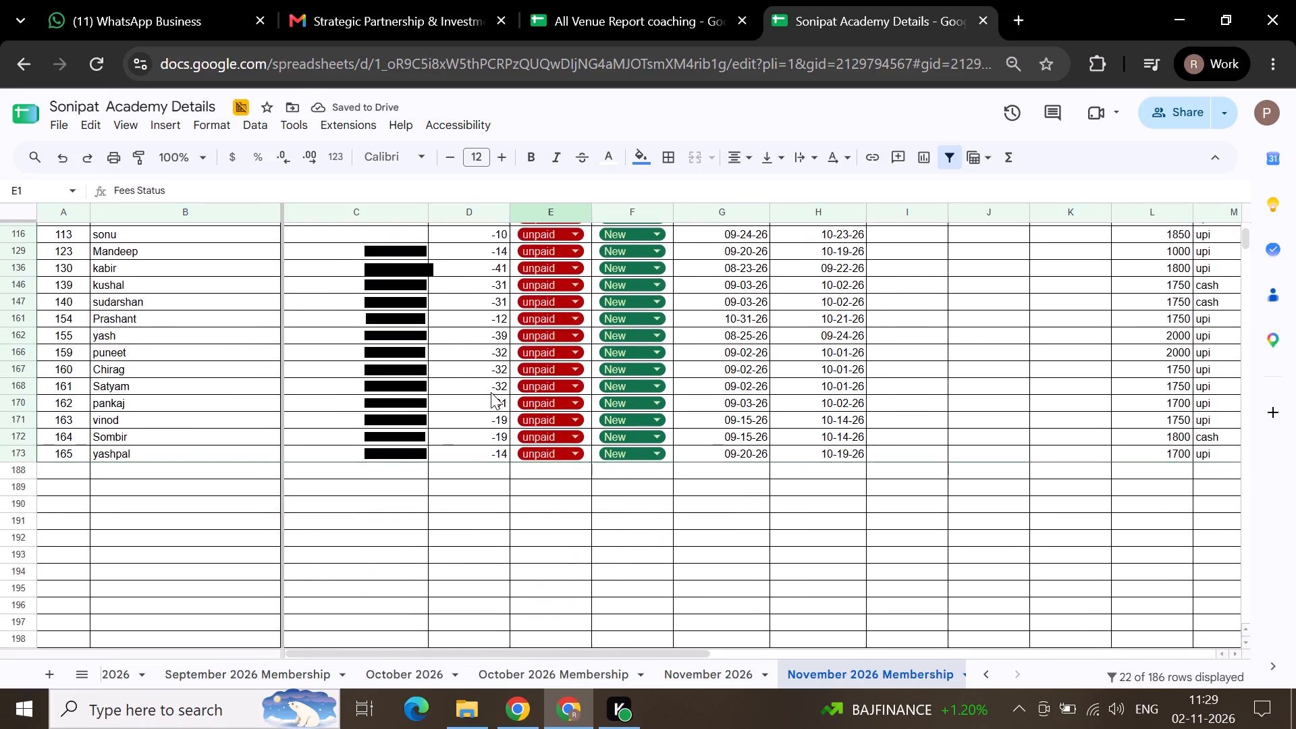
{"action": "scroll", "coordinate": [491, 392], "scroll_direction": "down", "scroll_amount": 1}
{"action": "left_click_drag", "start_coordinate": [585, 324], "coordinate": [584, 324]}
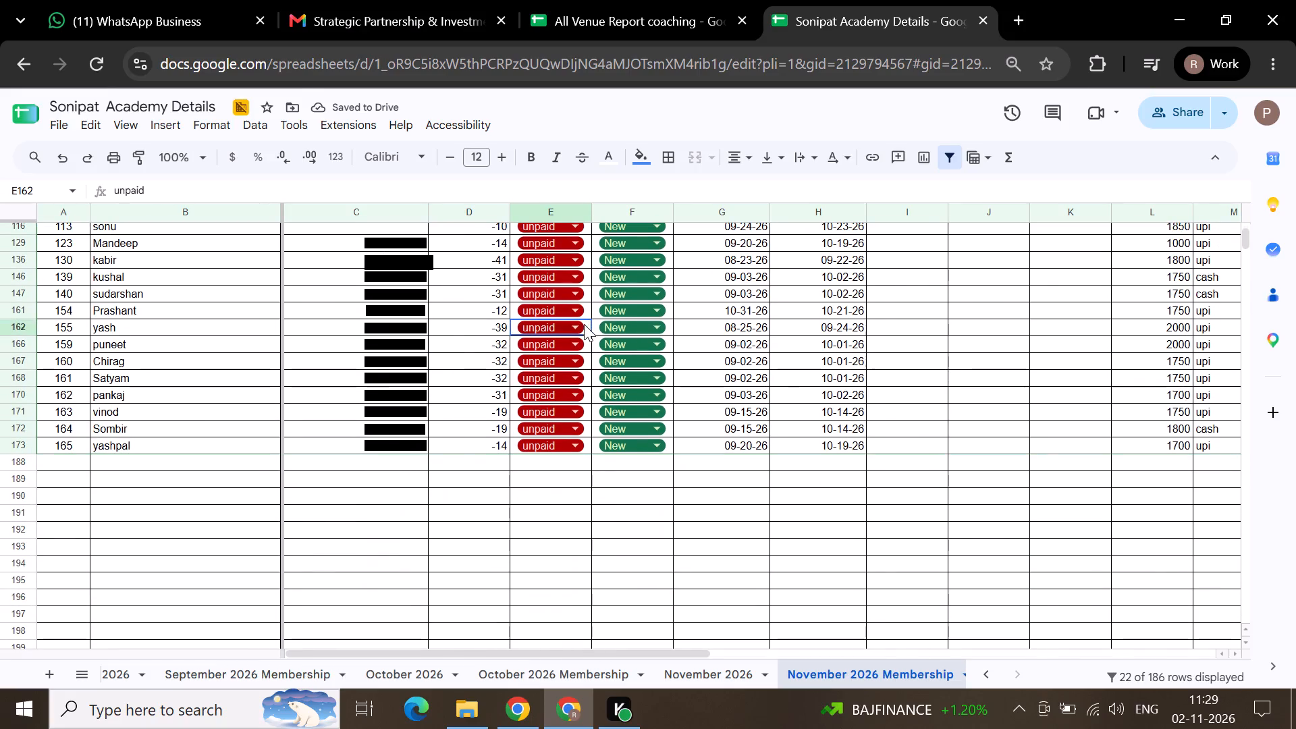
{"action": "left_click_drag", "start_coordinate": [584, 324], "coordinate": [585, 387]}
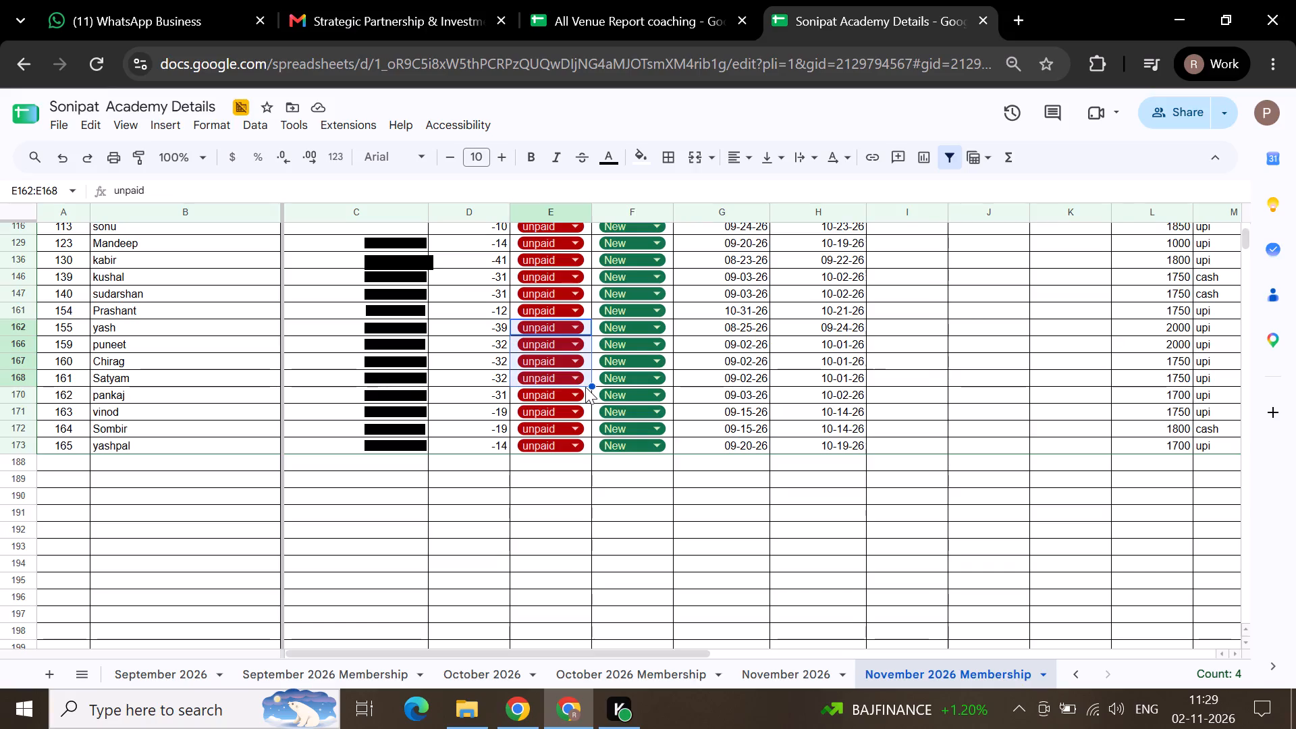
{"action": "key", "text": "BackSpace"}
{"action": "key", "text": "Down"}
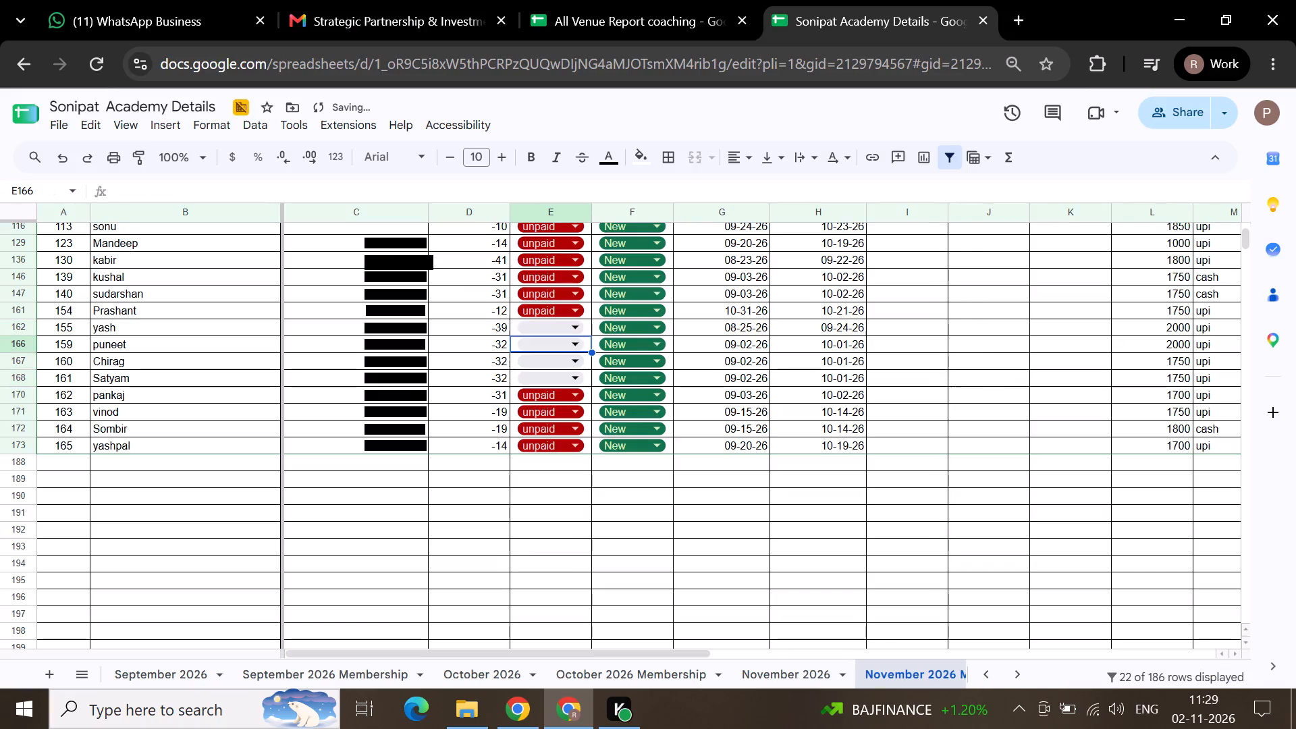
{"action": "key", "text": "BackSpace"}
{"action": "key", "text": "Down"}
{"action": "key", "text": "Down"}
{"action": "key", "text": "Down"}
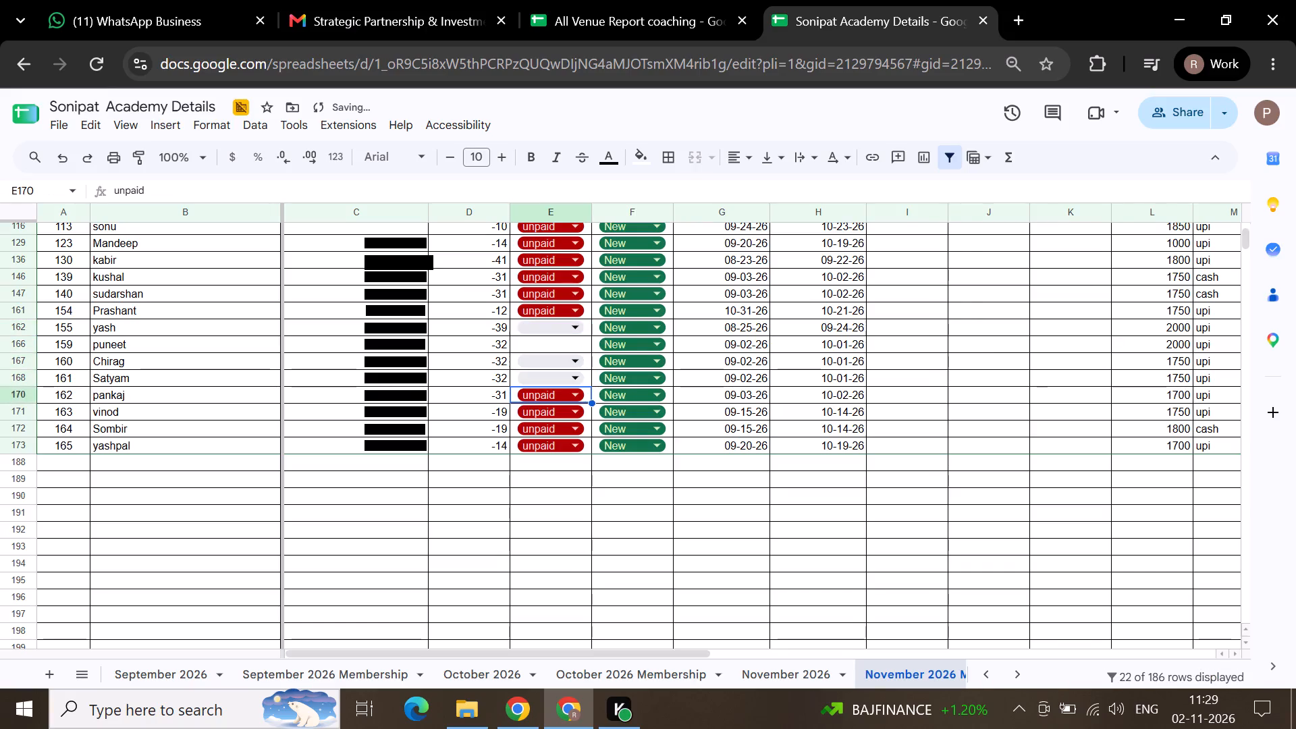
{"action": "key", "text": "BackSpace"}
Restore the blank Fees Status dropdown in row 166 by filling it down from row 162.
{"action": "key", "text": "Up"}
{"action": "key", "text": "Up"}
{"action": "key", "text": "Up"}
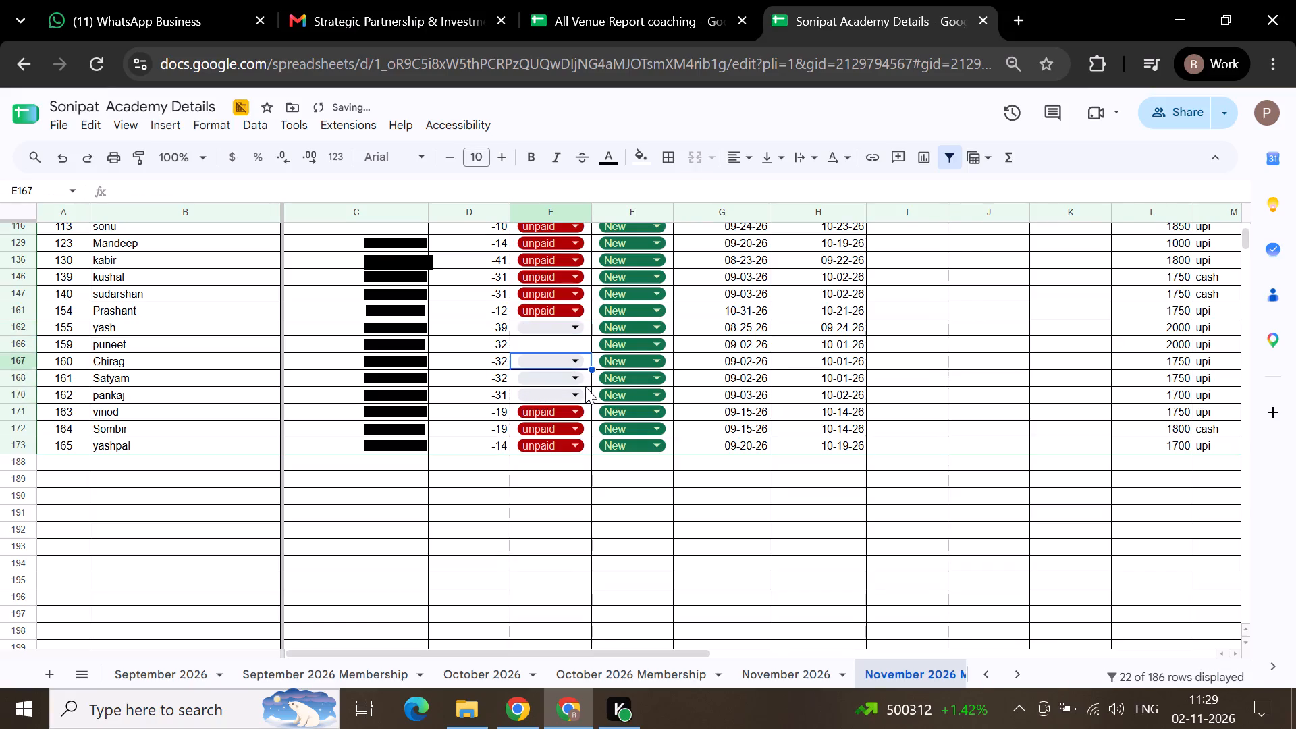
{"action": "key", "text": "ctrl+d"}
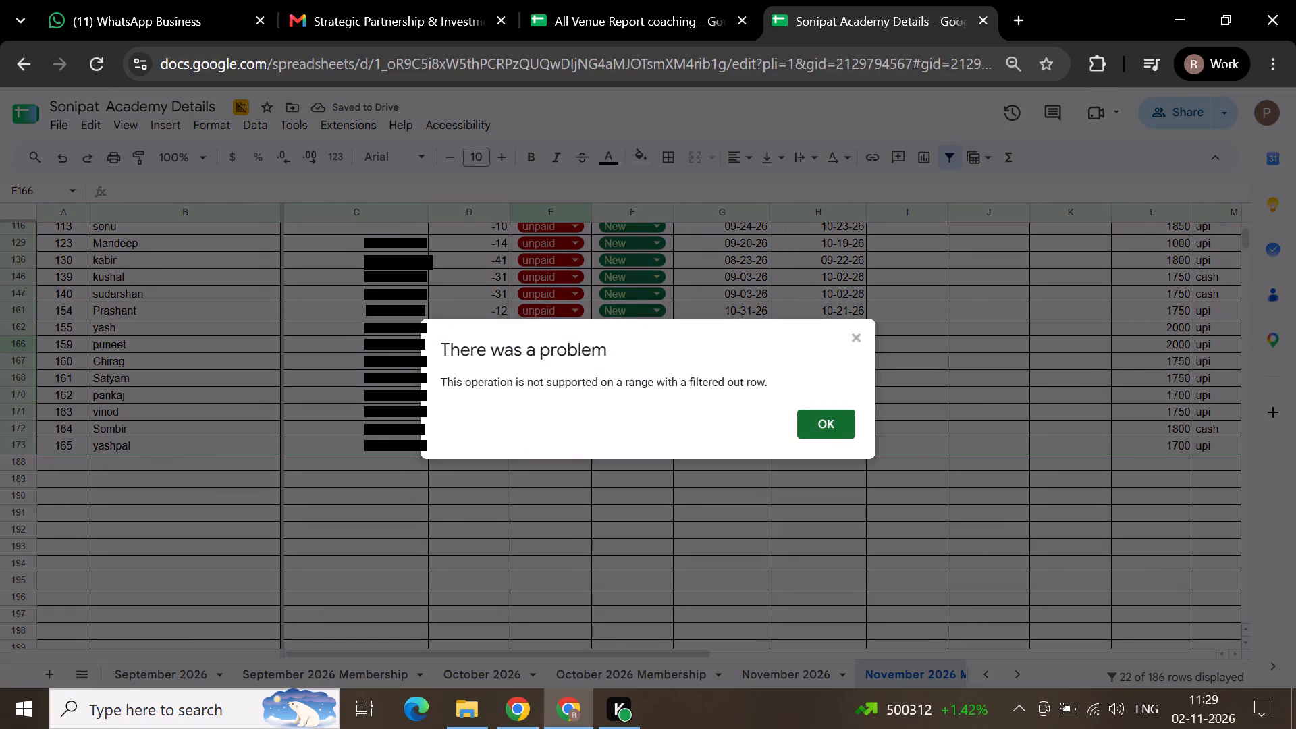
{"action": "left_click", "coordinate": [830, 423]}
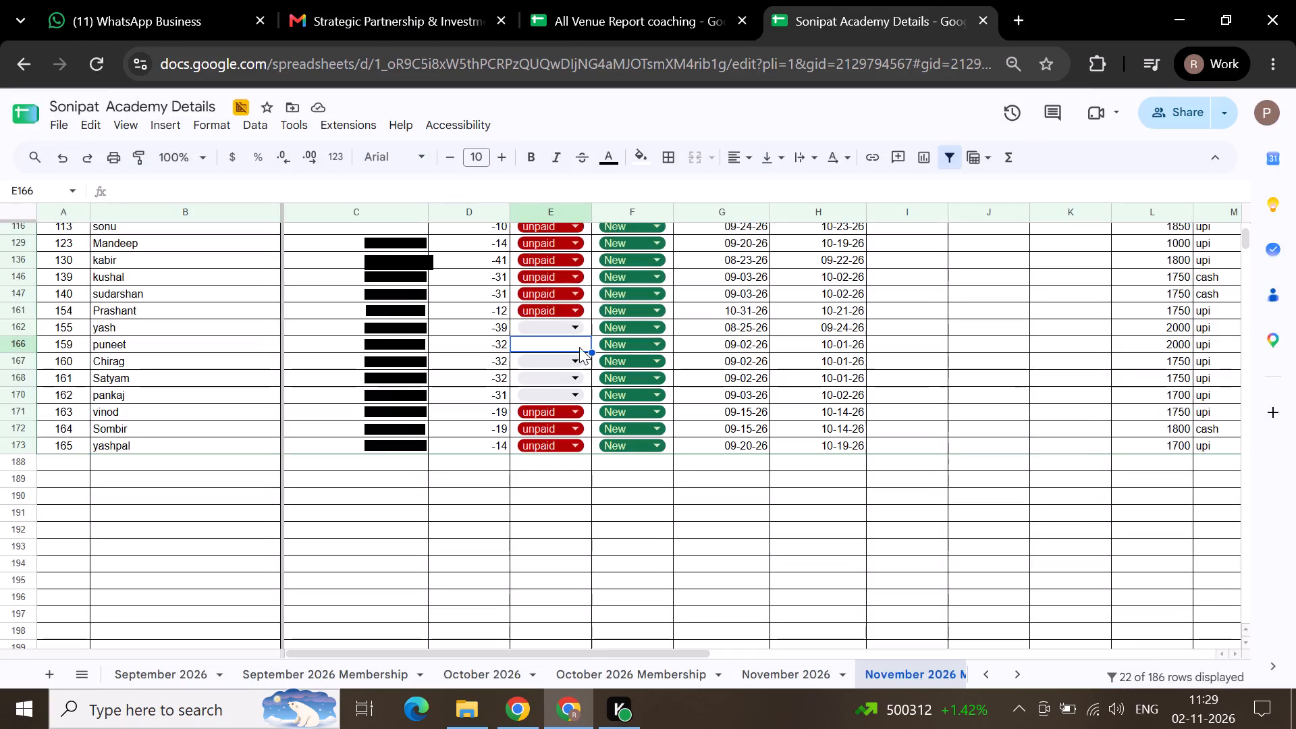
{"action": "left_click", "coordinate": [591, 324]}
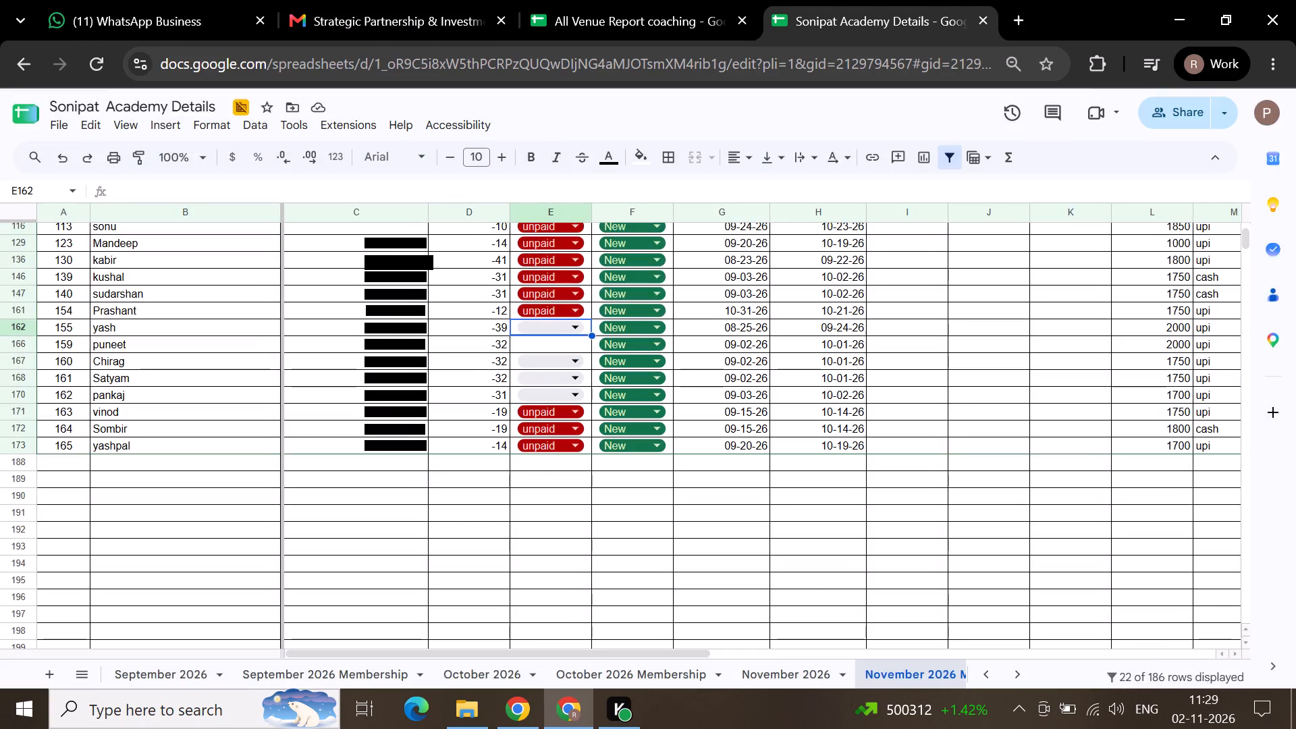
{"action": "left_click_drag", "start_coordinate": [593, 335], "coordinate": [592, 346]}
Clear the Fees Status of the unpaid entries in rows 147 and 146.
{"action": "scroll", "coordinate": [495, 364], "scroll_direction": "up", "scroll_amount": 1}
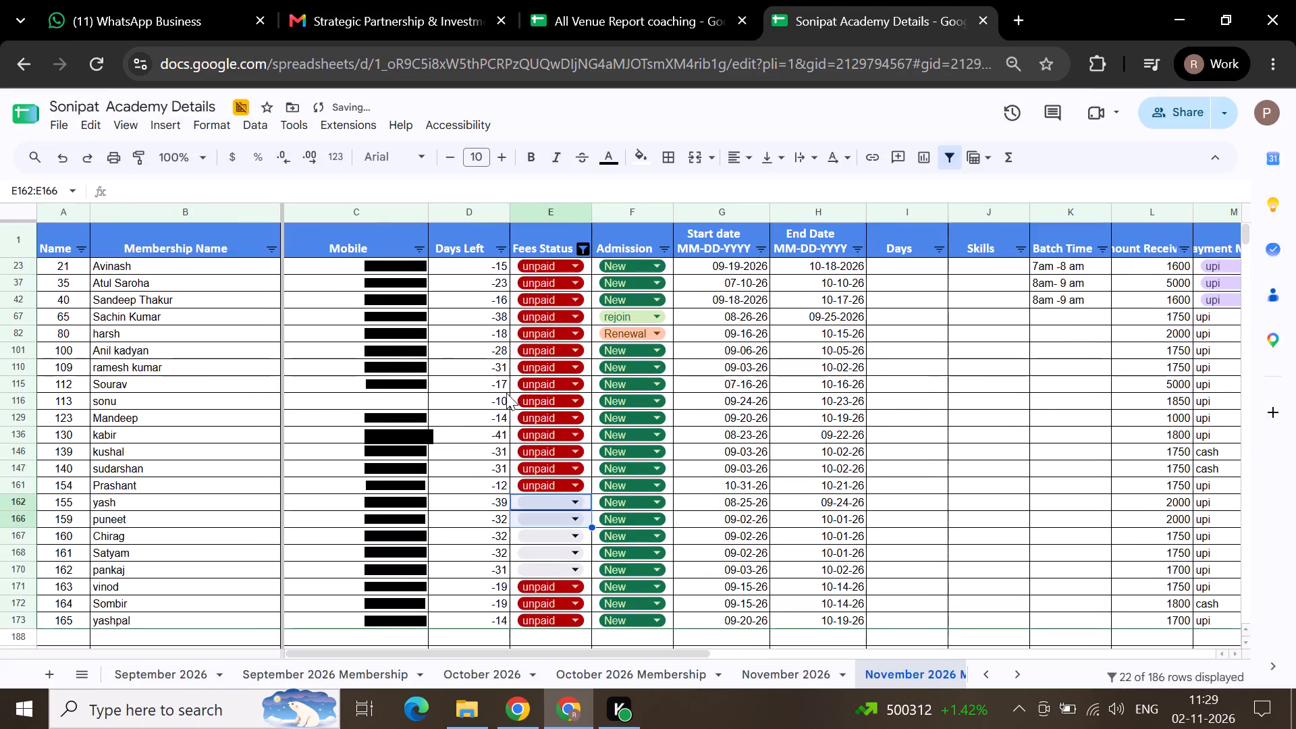
{"action": "left_click", "coordinate": [587, 462]}
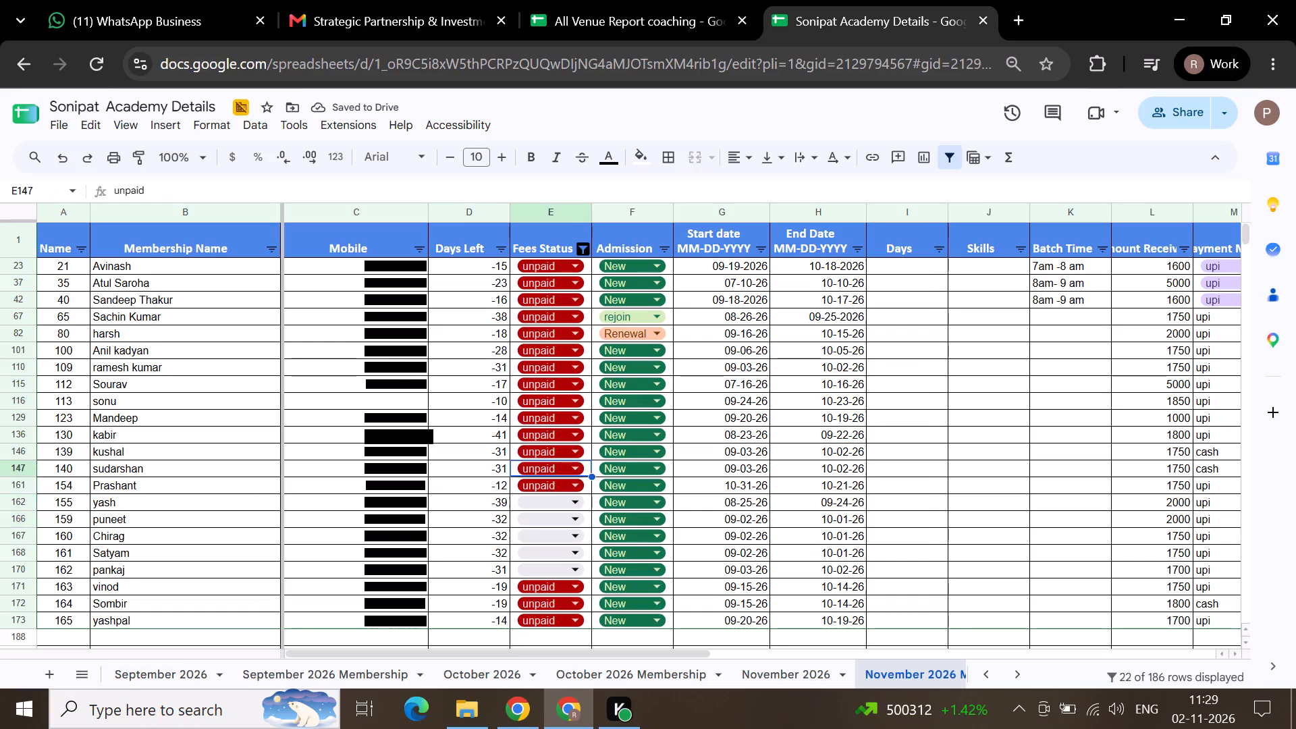
{"action": "key", "text": "BackSpace"}
{"action": "key", "text": "Up"}
{"action": "key", "text": "BackSpace"}
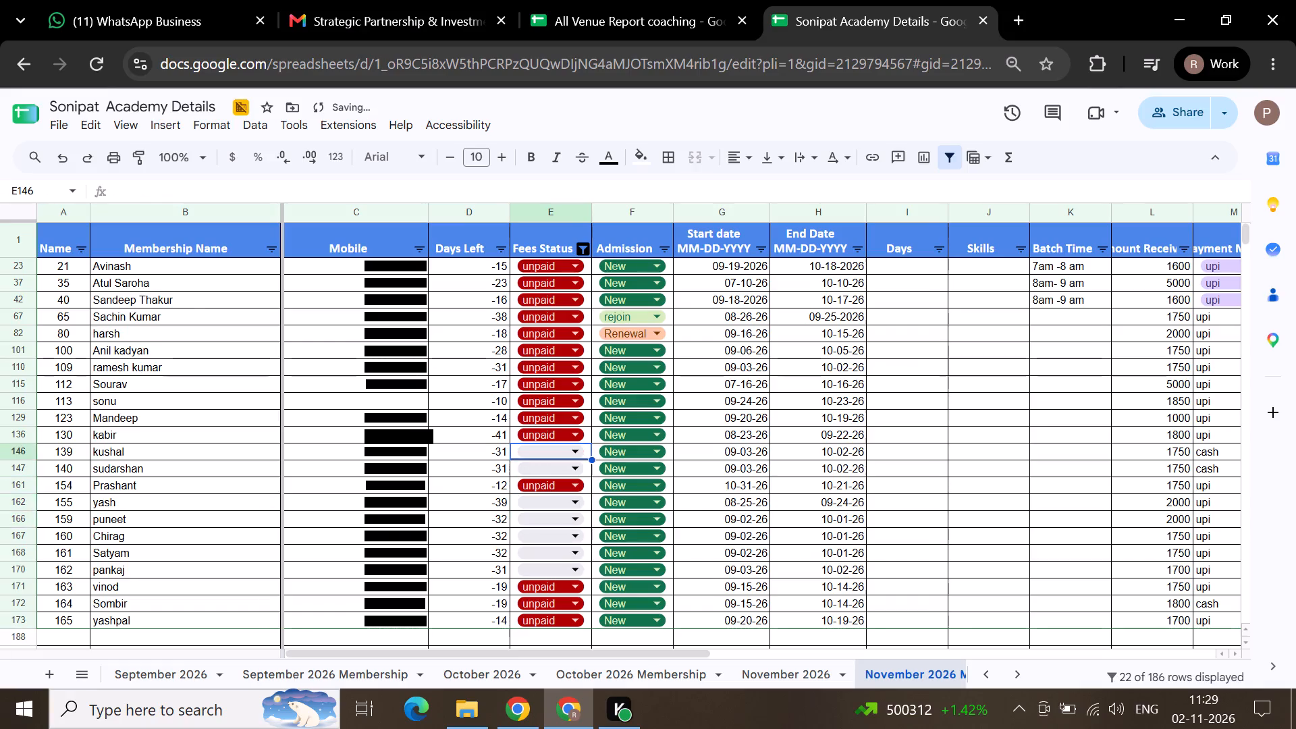
Clear the Fees Status of the unpaid November 2026 Membership entries in rows 136, 110, 101, 67 and 37.
{"action": "key", "text": "Up"}
{"action": "key", "text": "BackSpace"}
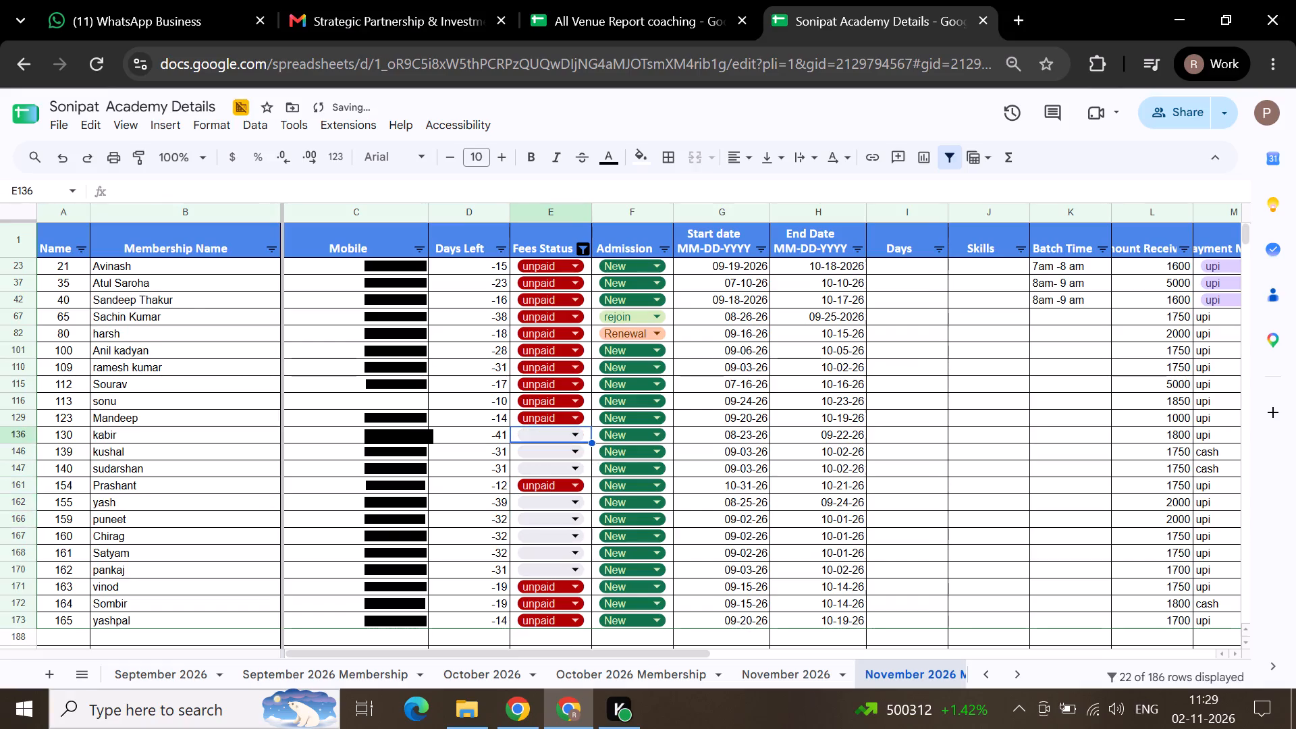
{"action": "key", "text": "Up"}
{"action": "key", "text": "Up"}
{"action": "key", "text": "Up"}
{"action": "key", "text": "Up"}
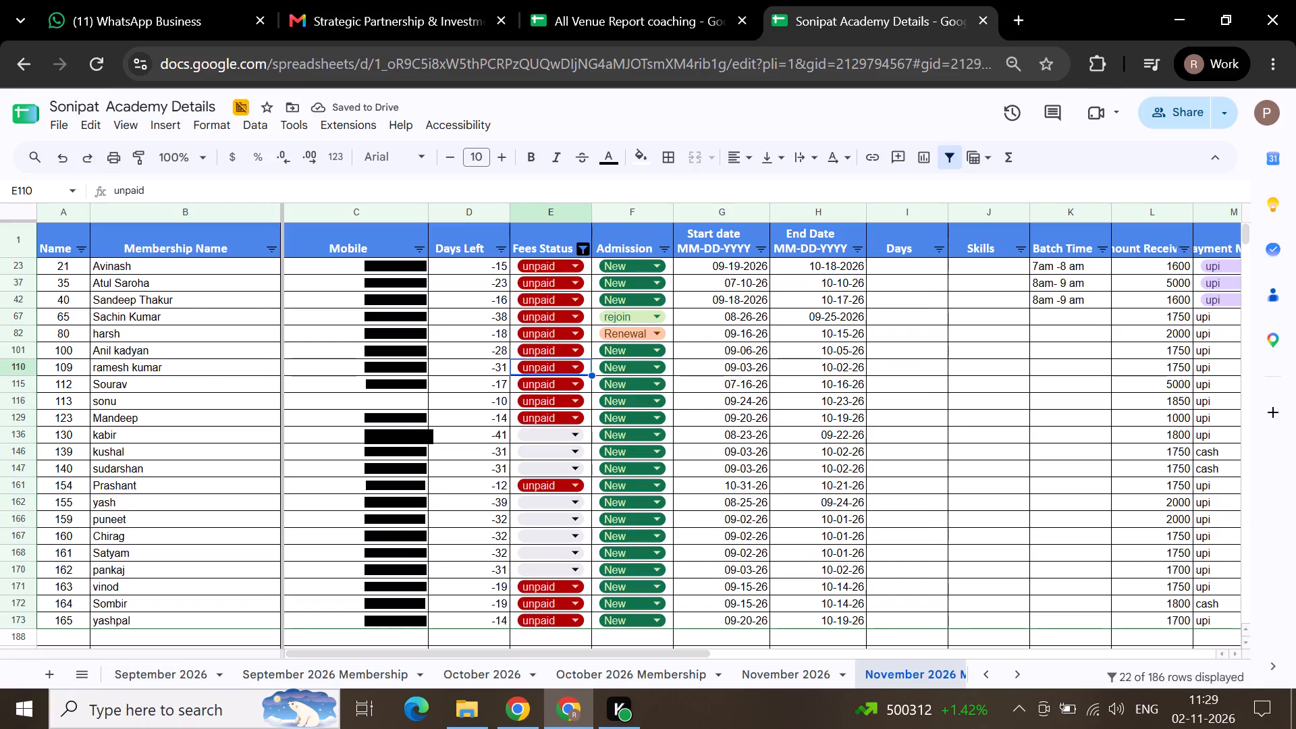
{"action": "key", "text": "BackSpace"}
{"action": "key", "text": "Up"}
{"action": "key", "text": "BackSpace"}
{"action": "key", "text": "Up"}
{"action": "key", "text": "Up"}
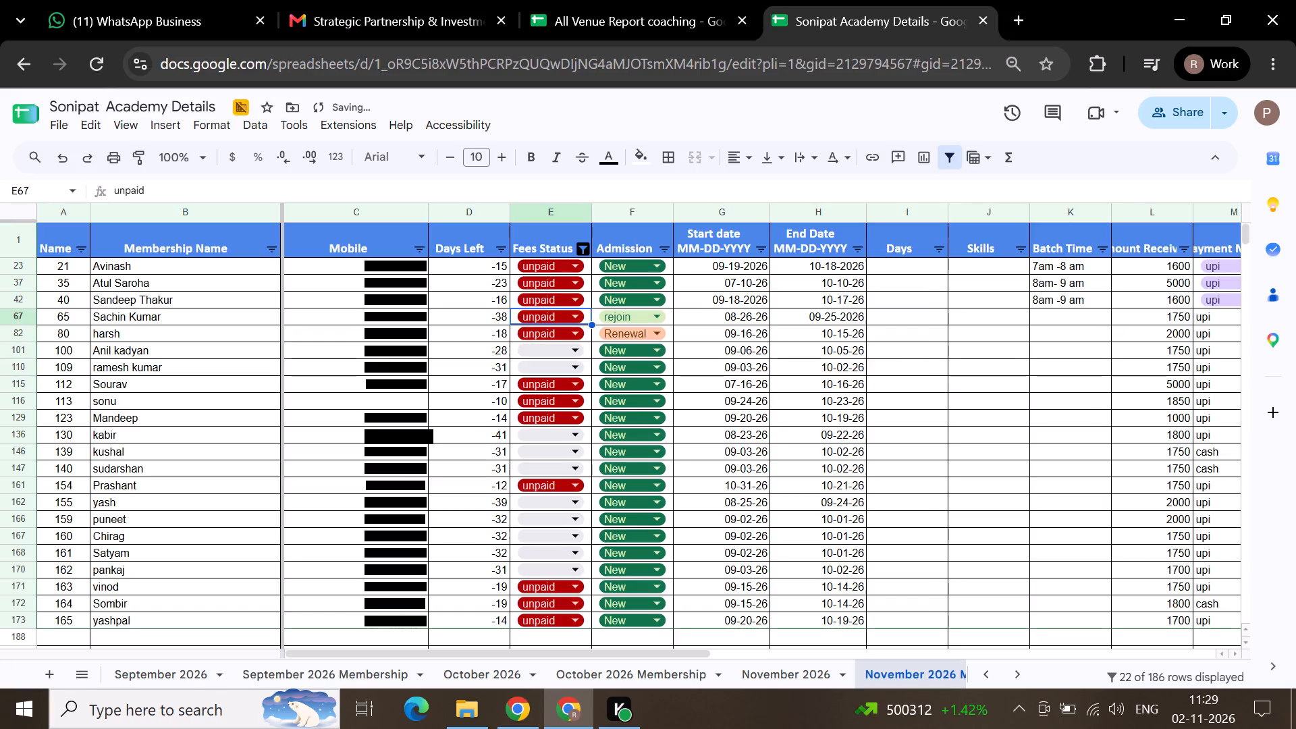
{"action": "key", "text": "BackSpace"}
{"action": "key", "text": "Up"}
{"action": "key", "text": "Up"}
{"action": "key", "text": "BackSpace"}
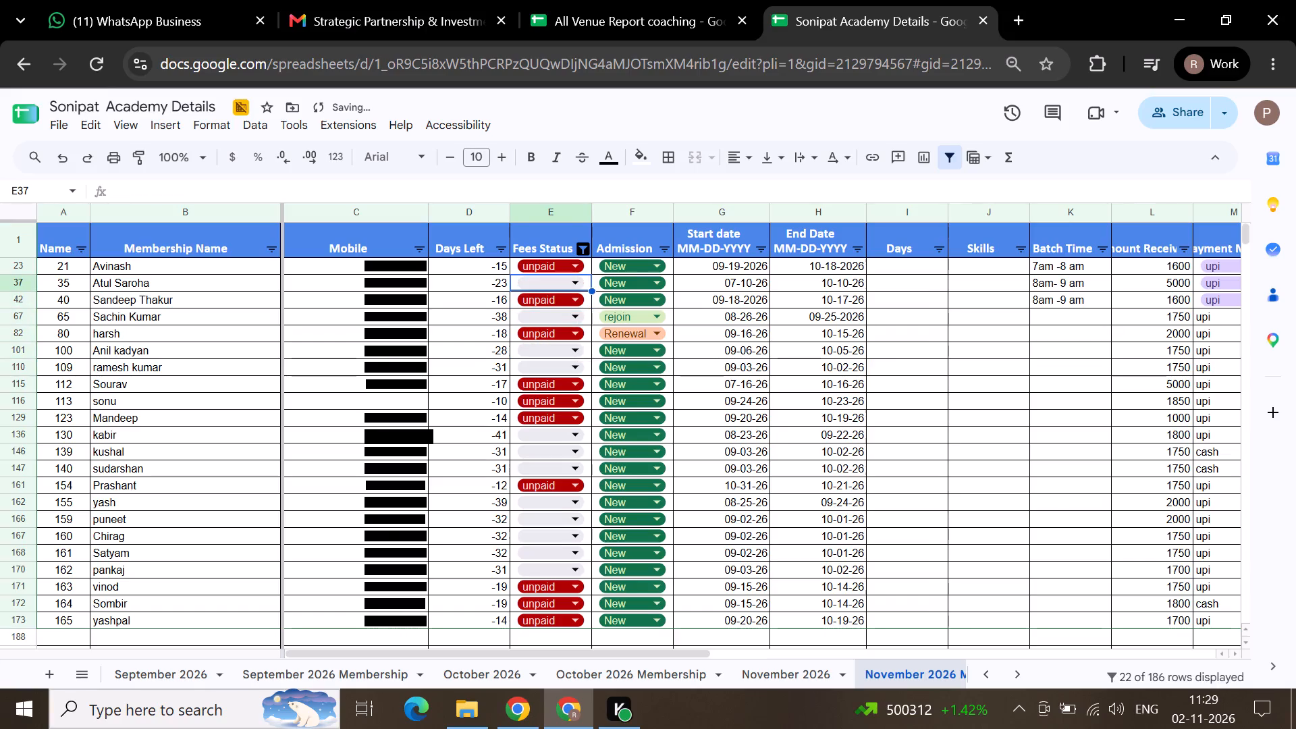
Open the filter options of the Fees Status column on November 2026 Membership.
{"action": "left_click", "coordinate": [582, 242]}
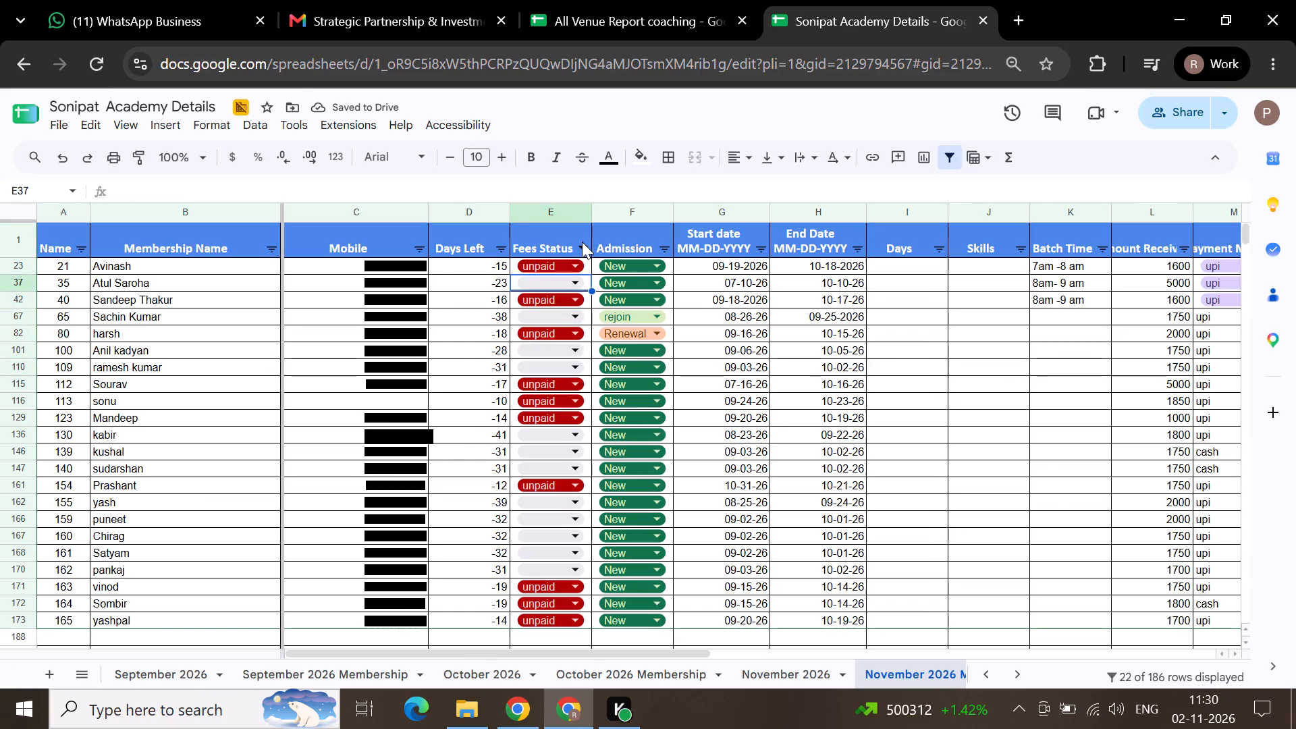
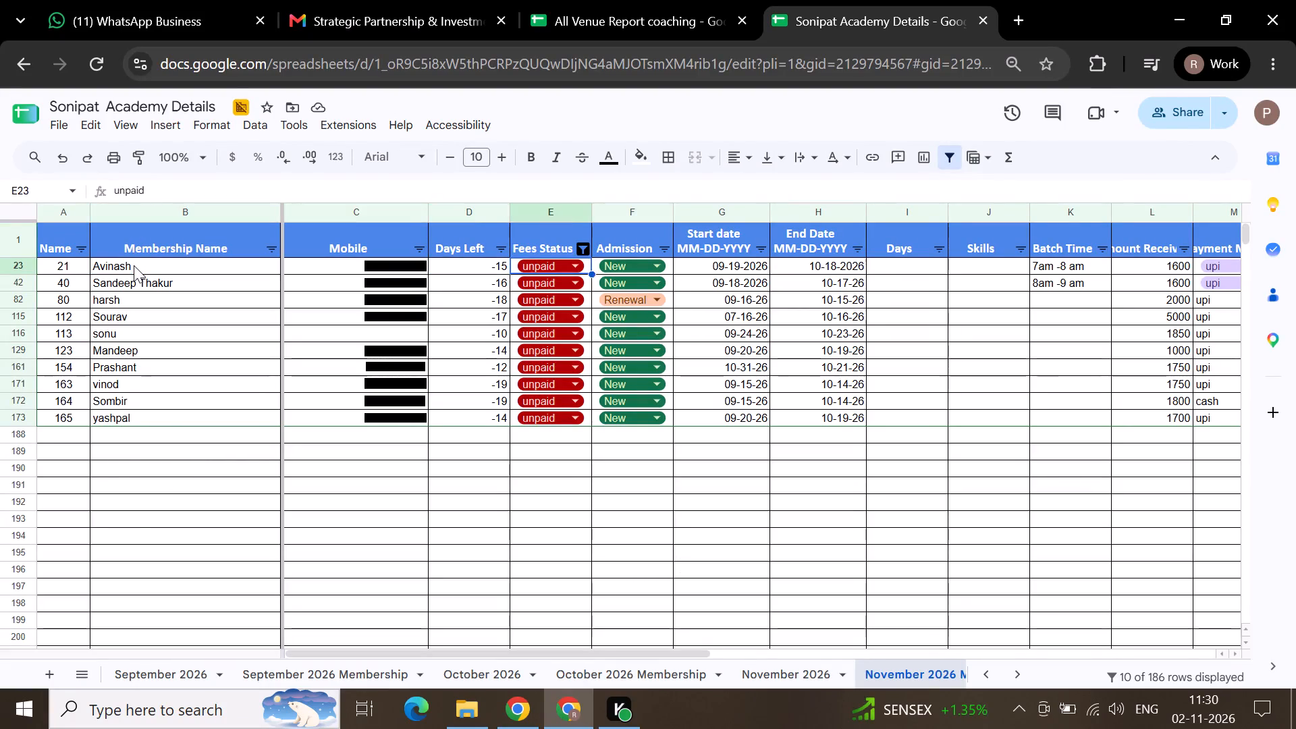
Clear the Fees Status of the unpaid November 2026 Membership entries in rows 23 and 42.
{"action": "key", "text": "Right"}
{"action": "key", "text": "Left"}
{"action": "key", "text": "BackSpace"}
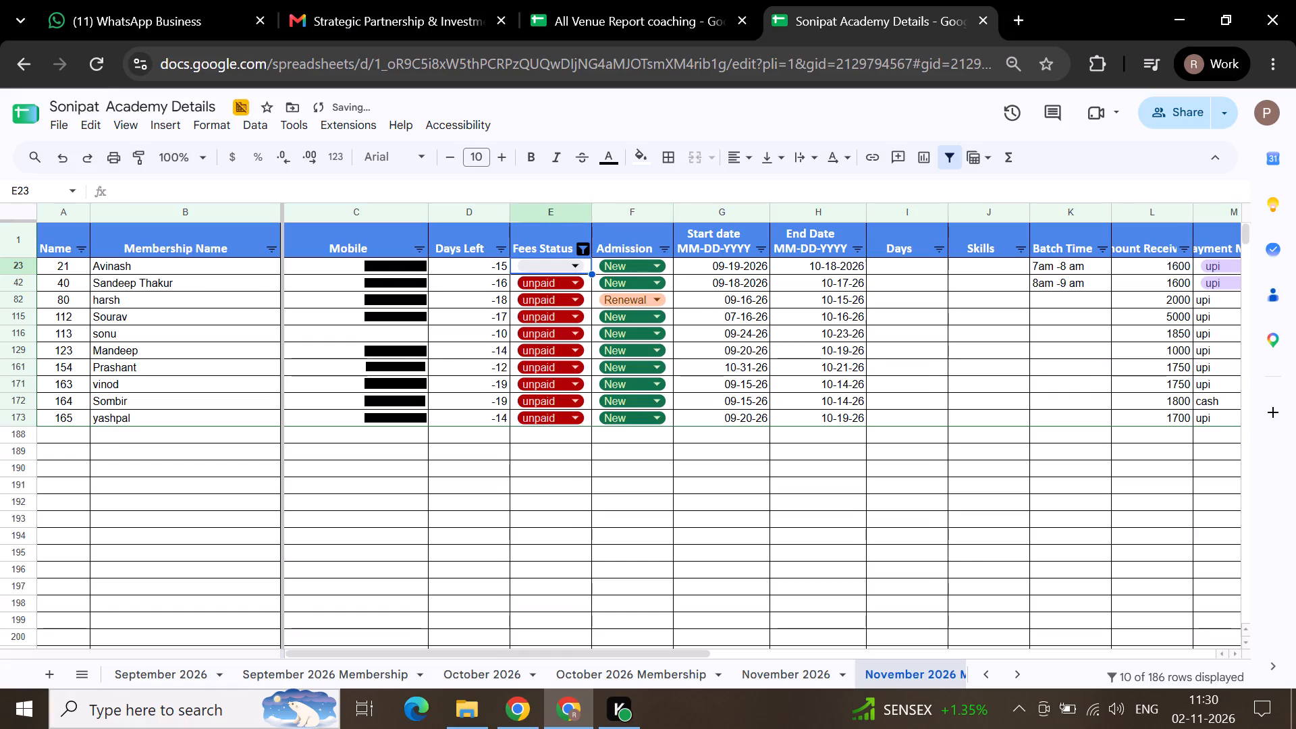
{"action": "key", "text": "Down"}
{"action": "key", "text": "BackSpace"}
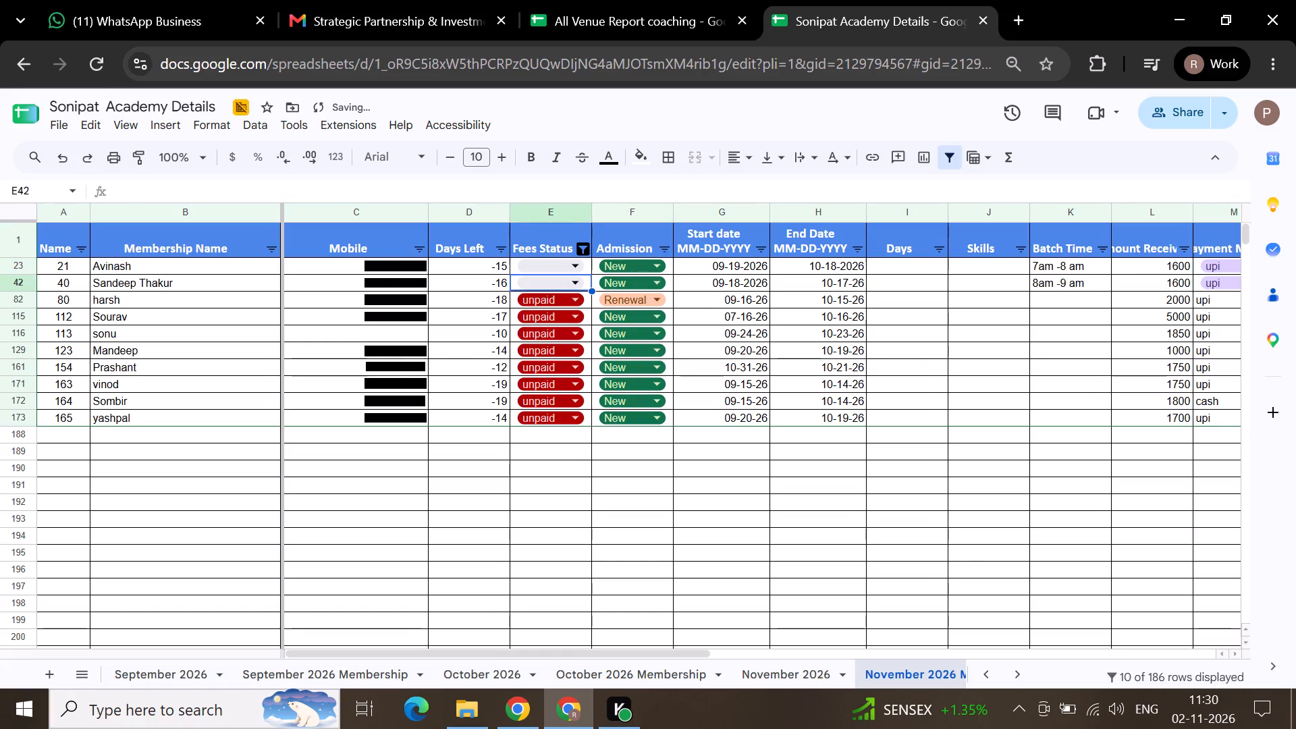
Clear the Fees Status of the unpaid November 2026 Membership entries in rows 82, 115 and 116.
{"action": "key", "text": "Down"}
{"action": "key", "text": "BackSpace"}
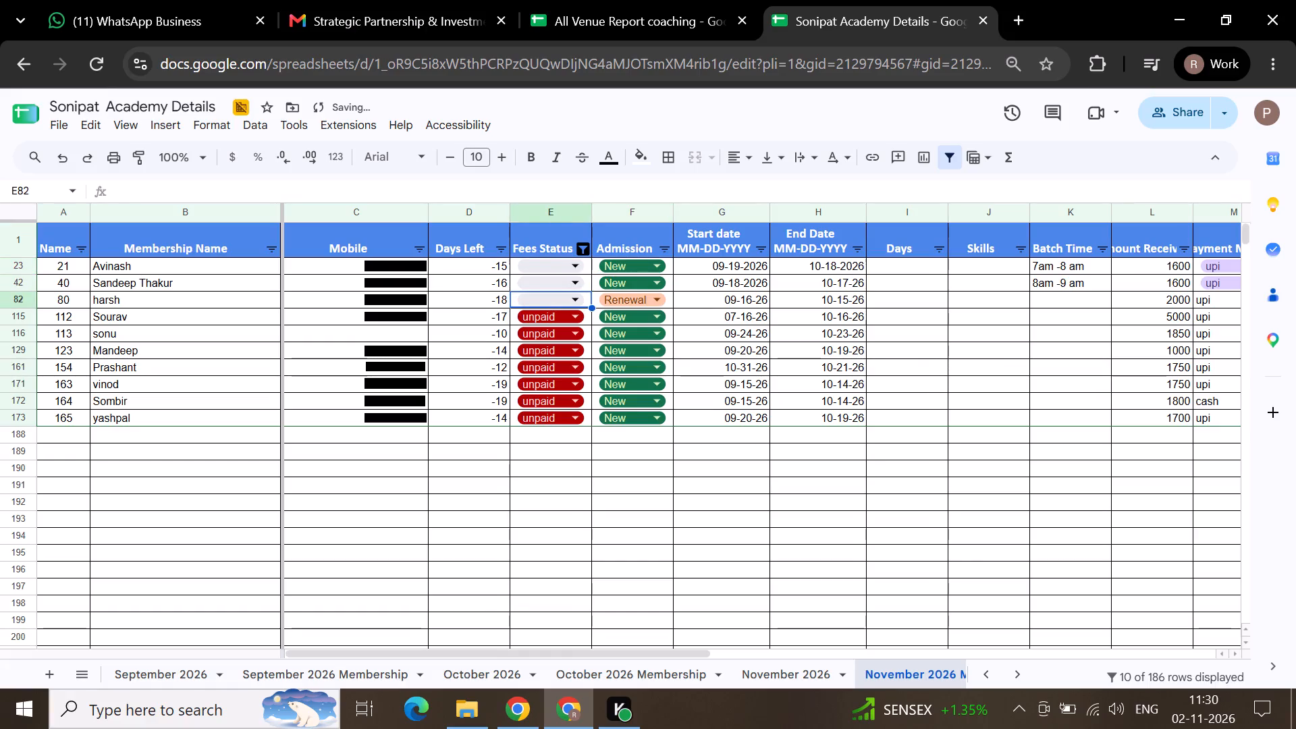
{"action": "key", "text": "Down"}
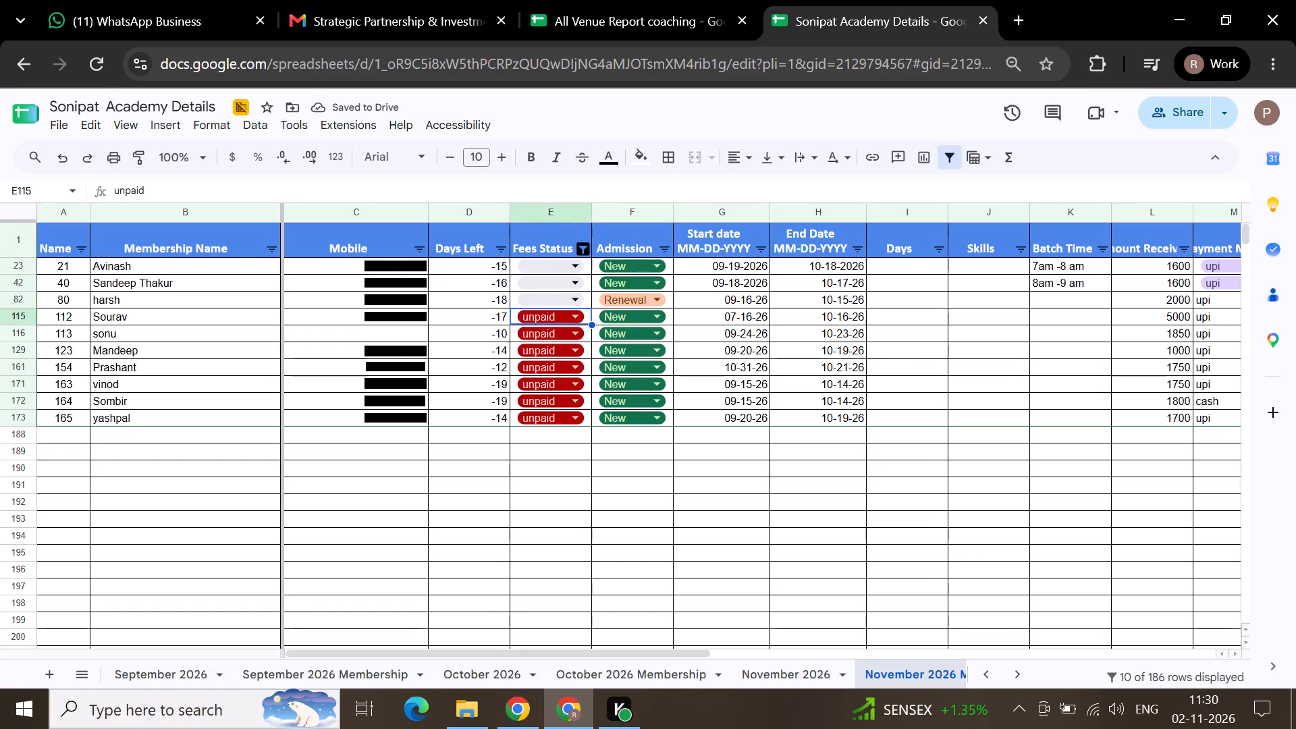
{"action": "key", "text": "BackSpace"}
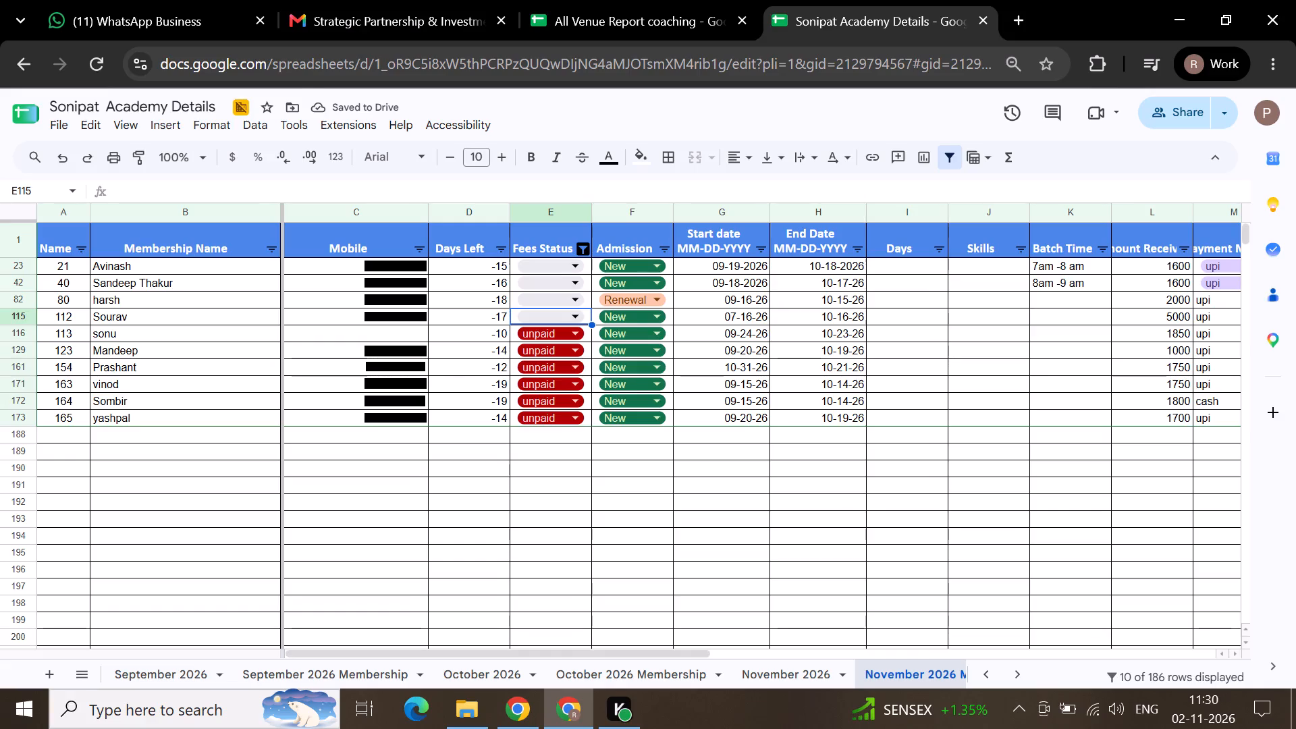
{"action": "key", "text": "Down"}
{"action": "key", "text": "BackSpace"}
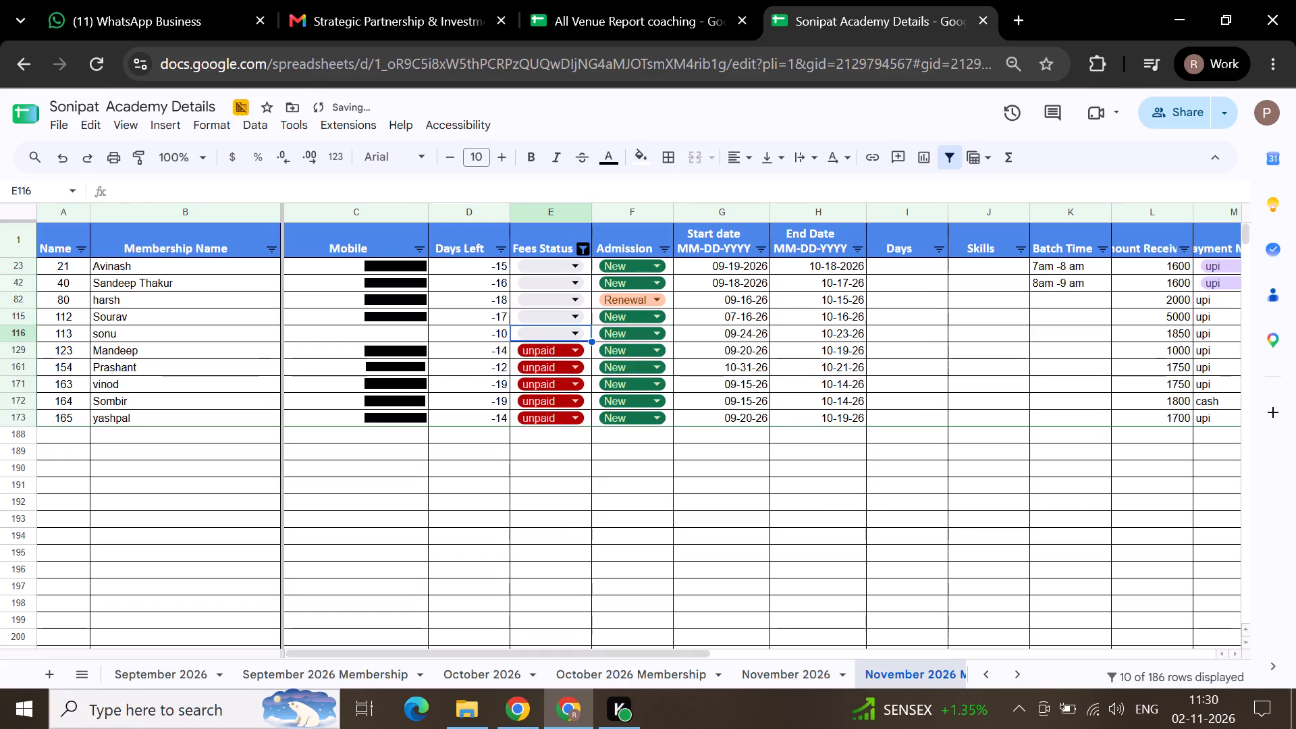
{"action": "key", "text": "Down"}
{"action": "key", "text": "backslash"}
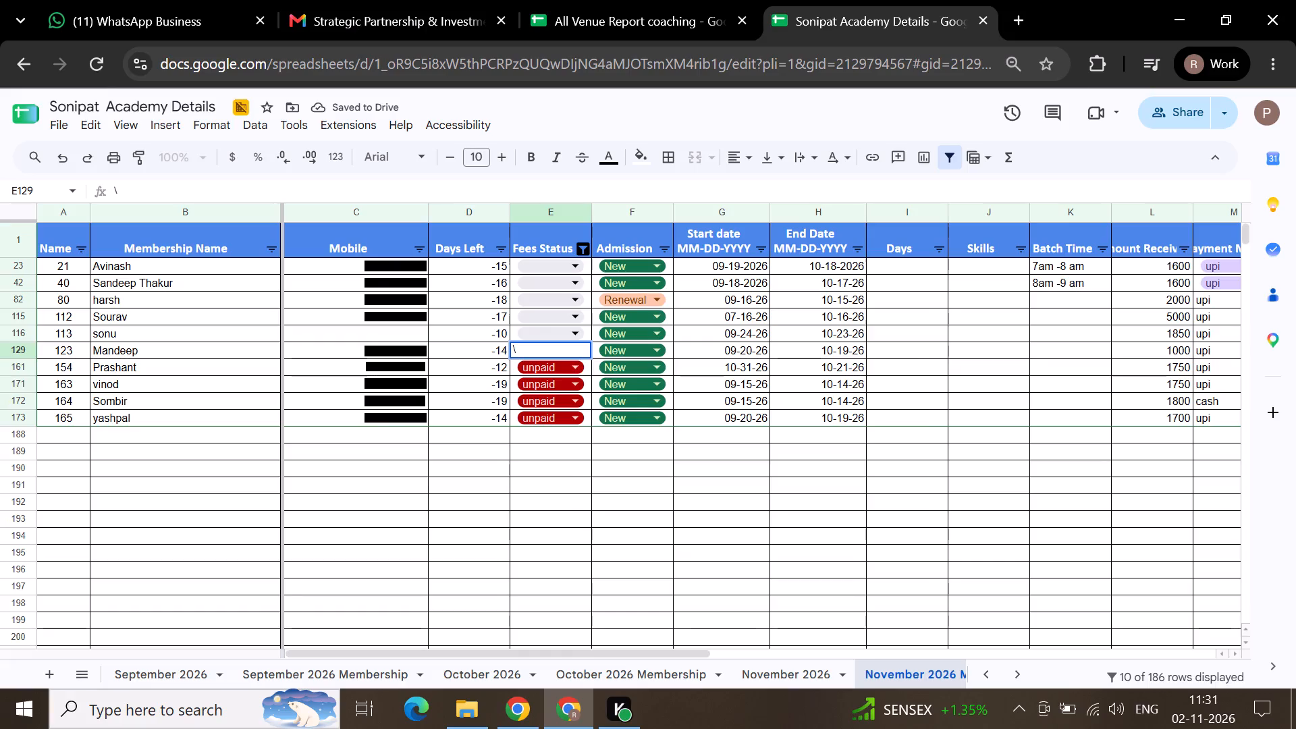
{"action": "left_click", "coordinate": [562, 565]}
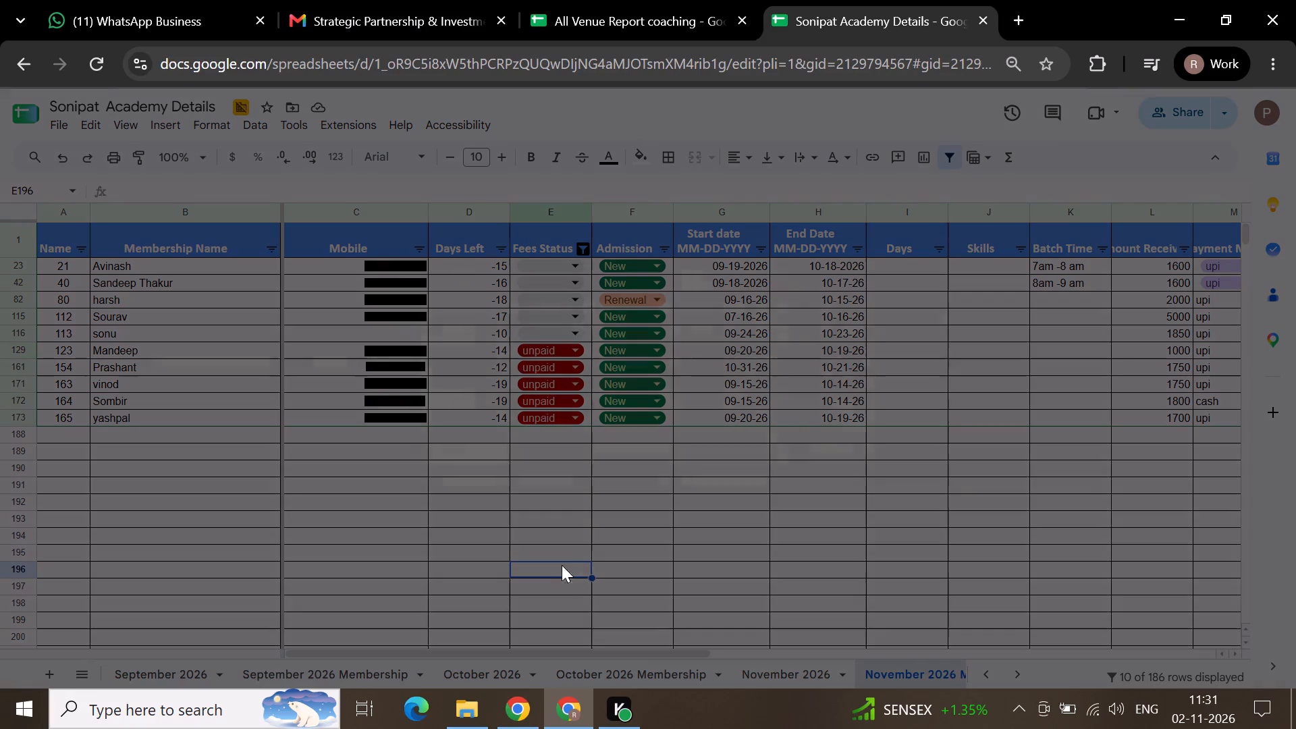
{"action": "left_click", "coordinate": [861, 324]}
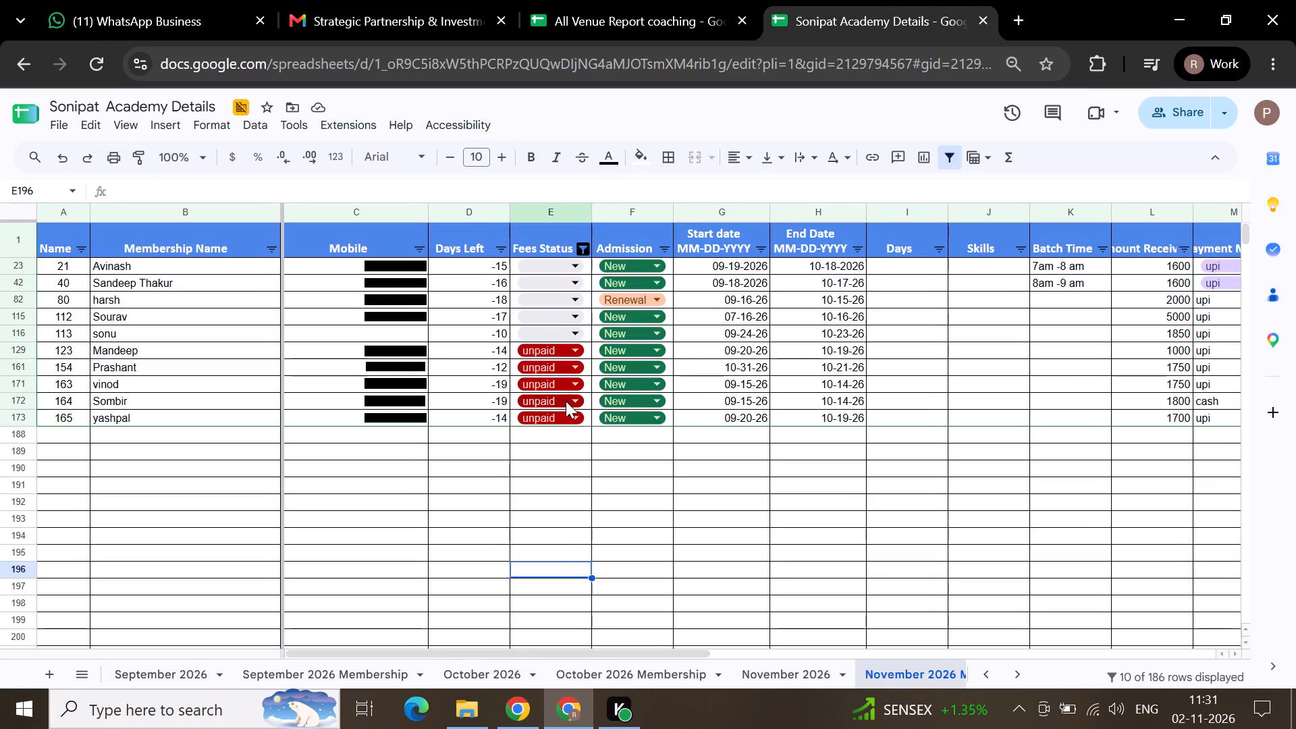
Clear the Fees Status of the unpaid November 2026 Membership entries in rows 161, 171 and 172.
{"action": "left_click", "coordinate": [587, 367]}
{"action": "key", "text": "BackSpace"}
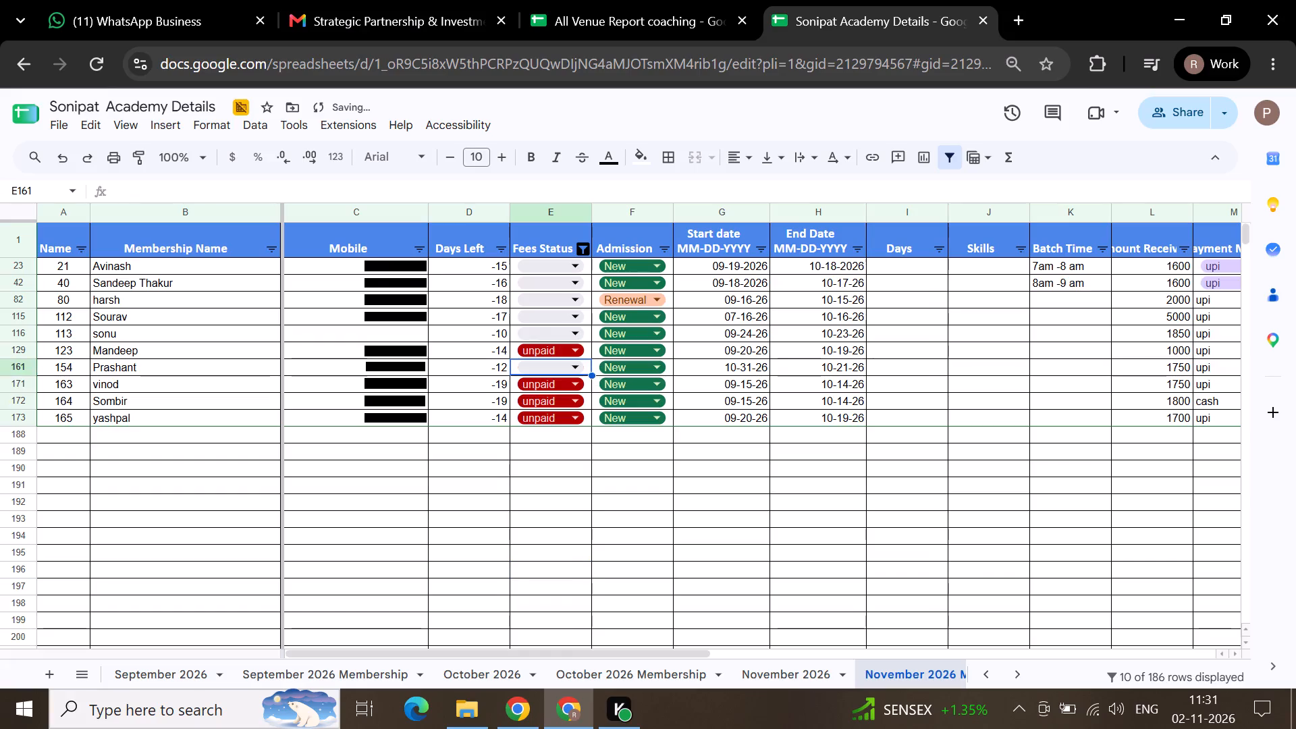
{"action": "key", "text": "Down"}
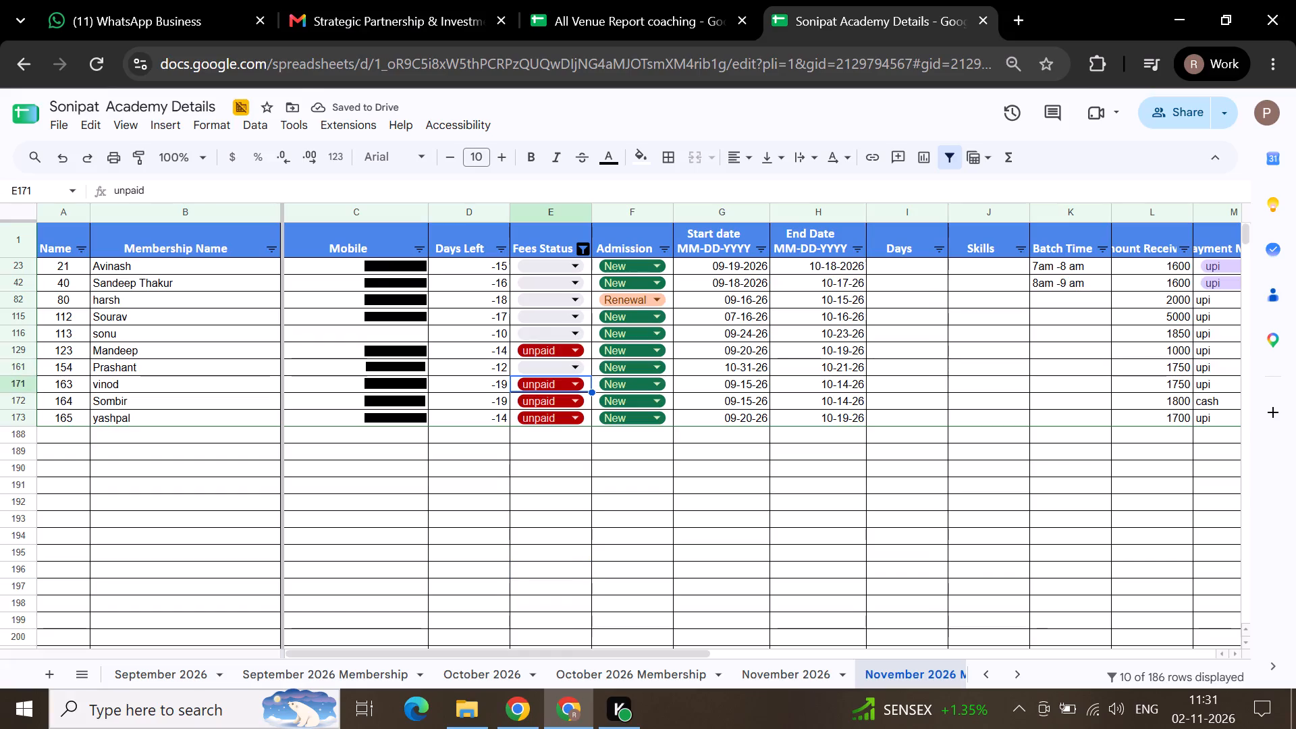
{"action": "key", "text": "BackSpace"}
{"action": "key", "text": "Down"}
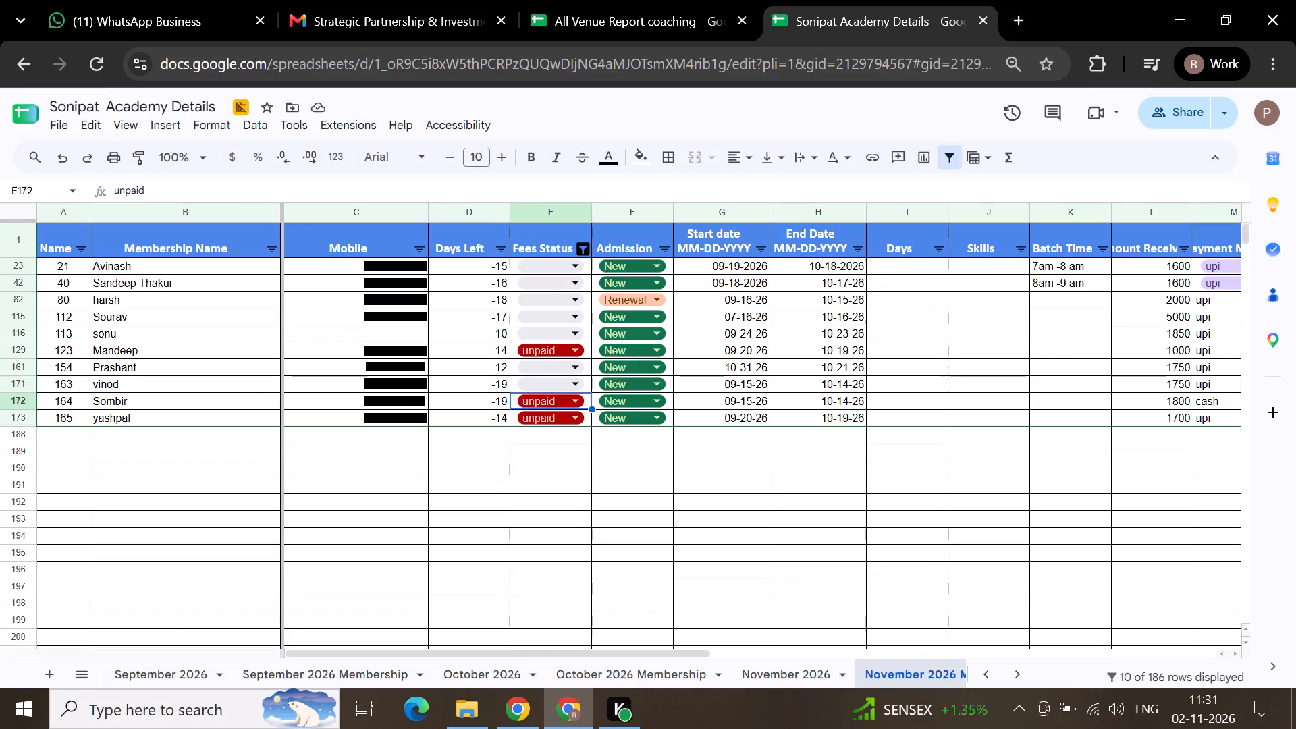
{"action": "key", "text": "BackSpace"}
{"action": "key", "text": "Down"}
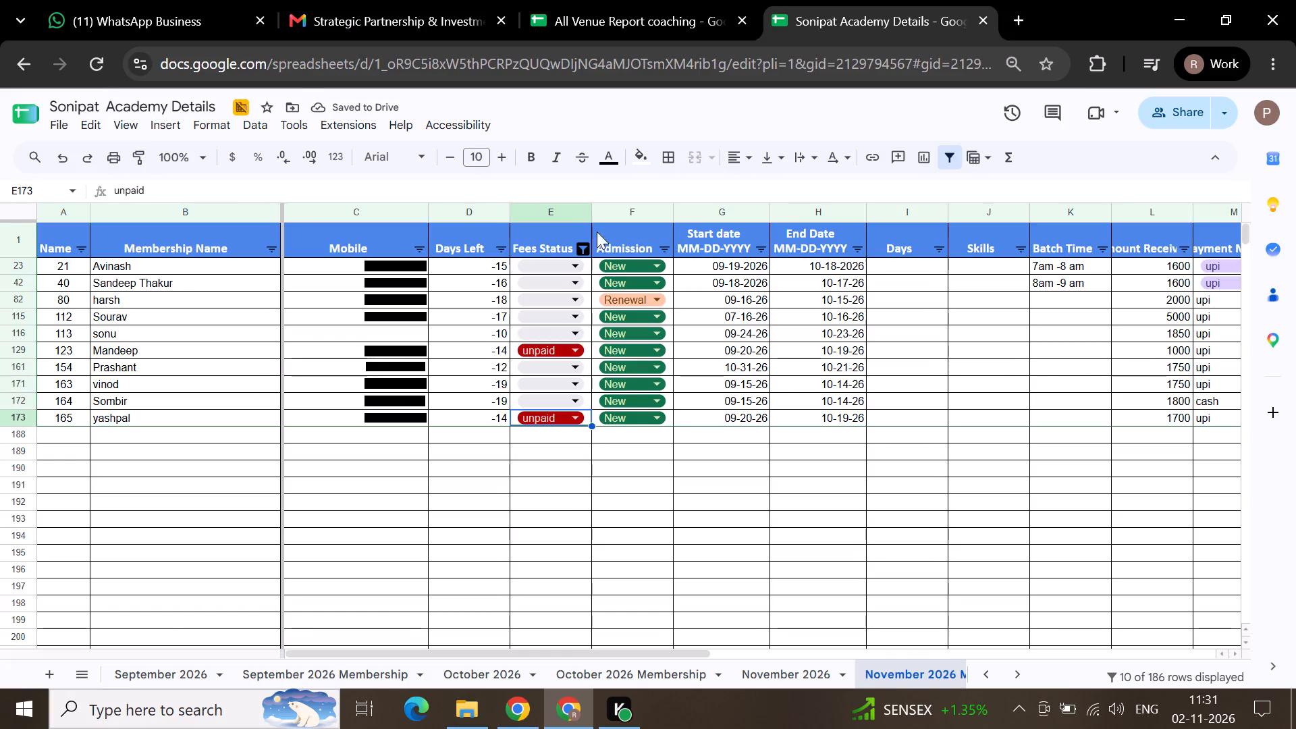
Set the Fees Status filter on November 2026 Membership to show both paid and unpaid entries.
{"action": "left_click", "coordinate": [585, 247]}
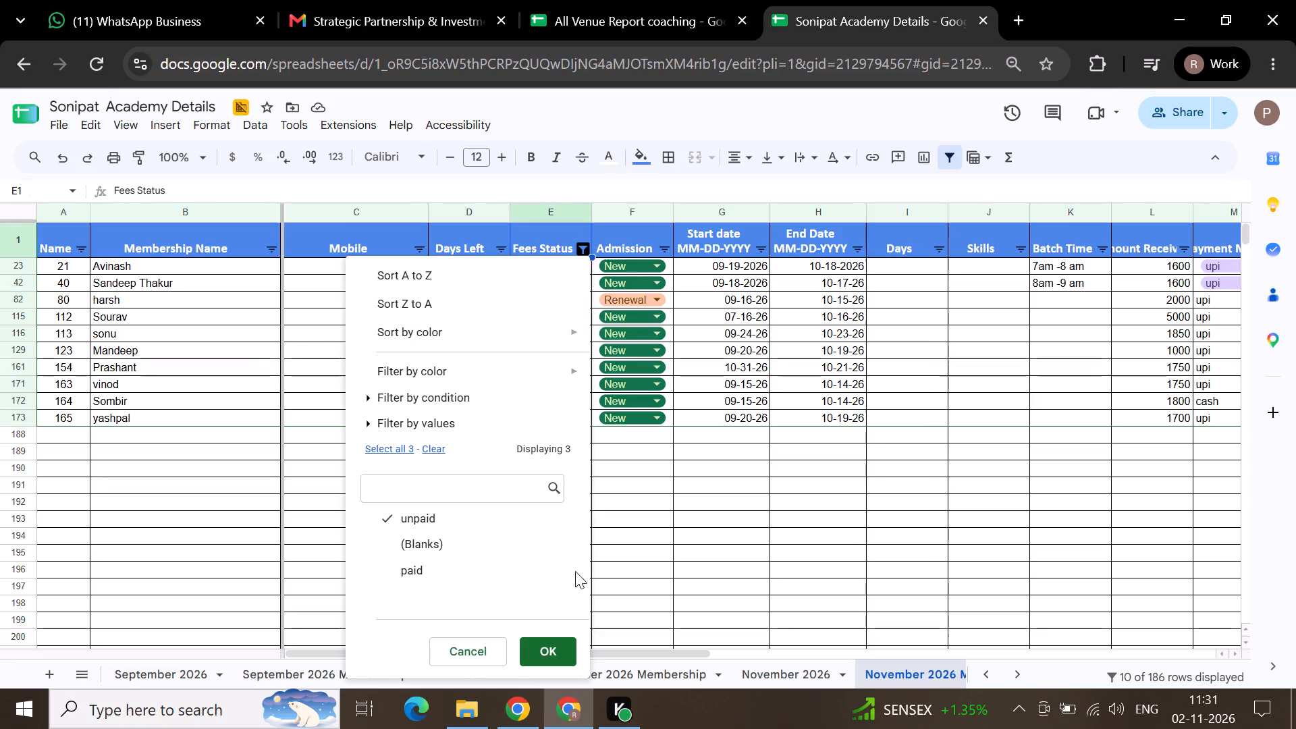
{"action": "left_click", "coordinate": [547, 655]}
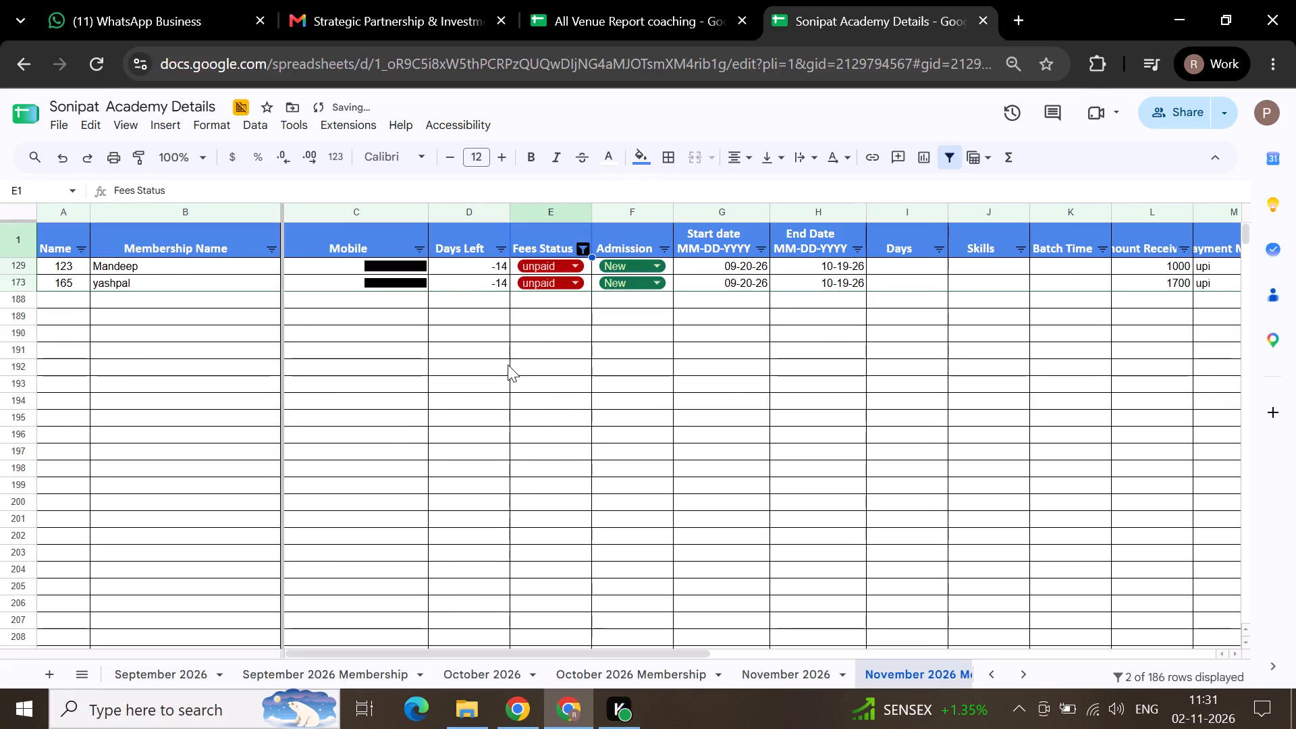
{"action": "left_click", "coordinate": [583, 249]}
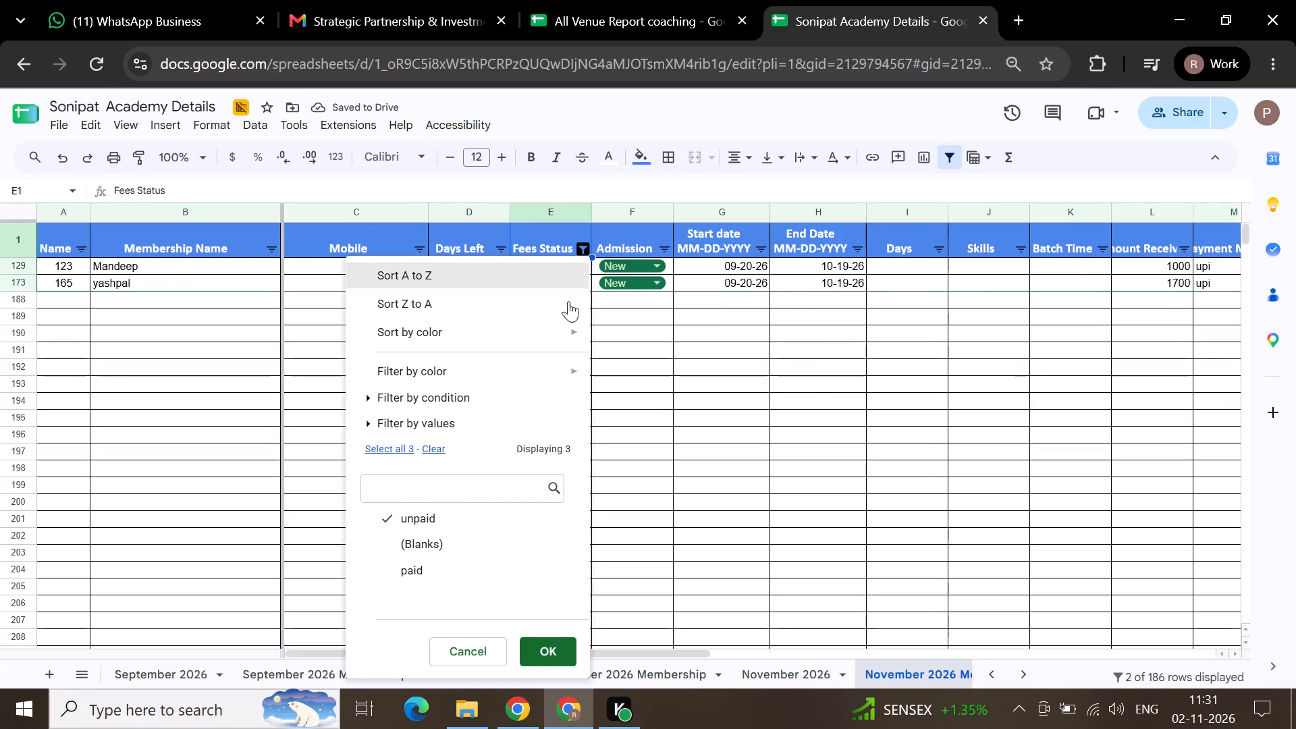
{"action": "left_click", "coordinate": [531, 576]}
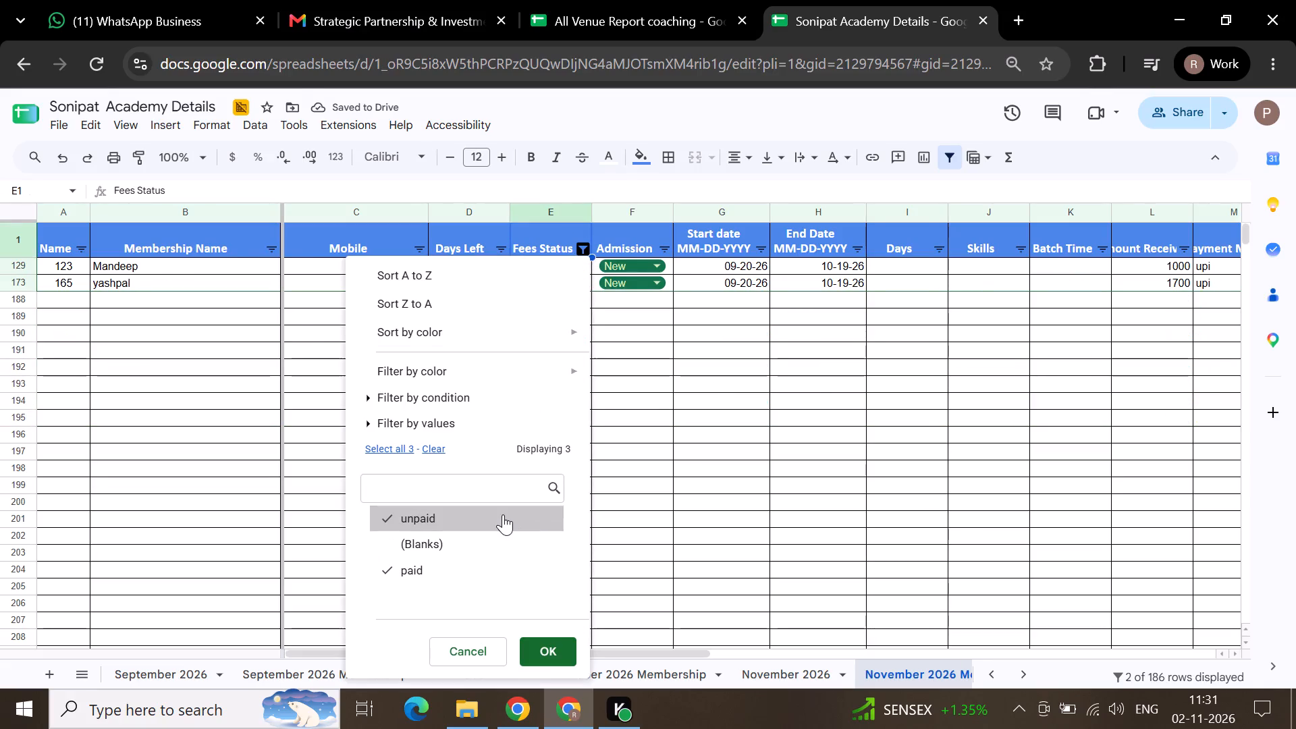
{"action": "left_click", "coordinate": [503, 514]}
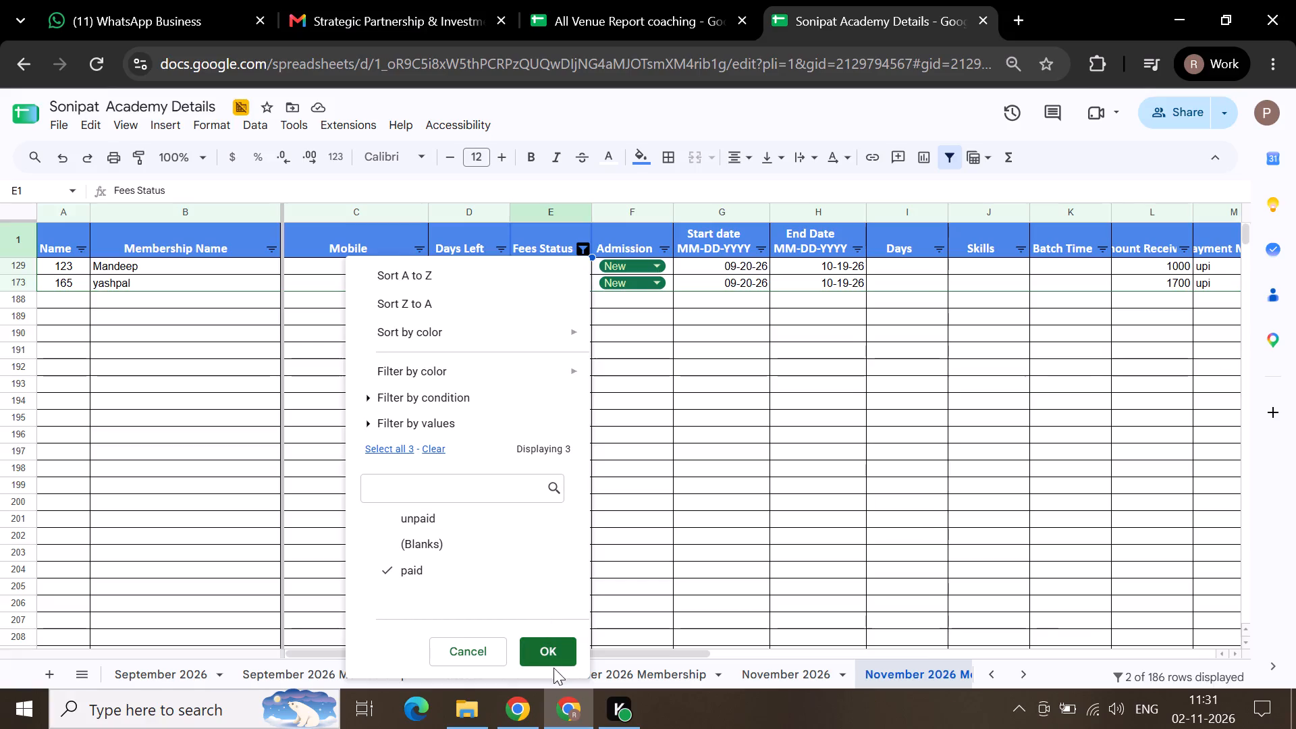
{"action": "left_click", "coordinate": [502, 520]}
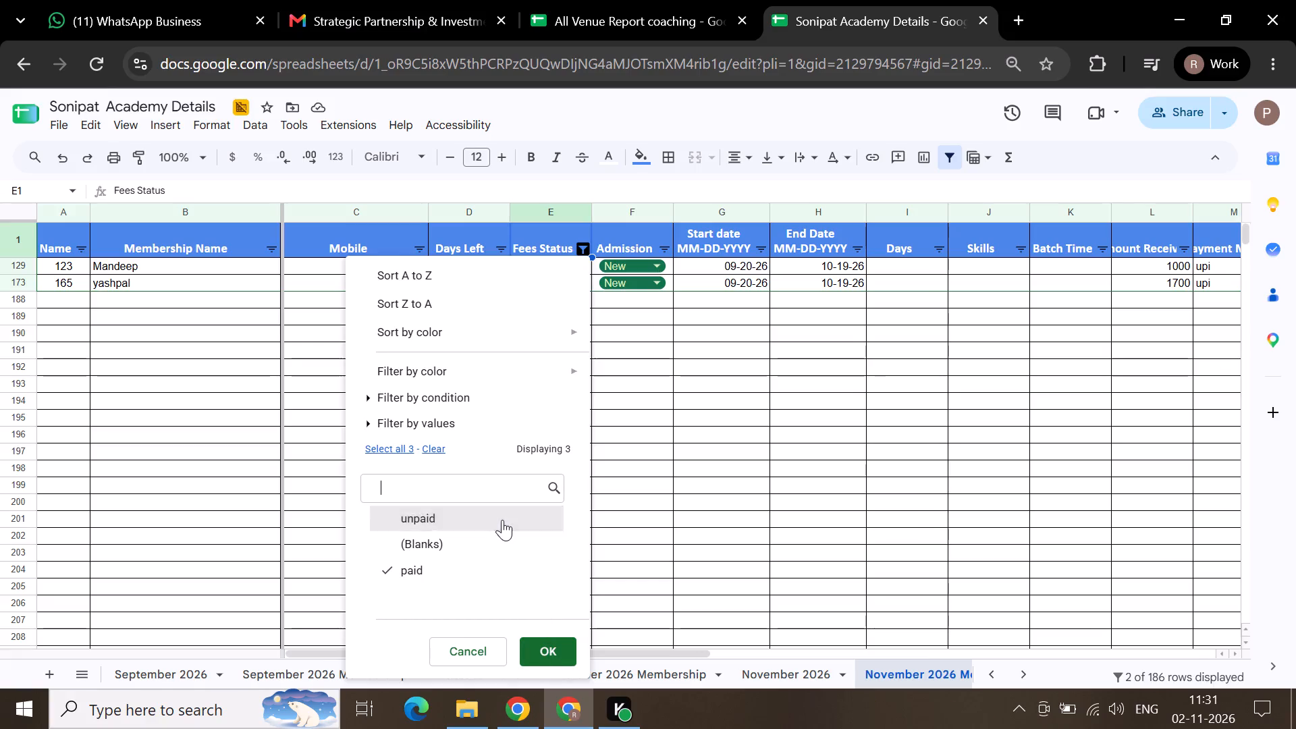
{"action": "left_click", "coordinate": [540, 649]}
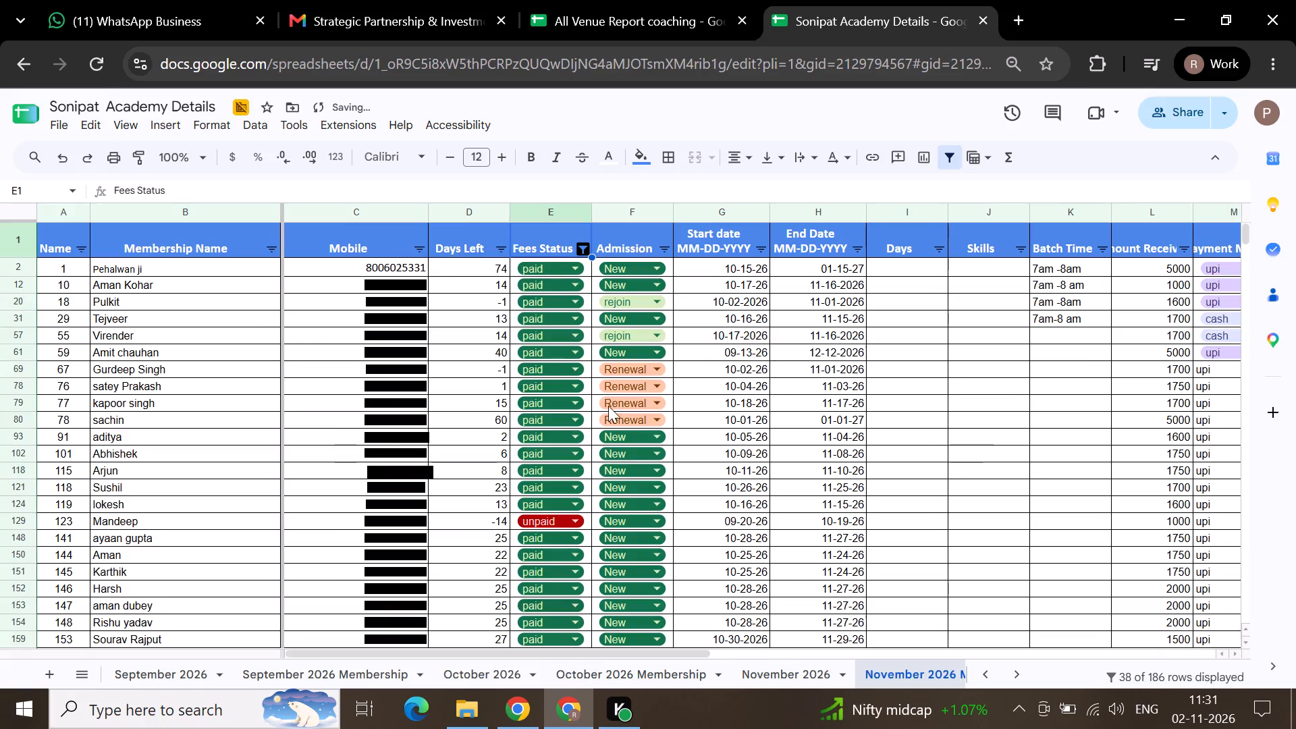
Set the Fees Status to unpaid for the paid entries with -1 days left, in rows 20, 69, 175 and 180.
{"action": "left_click", "coordinate": [545, 300]}
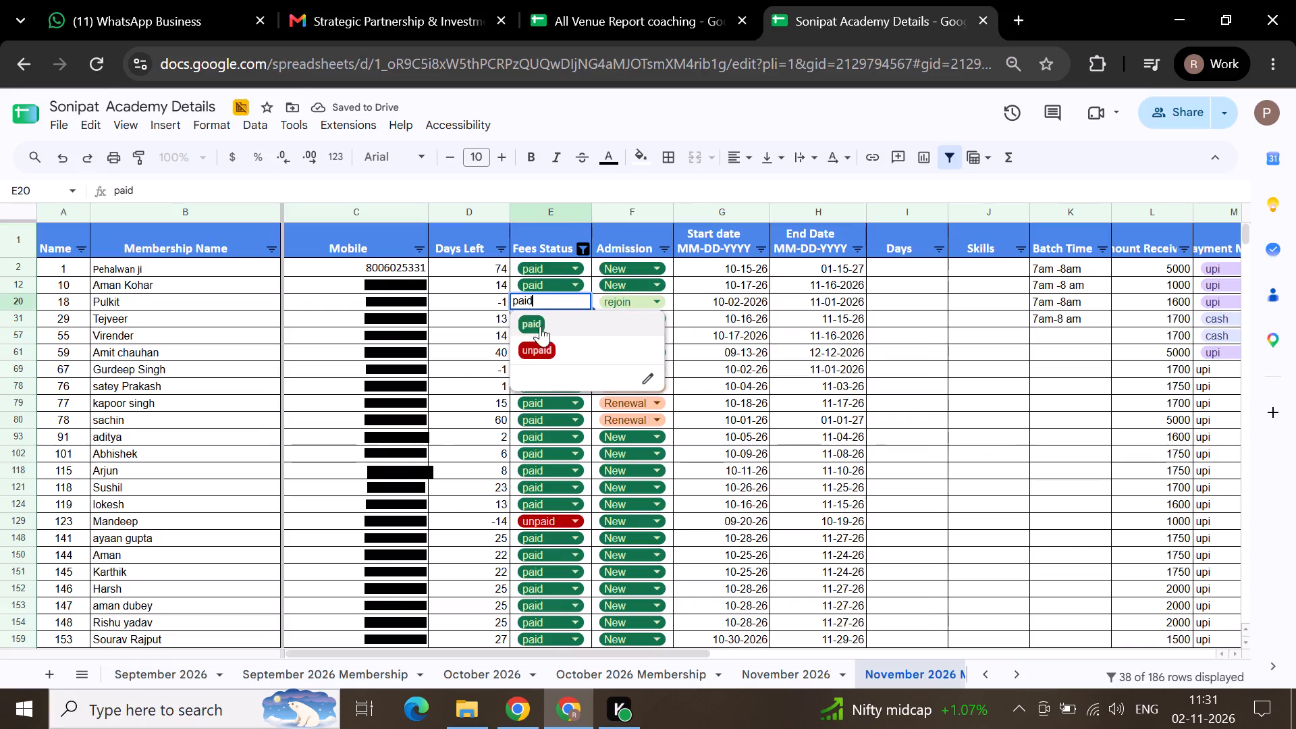
{"action": "left_click", "coordinate": [529, 353]}
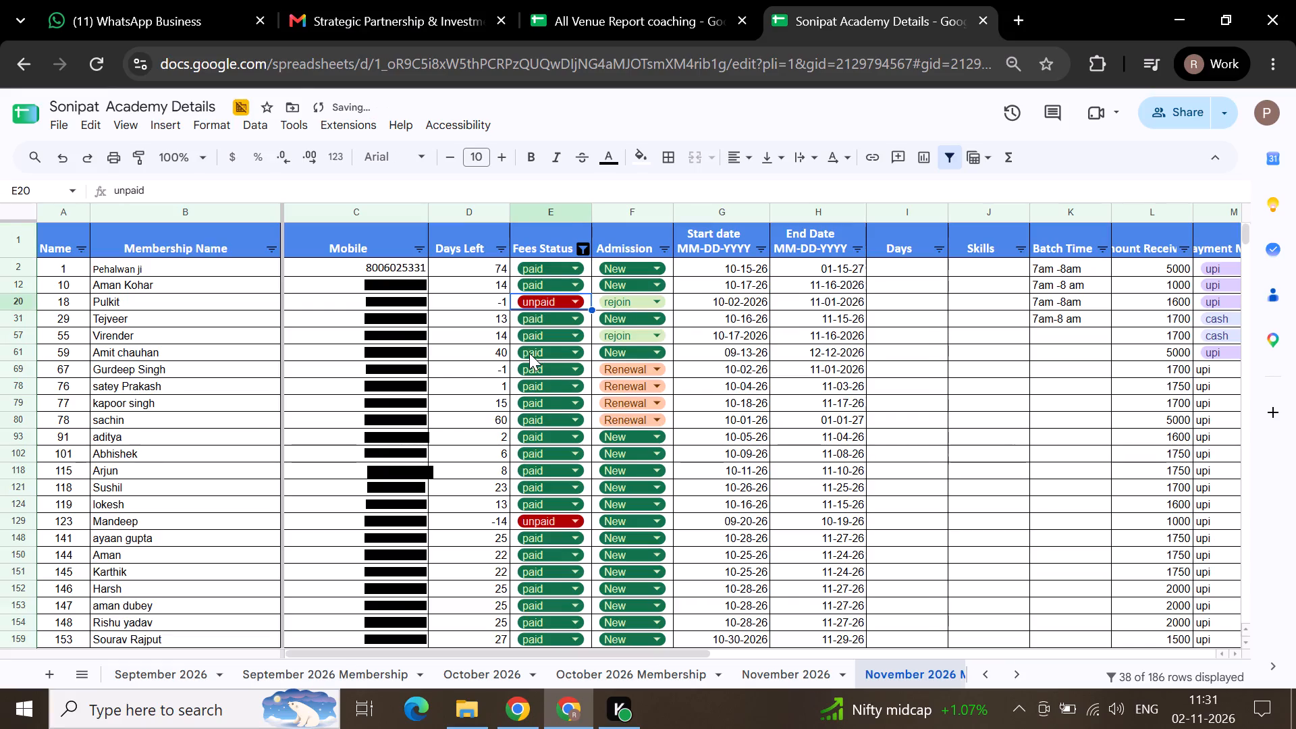
{"action": "left_click", "coordinate": [529, 364]}
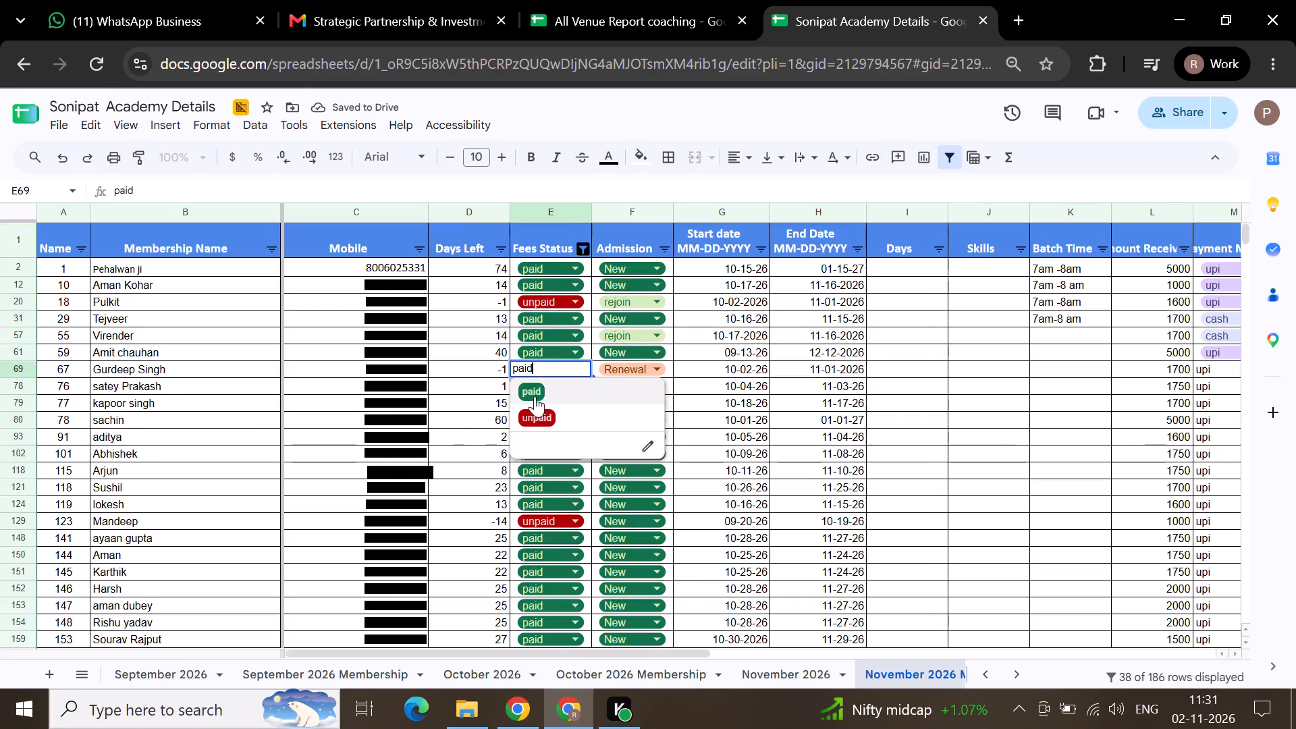
{"action": "left_click", "coordinate": [539, 416]}
{"action": "scroll", "coordinate": [539, 416], "scroll_direction": "down", "scroll_amount": 1}
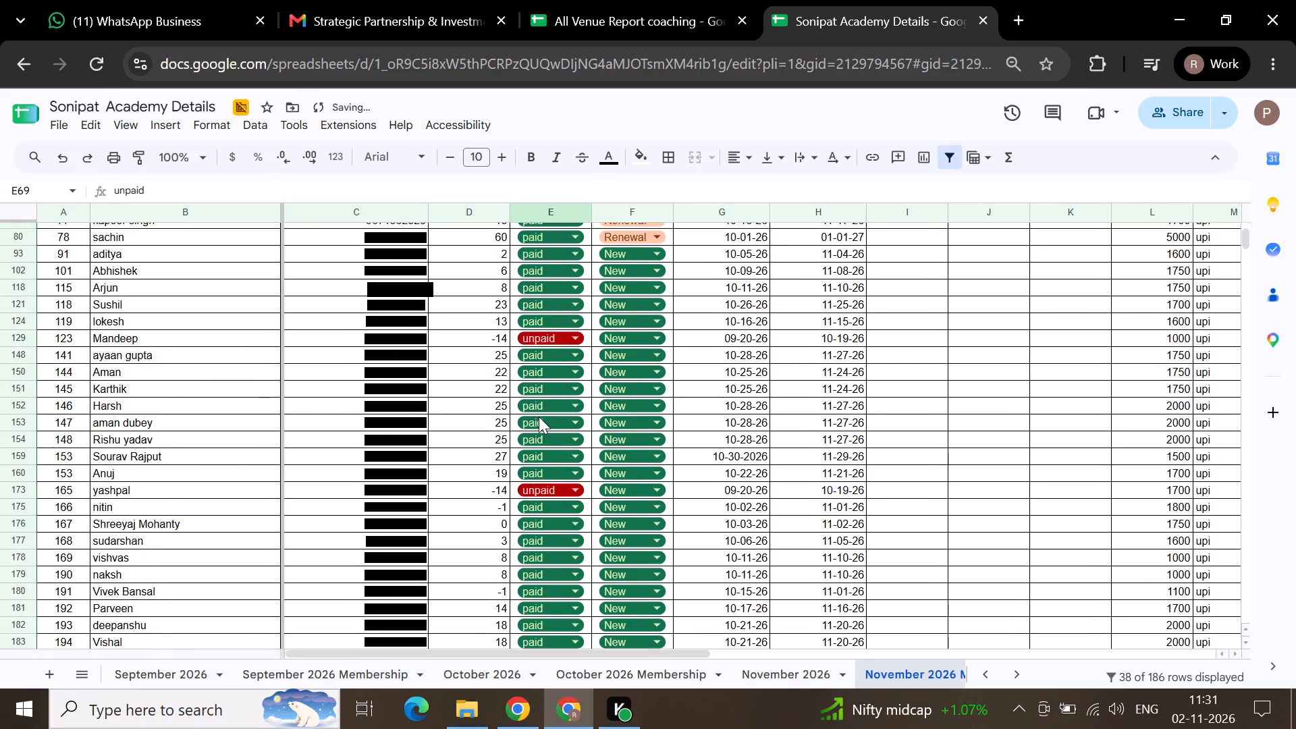
{"action": "left_click", "coordinate": [541, 502]}
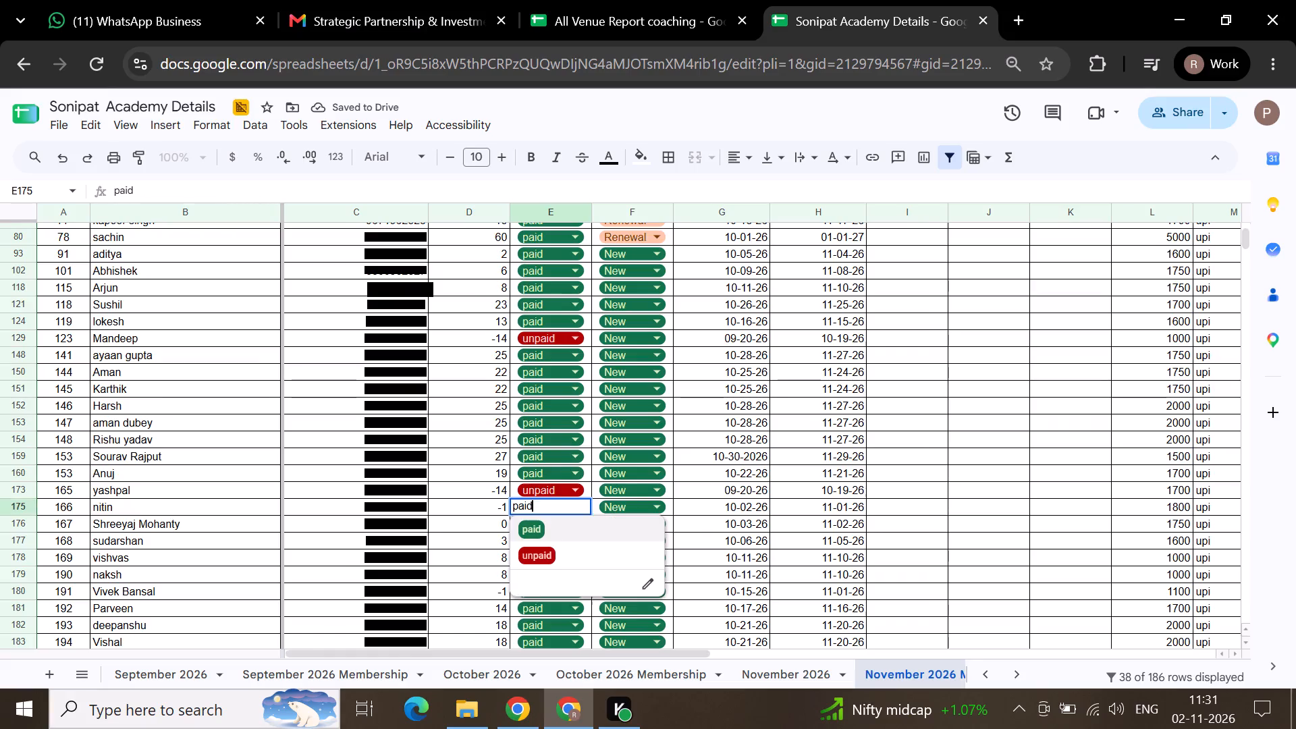
{"action": "left_click", "coordinate": [549, 562]}
{"action": "scroll", "coordinate": [549, 562], "scroll_direction": "down", "scroll_amount": 1}
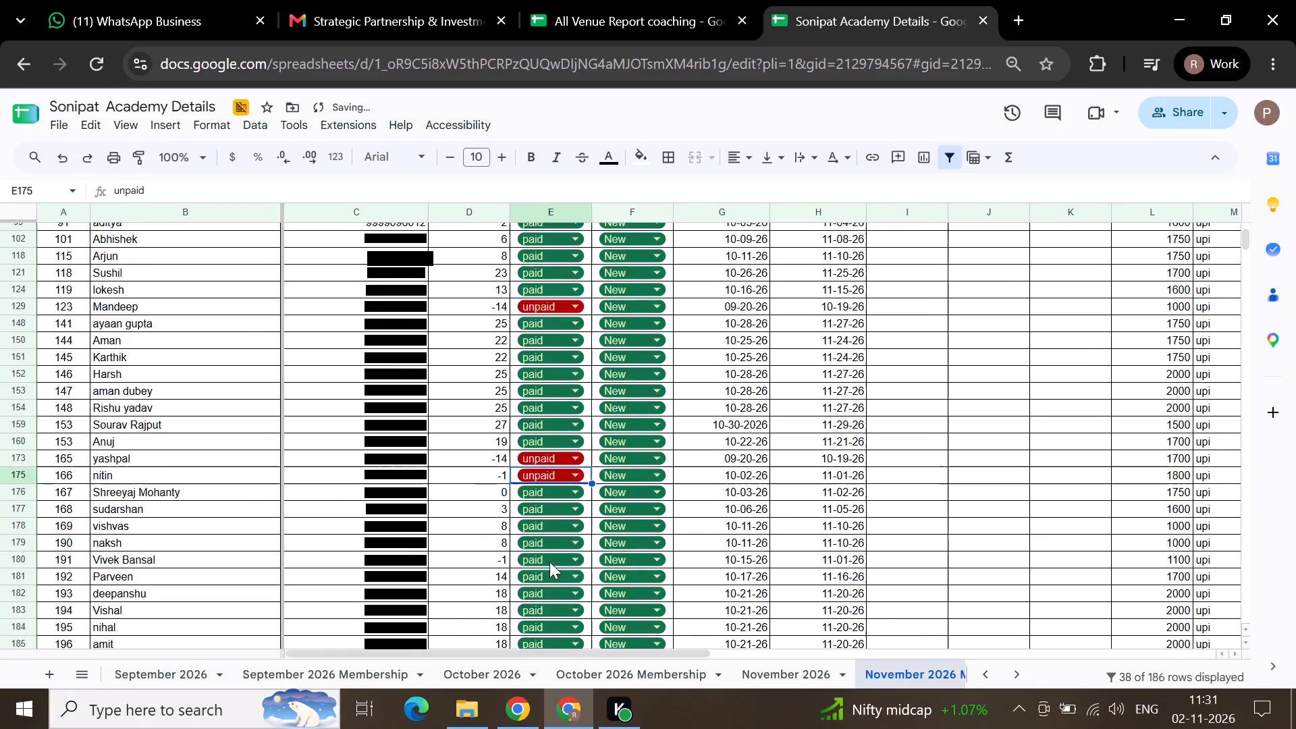
{"action": "scroll", "coordinate": [549, 562], "scroll_direction": "down", "scroll_amount": 1}
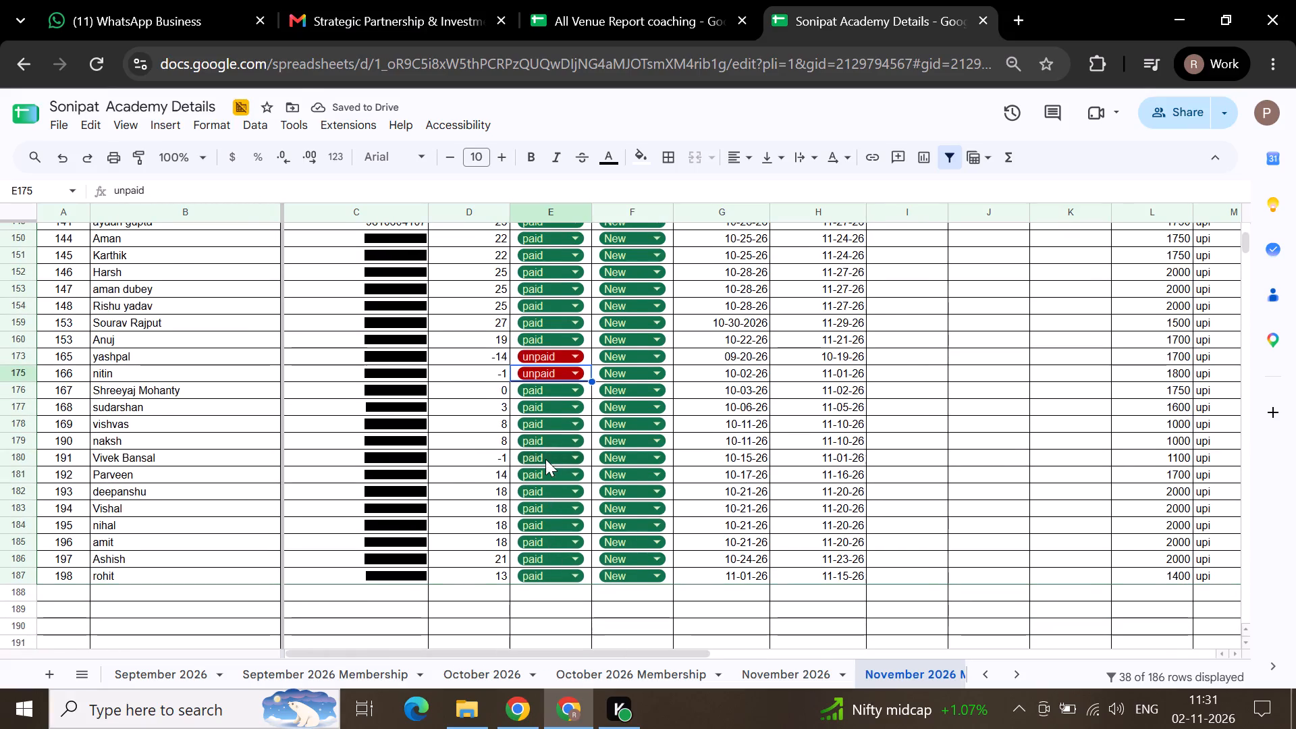
{"action": "left_click", "coordinate": [545, 459]}
{"action": "left_click", "coordinate": [547, 505]}
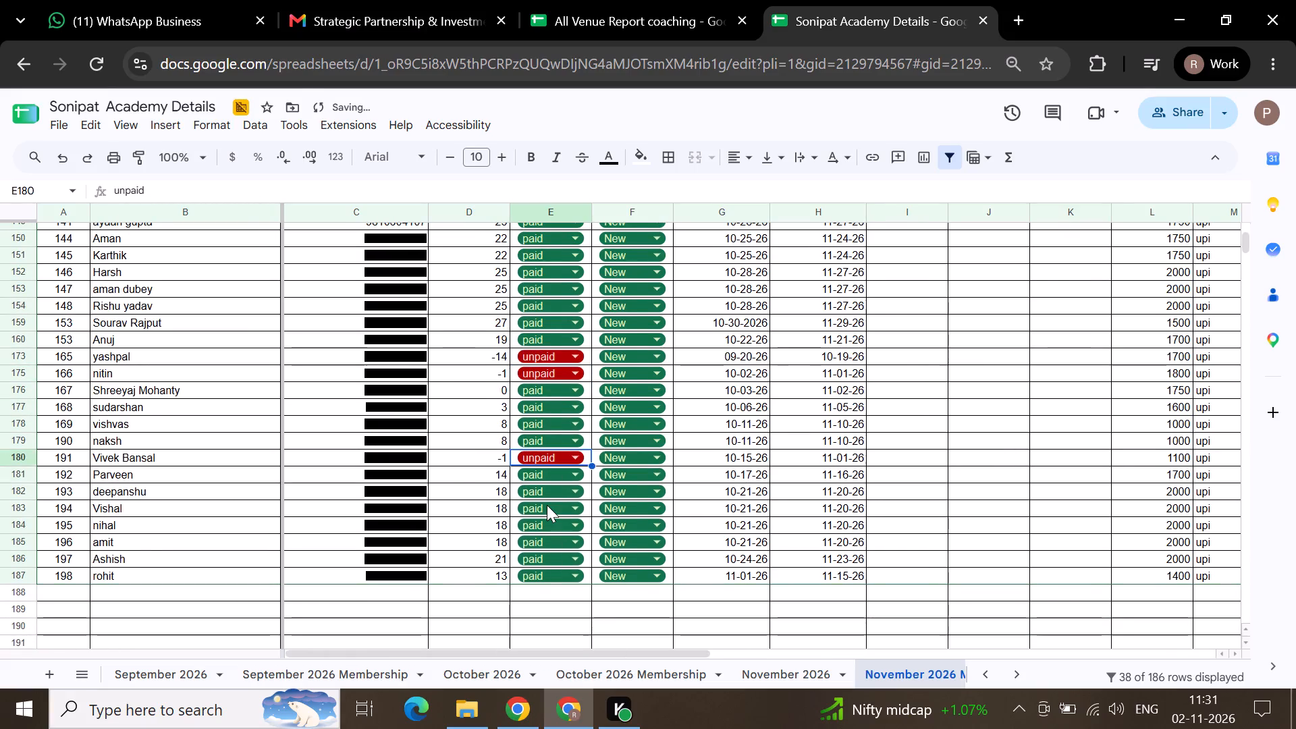
In All Venue Report coaching, set Sonipat's October figure on the Rackonnect Membership 2026 sheet to 38.
{"action": "scroll", "coordinate": [547, 505], "scroll_direction": "up", "scroll_amount": 7}
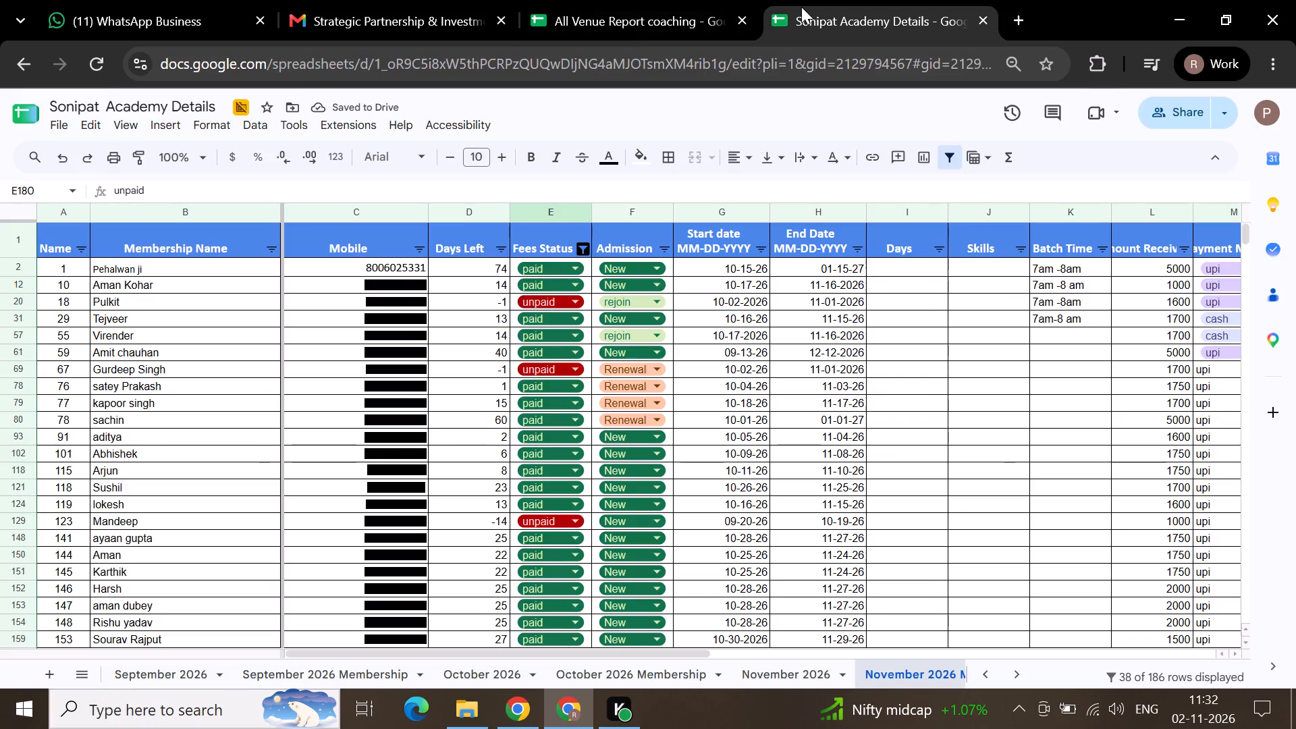
{"action": "left_click", "coordinate": [646, 0]}
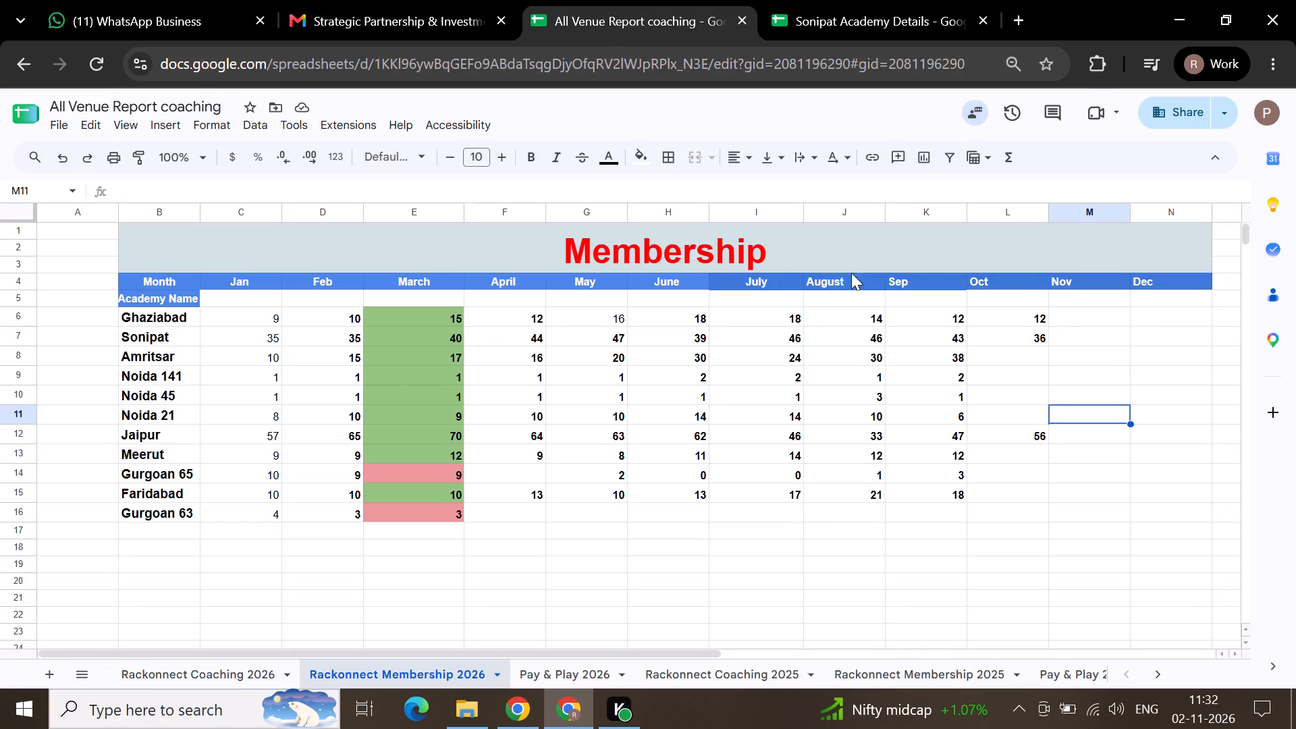
{"action": "left_click", "coordinate": [1012, 339]}
{"action": "type", "text": "38"}
{"action": "left_click", "coordinate": [1209, 436]}
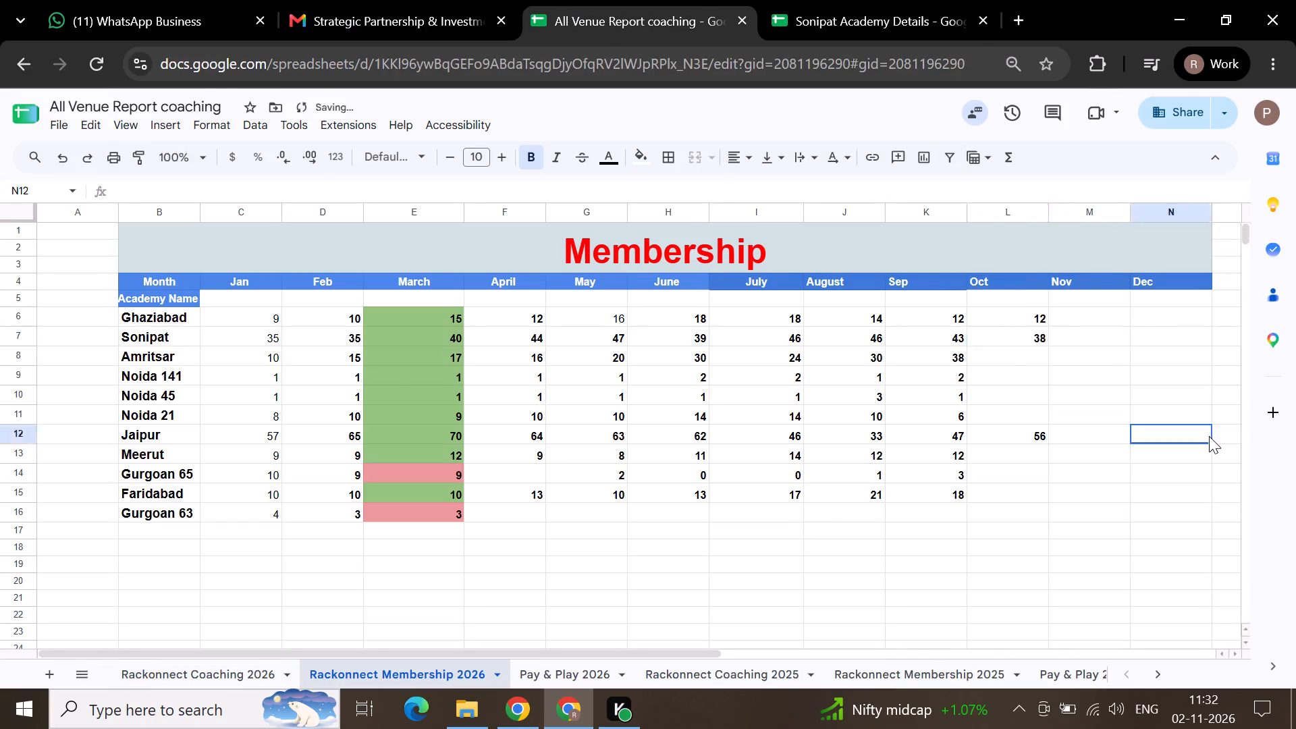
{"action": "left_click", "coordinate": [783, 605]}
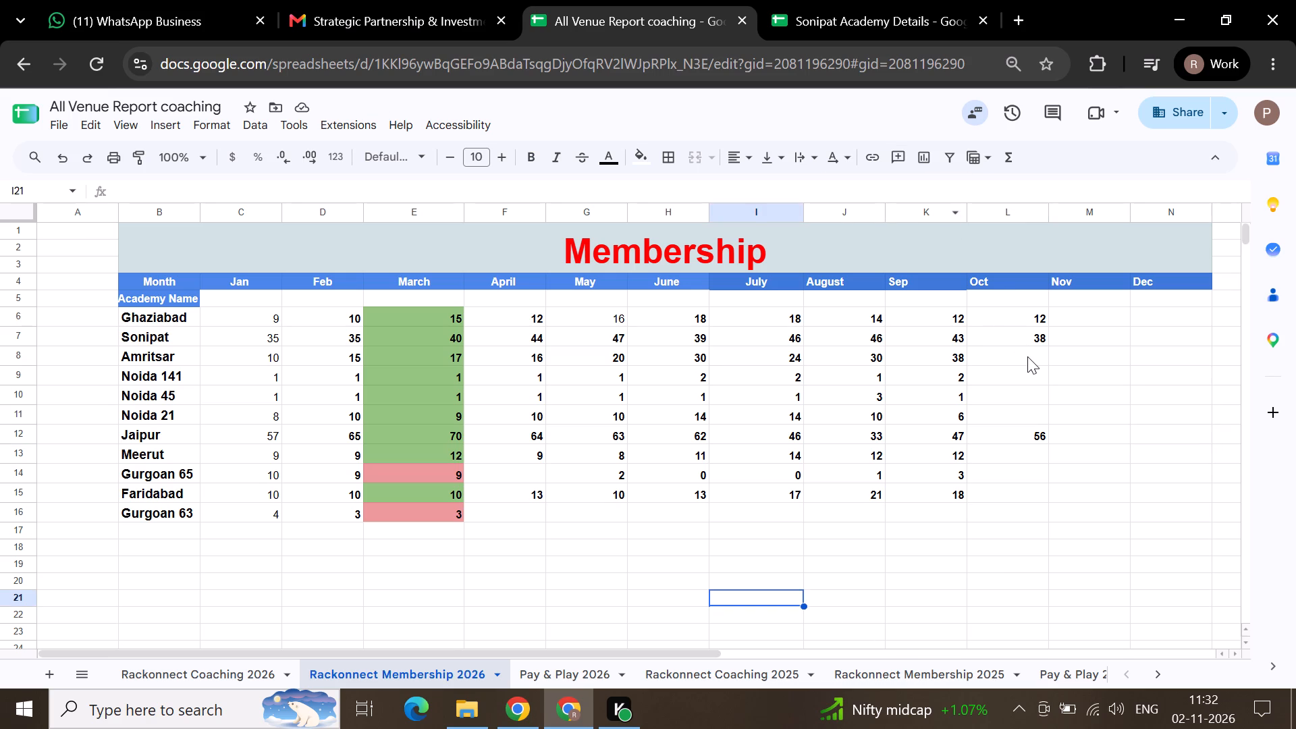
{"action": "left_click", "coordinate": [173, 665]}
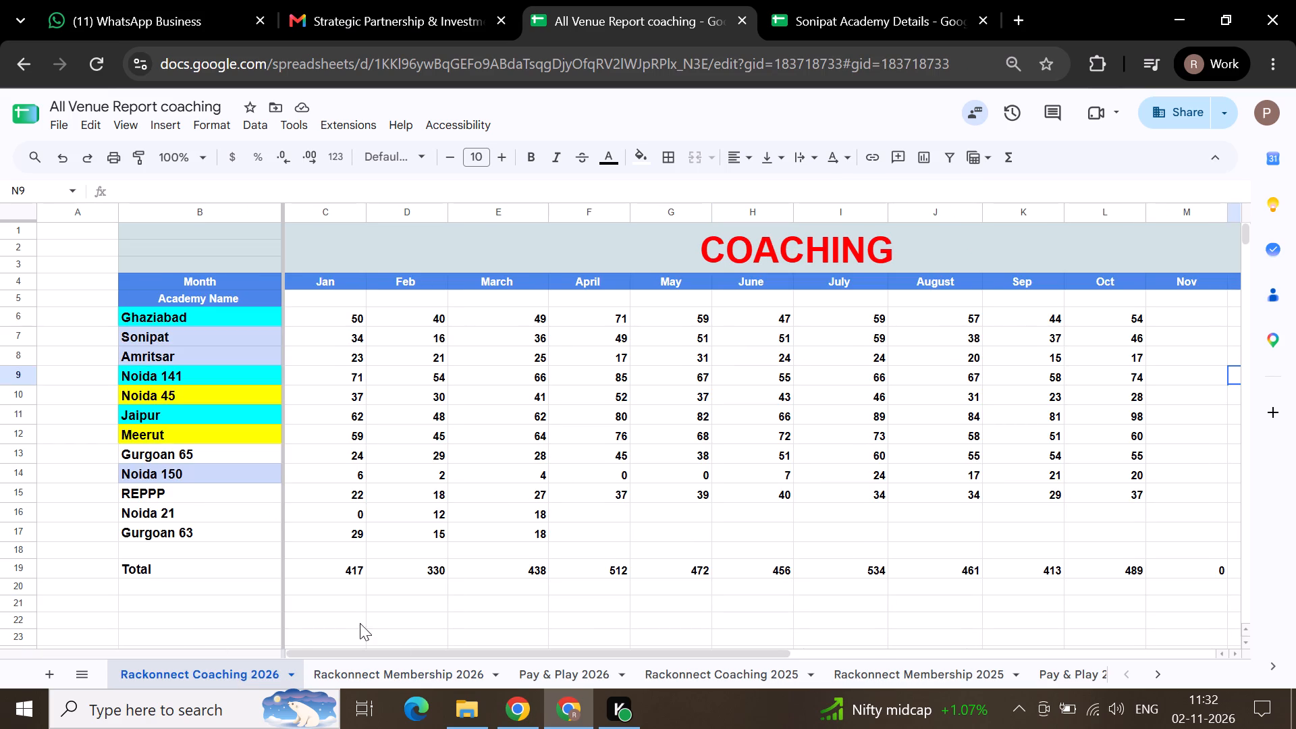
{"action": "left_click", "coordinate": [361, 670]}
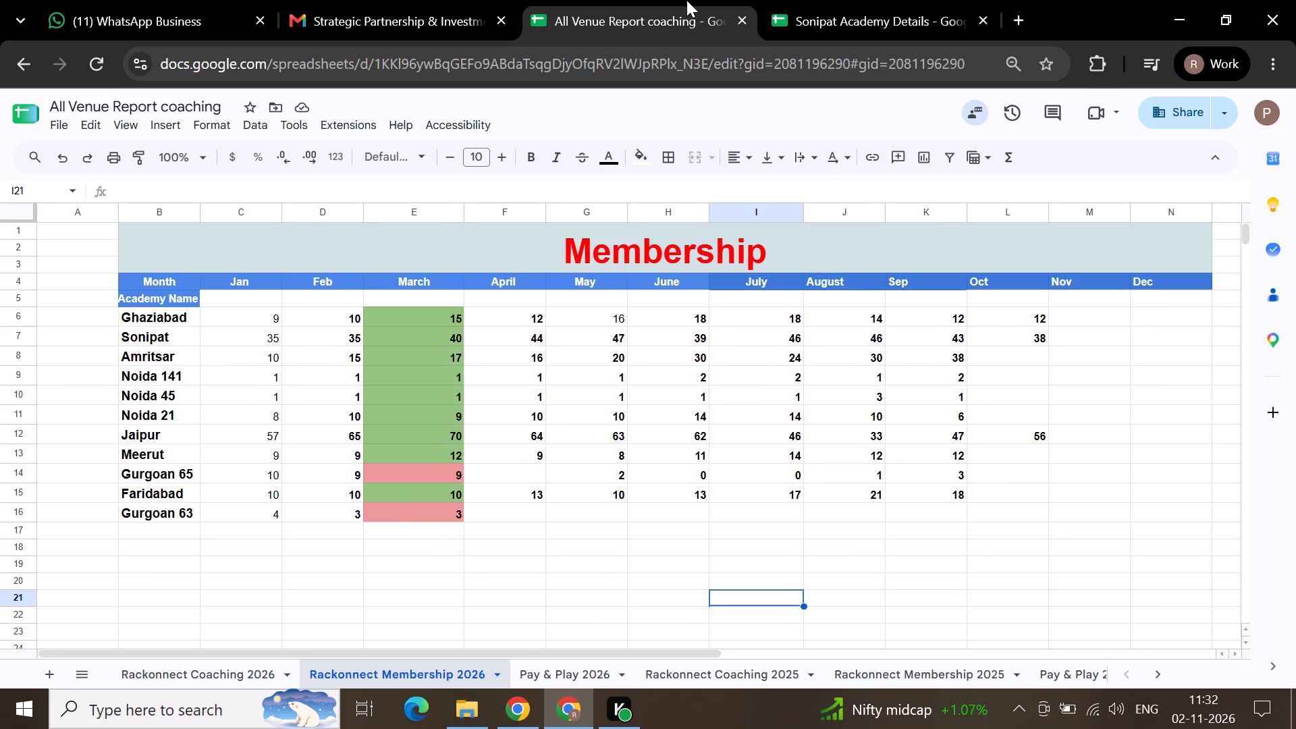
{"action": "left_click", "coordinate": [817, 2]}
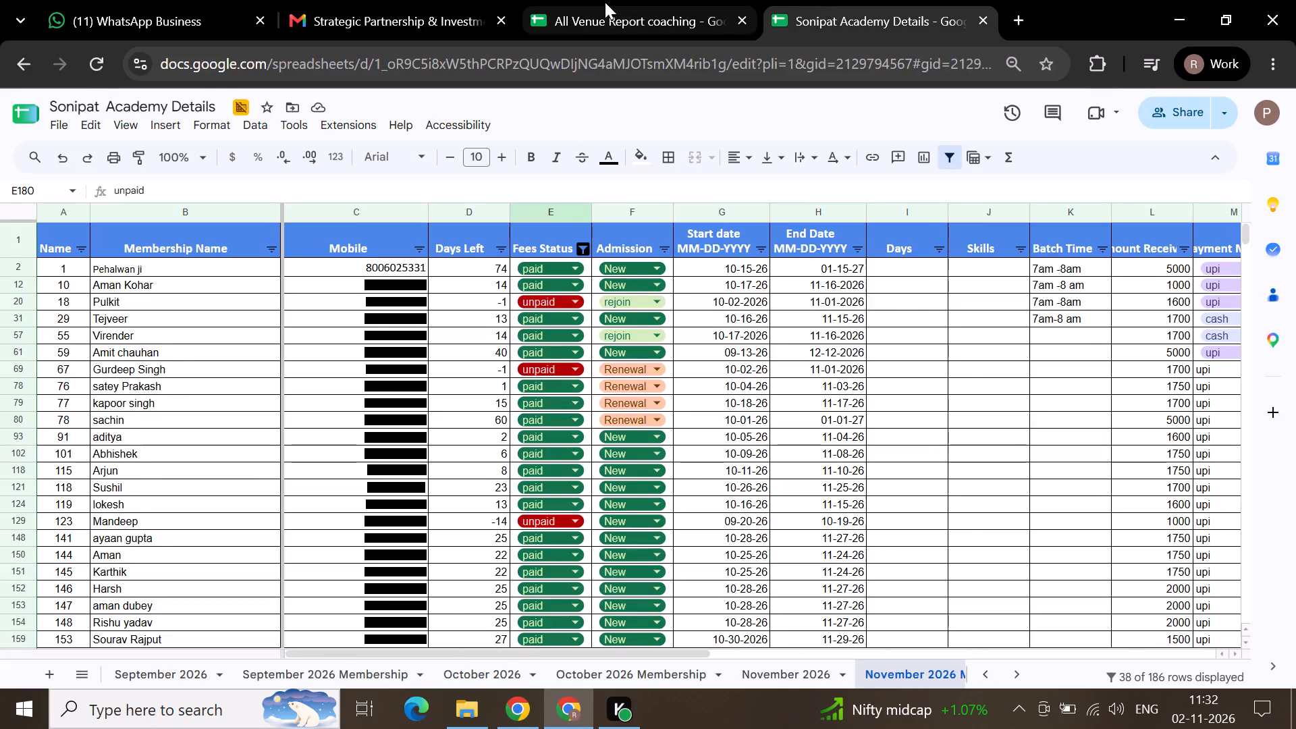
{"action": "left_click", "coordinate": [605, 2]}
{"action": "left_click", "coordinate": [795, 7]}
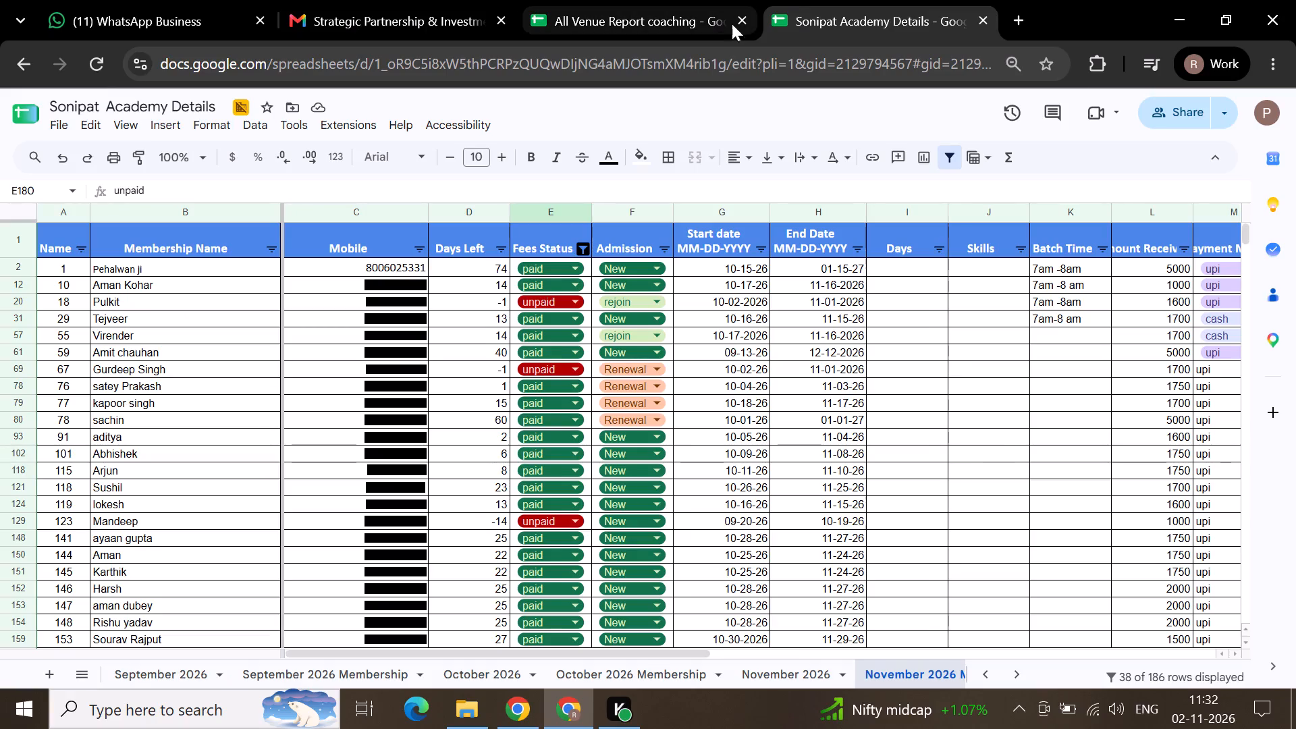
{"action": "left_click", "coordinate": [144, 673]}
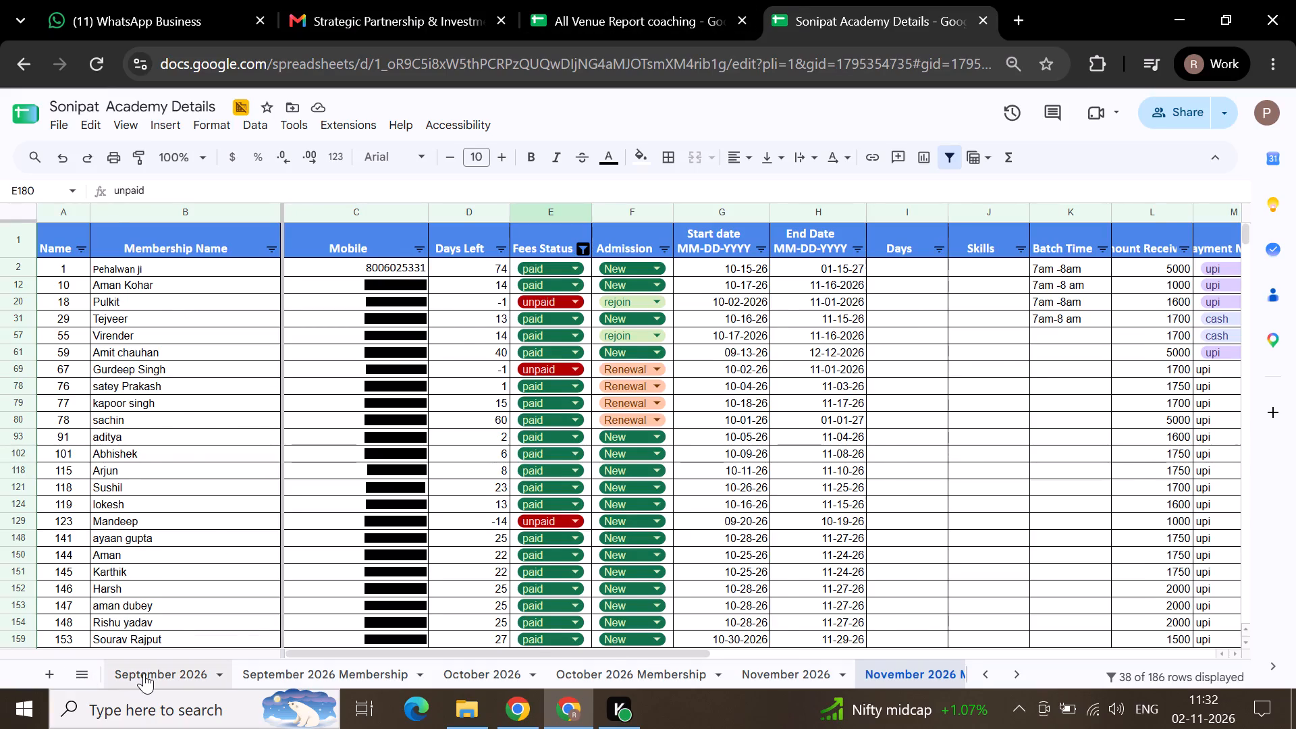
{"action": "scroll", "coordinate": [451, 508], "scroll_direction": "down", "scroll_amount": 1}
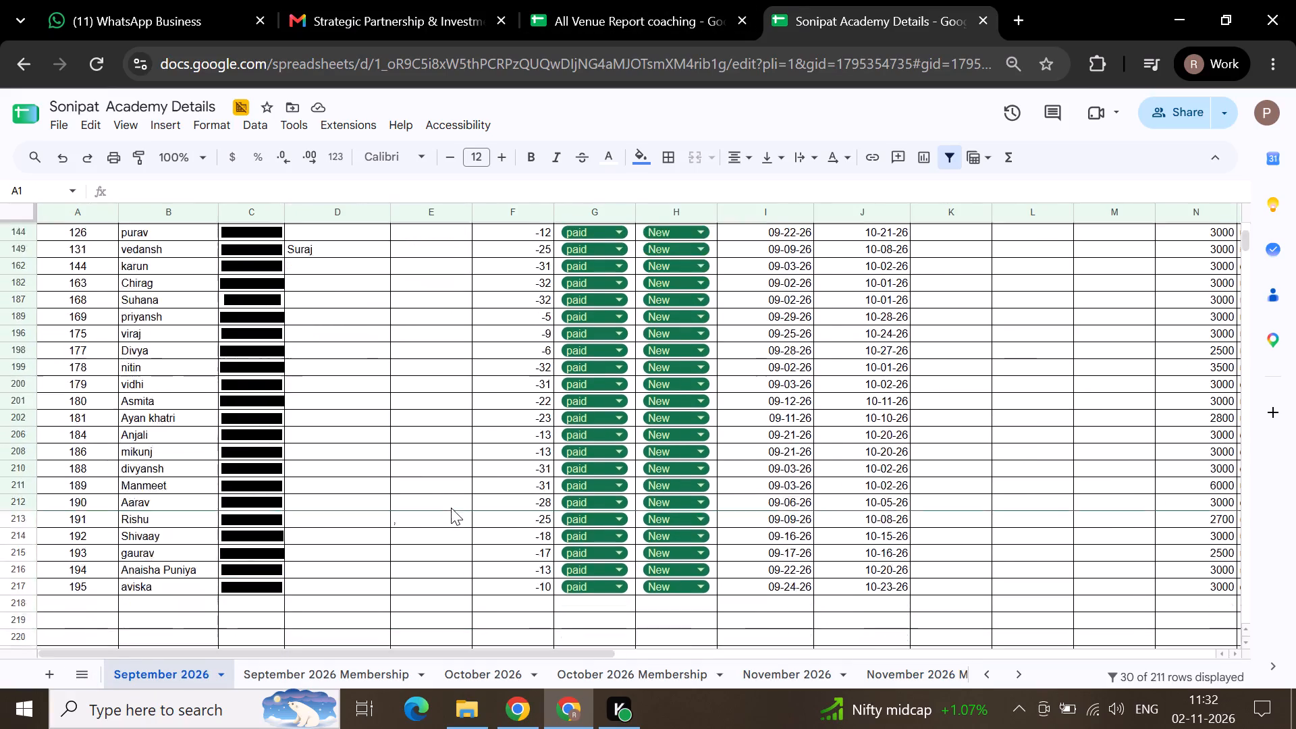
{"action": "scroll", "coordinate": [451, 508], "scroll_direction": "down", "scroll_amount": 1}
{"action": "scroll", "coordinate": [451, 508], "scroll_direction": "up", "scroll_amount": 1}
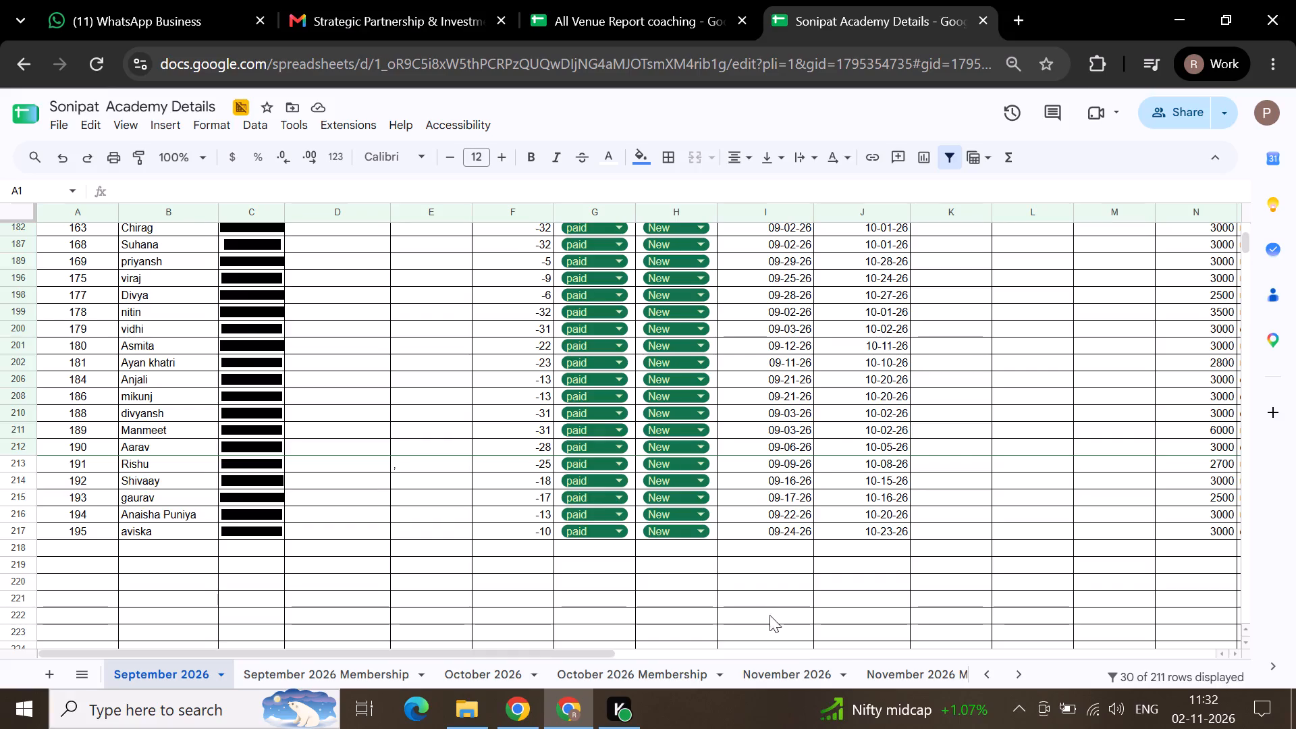
On Sonipat's November 2026 sheet, set the Fees Status to unpaid for the paid students with negative days left in rows 12, 73 and 97.
{"action": "left_click", "coordinate": [786, 669]}
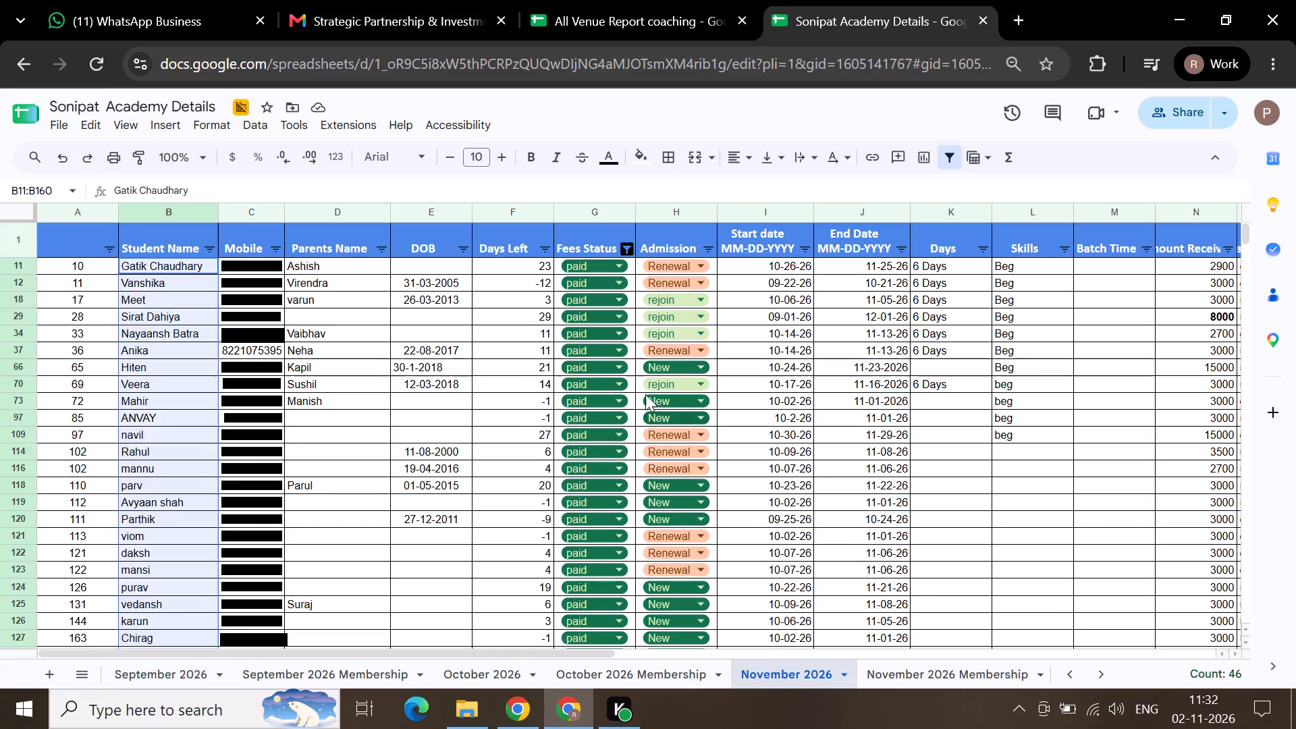
{"action": "left_click", "coordinate": [589, 278]}
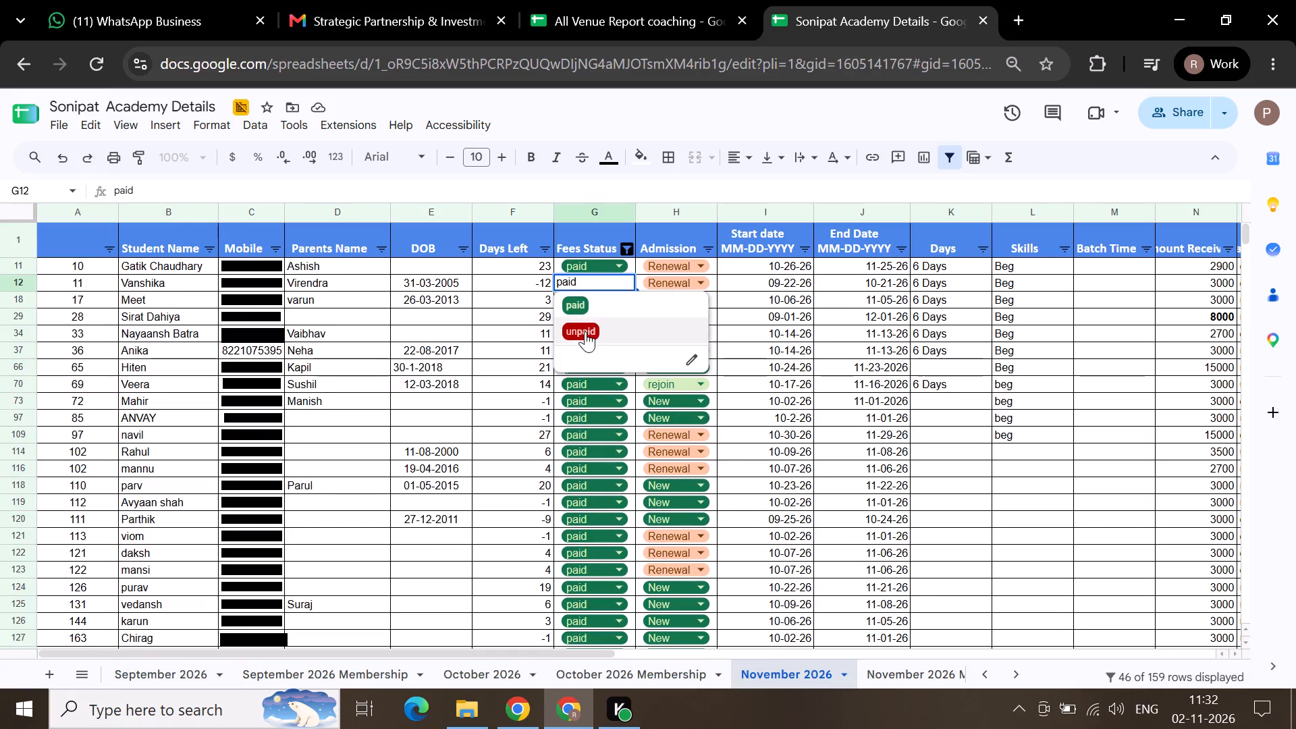
{"action": "left_click", "coordinate": [585, 331]}
{"action": "left_click", "coordinate": [585, 400]}
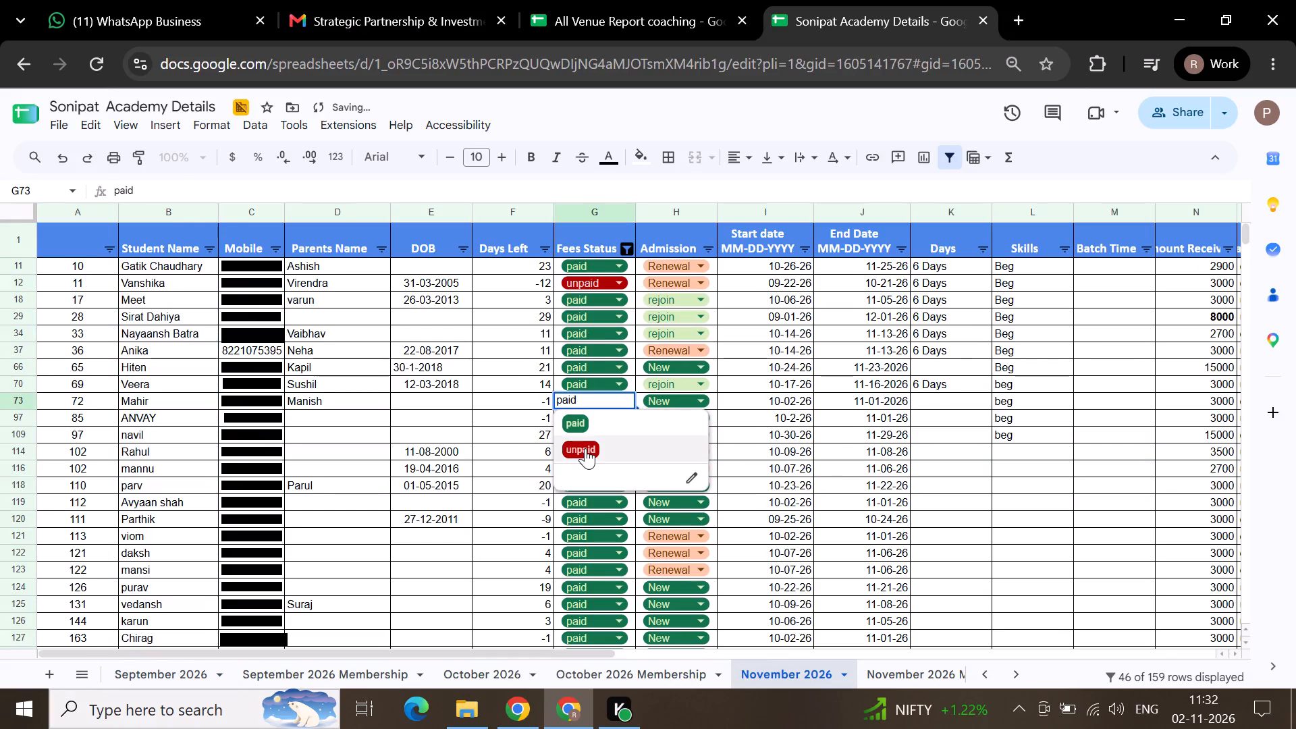
{"action": "left_click", "coordinate": [585, 448]}
{"action": "left_click", "coordinate": [603, 420]}
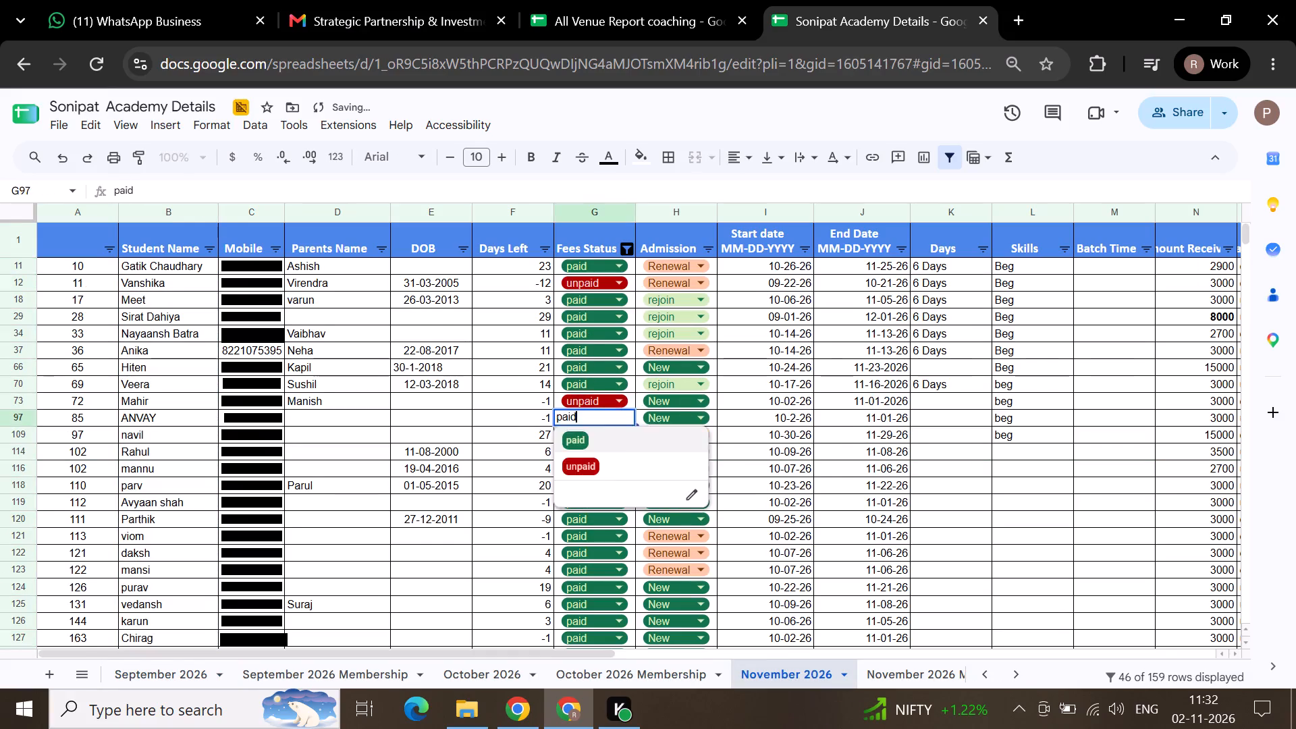
{"action": "left_click", "coordinate": [595, 470]}
Set the Fees Status to unpaid for the November 2026 students with negative days left in rows 119, 120 and 121.
{"action": "scroll", "coordinate": [595, 470], "scroll_direction": "down", "scroll_amount": 1}
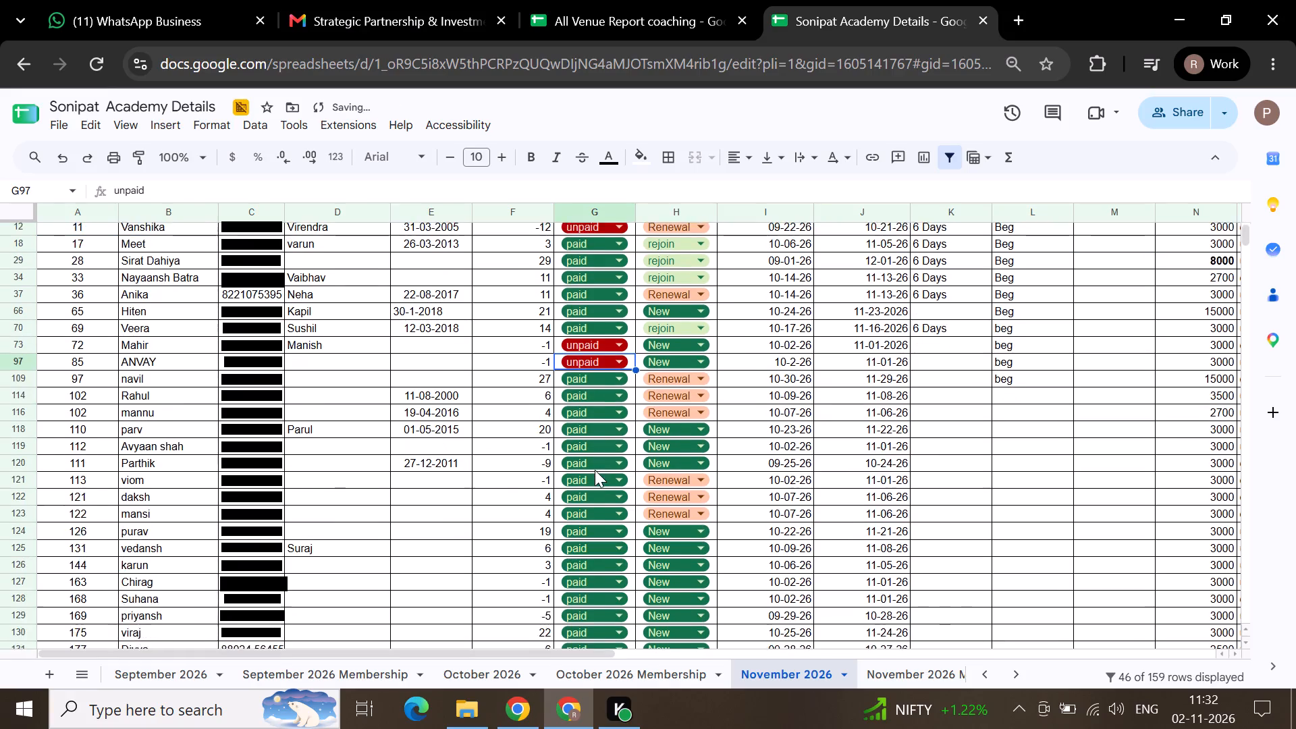
{"action": "scroll", "coordinate": [595, 470], "scroll_direction": "down", "scroll_amount": 1}
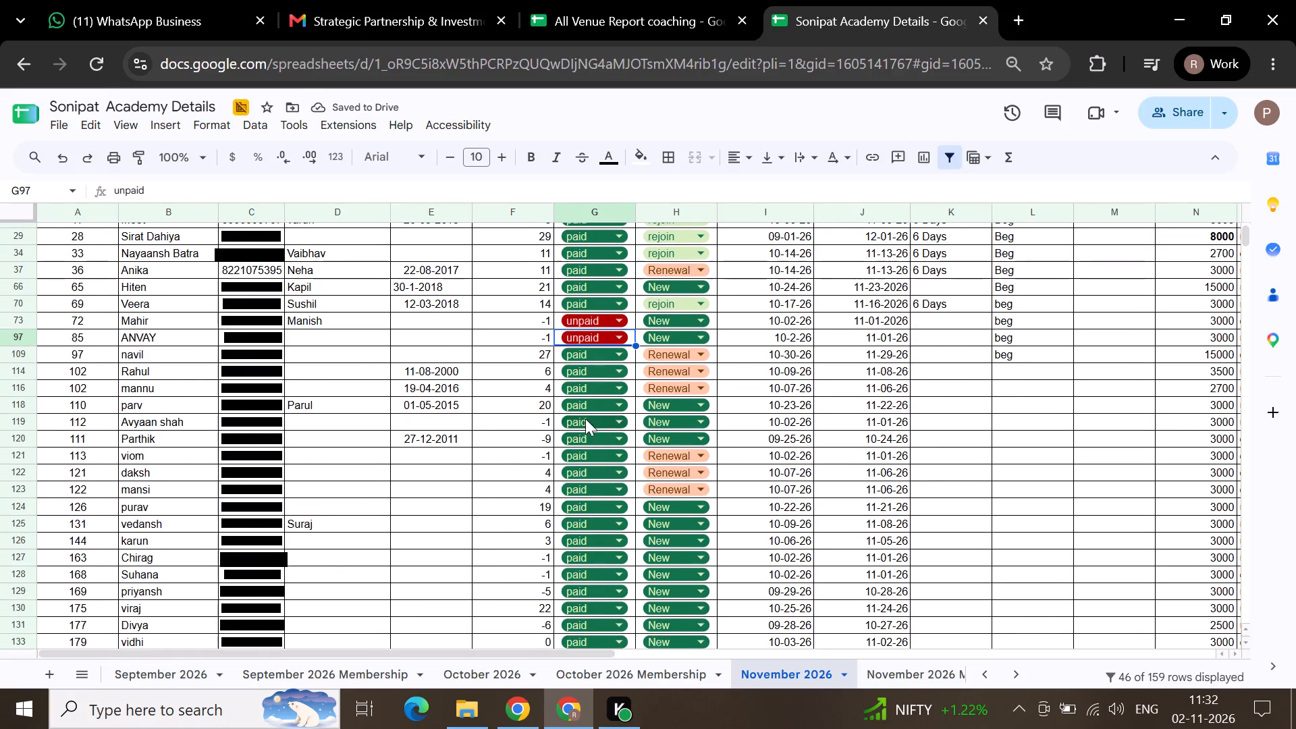
{"action": "left_click", "coordinate": [585, 418]}
{"action": "left_click", "coordinate": [585, 462]}
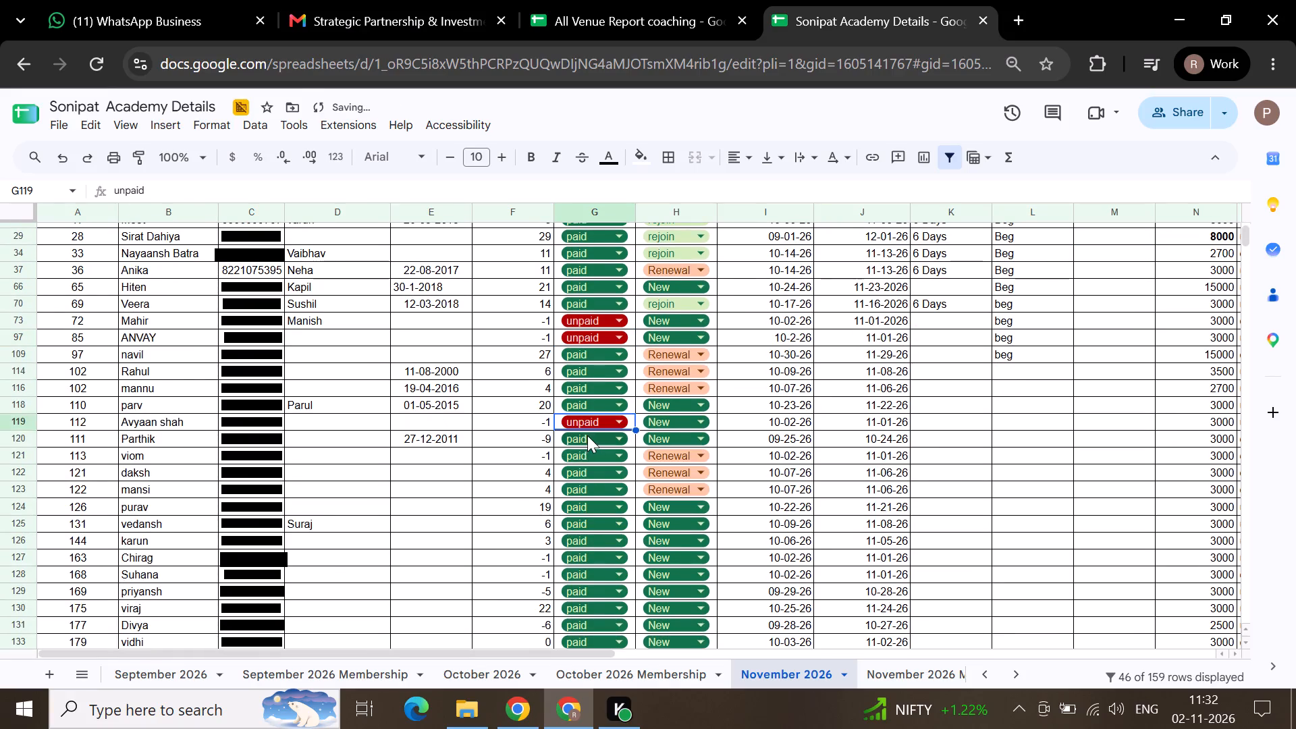
{"action": "left_click", "coordinate": [587, 435]}
{"action": "left_click", "coordinate": [582, 480]}
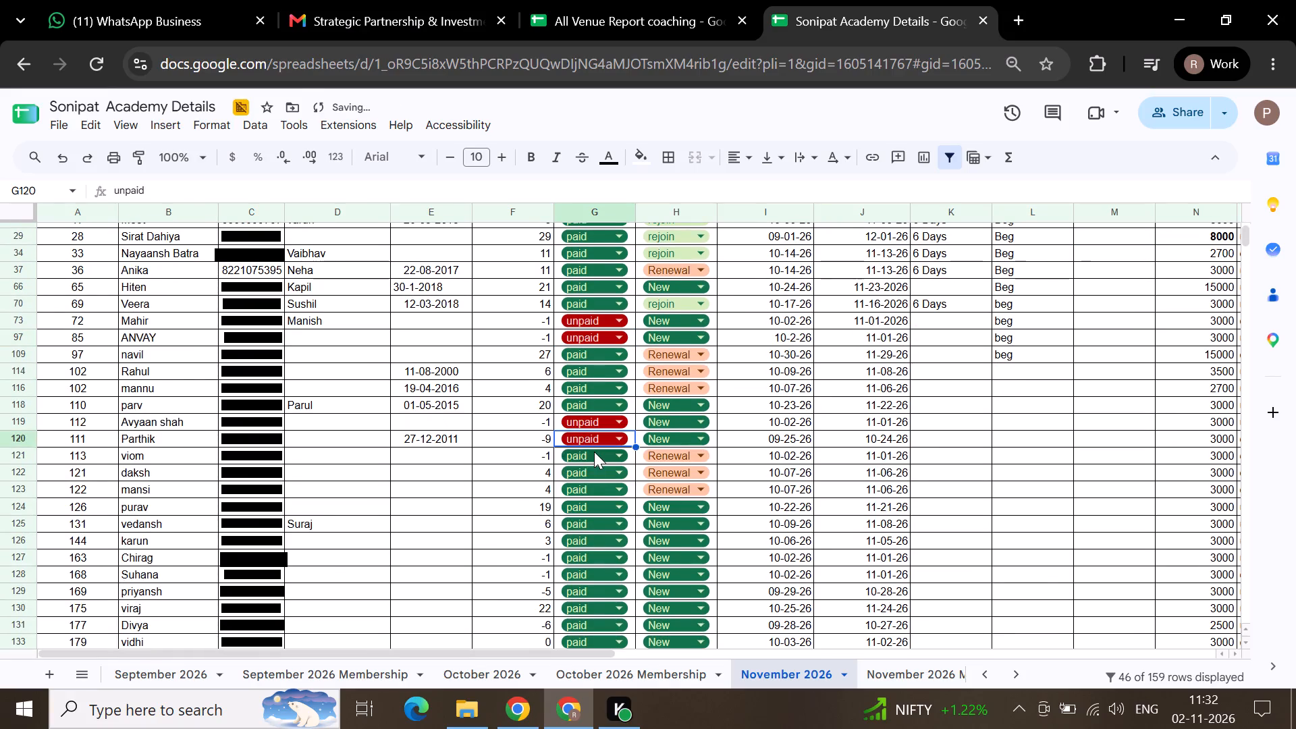
{"action": "left_click", "coordinate": [594, 452]}
{"action": "left_click", "coordinate": [595, 506]}
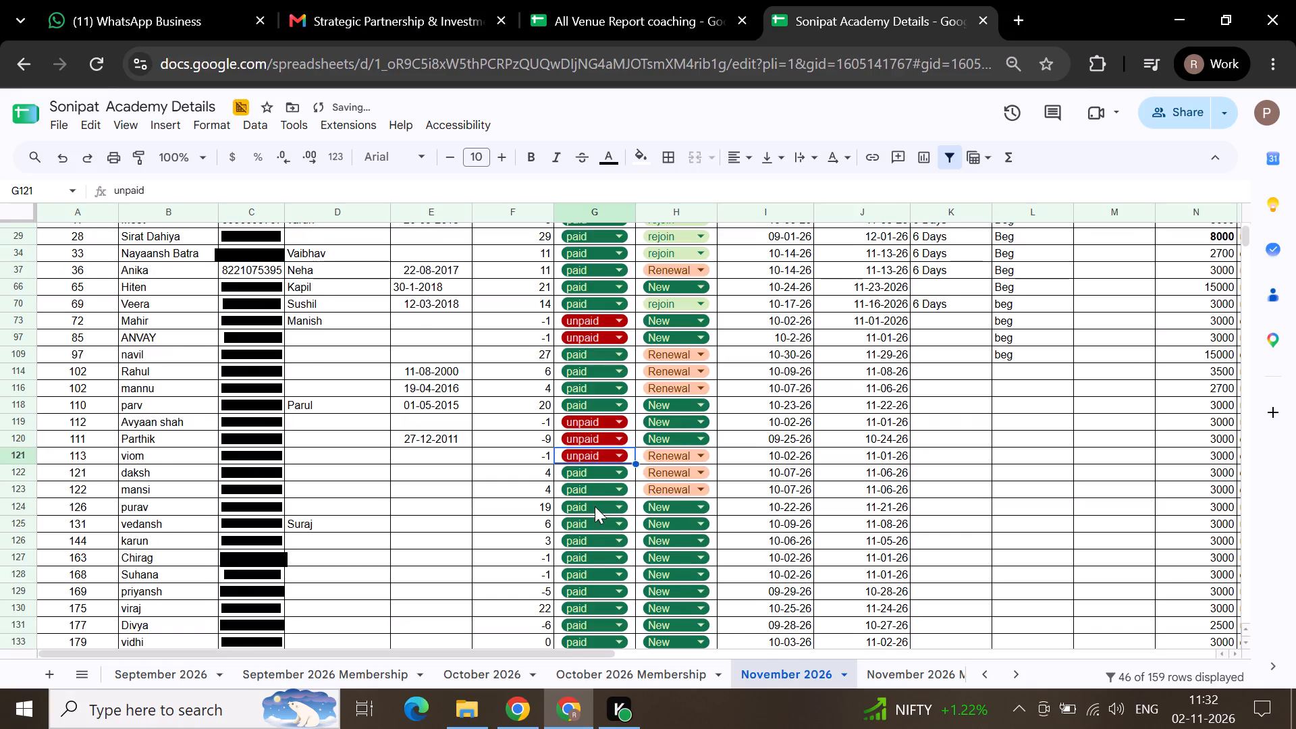
Set the Fees Status to unpaid for the November 2026 students with negative days left in rows 127, 128, 129 and 131.
{"action": "scroll", "coordinate": [595, 506], "scroll_direction": "down", "scroll_amount": 1}
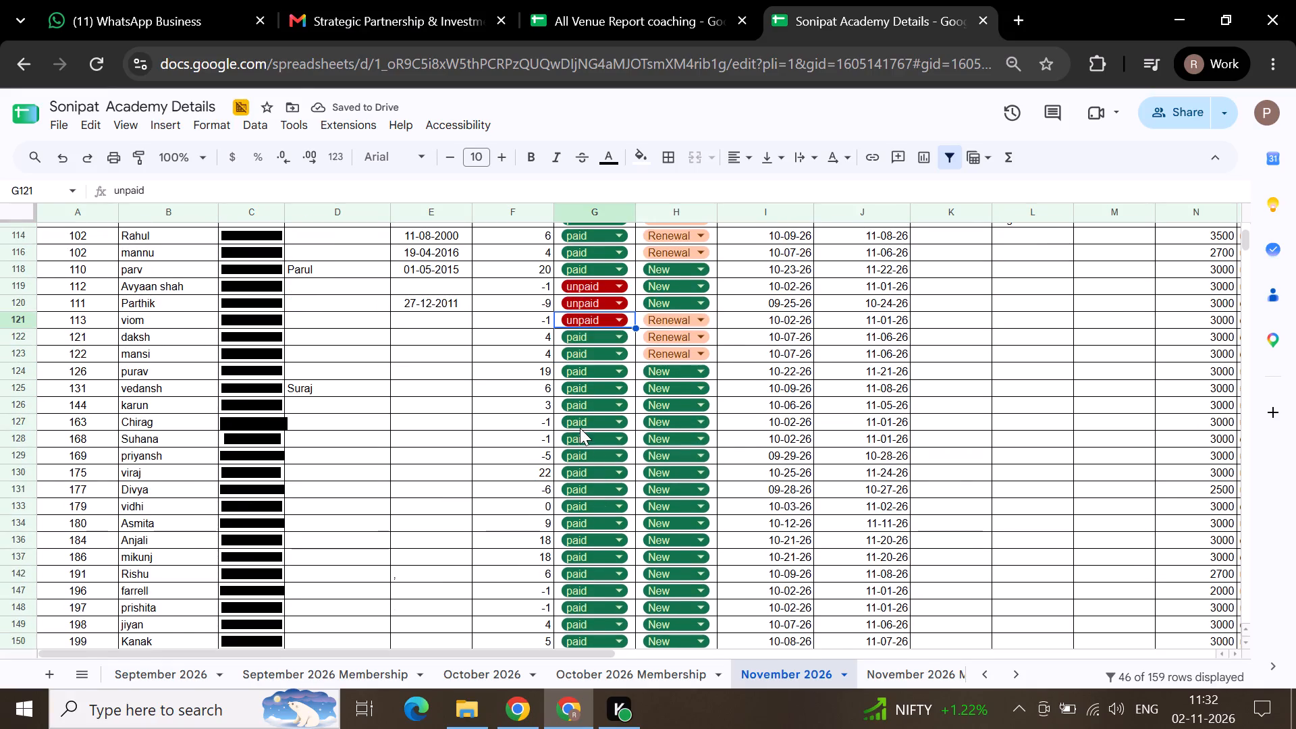
{"action": "left_click", "coordinate": [580, 427]}
{"action": "left_click", "coordinate": [580, 457]}
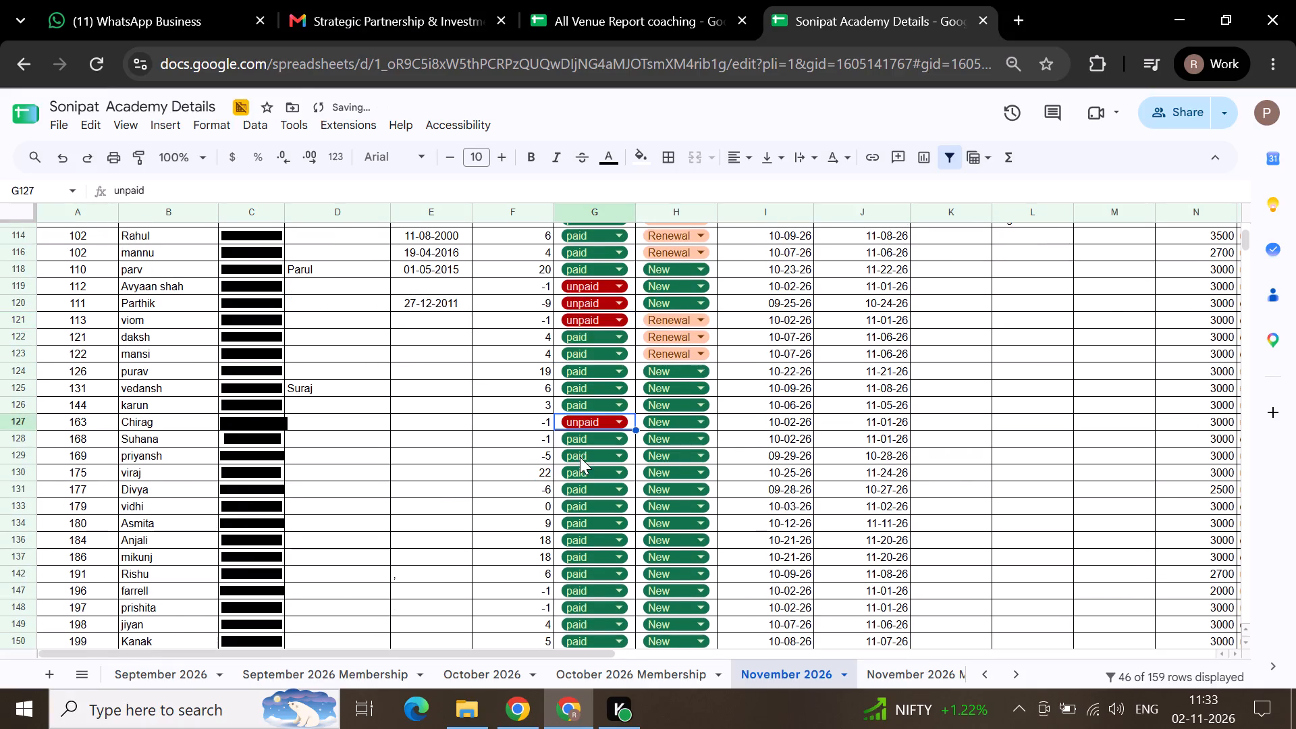
{"action": "left_click", "coordinate": [585, 439]}
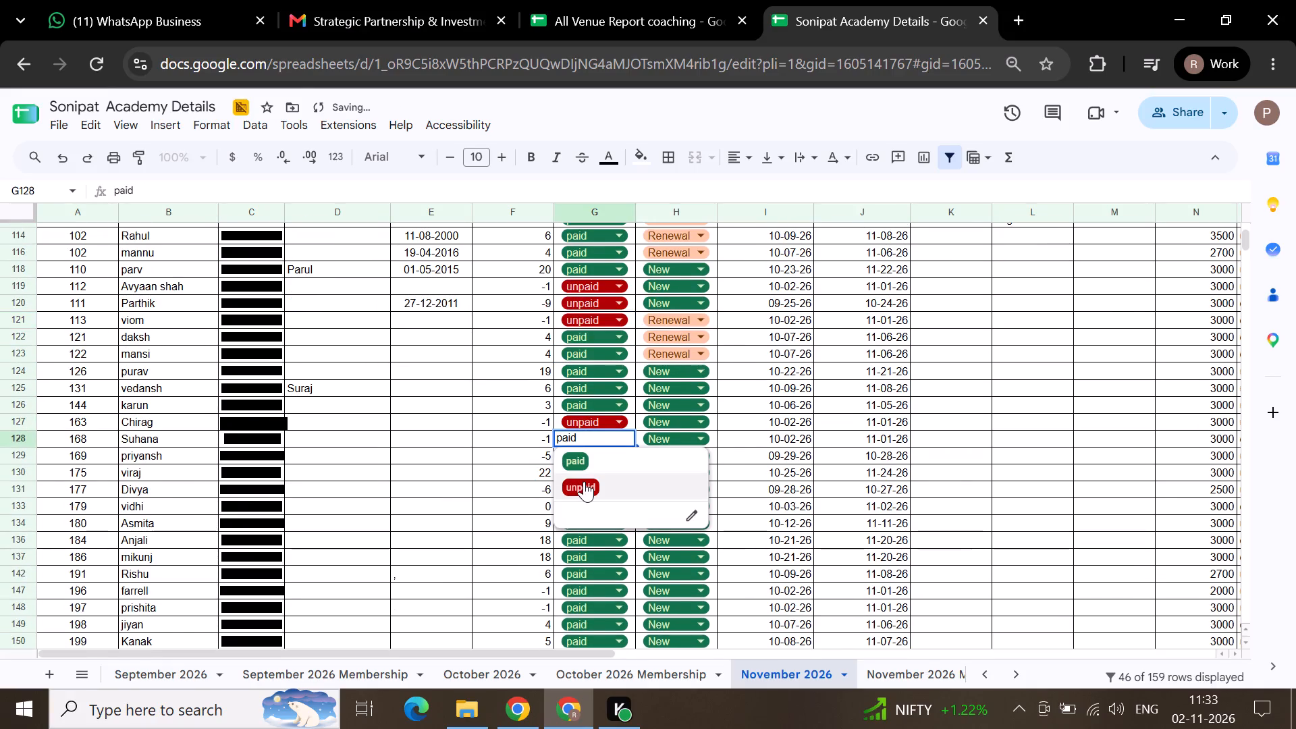
{"action": "left_click", "coordinate": [584, 481]}
{"action": "left_click", "coordinate": [589, 458]}
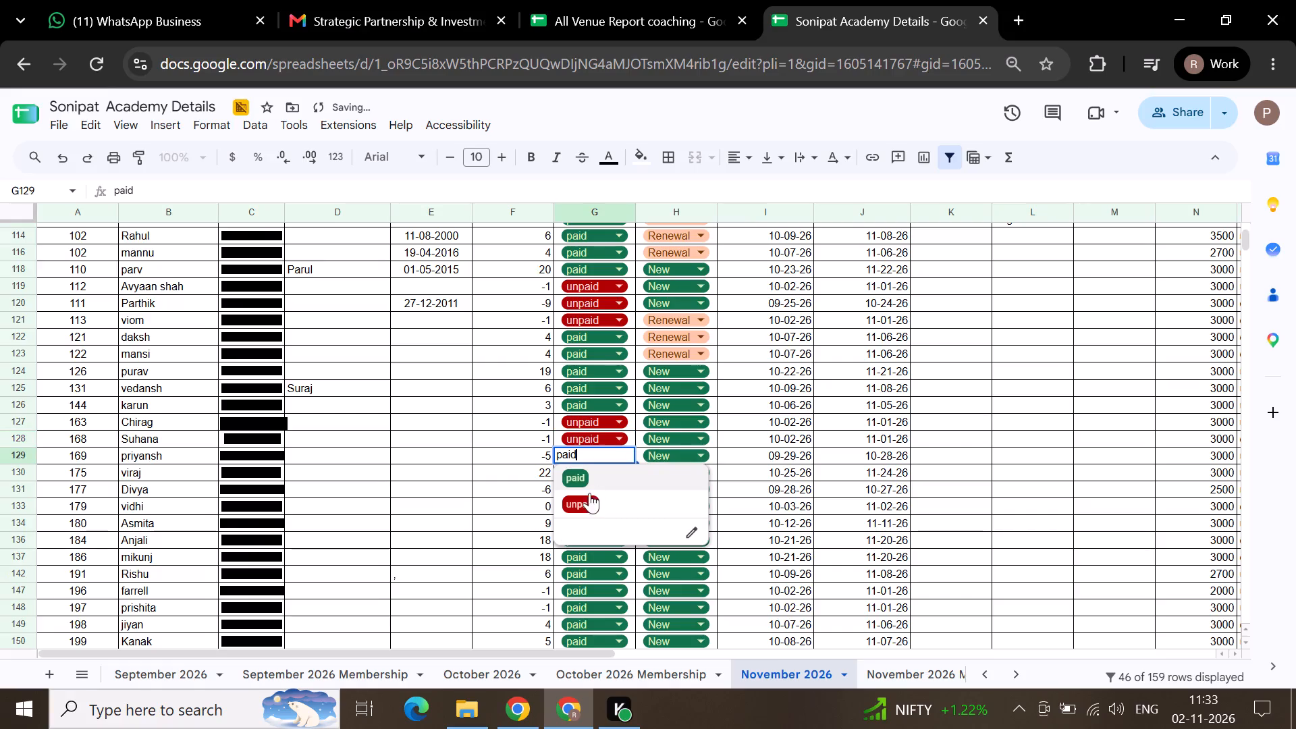
{"action": "left_click", "coordinate": [589, 500]}
{"action": "scroll", "coordinate": [589, 500], "scroll_direction": "down", "scroll_amount": 1}
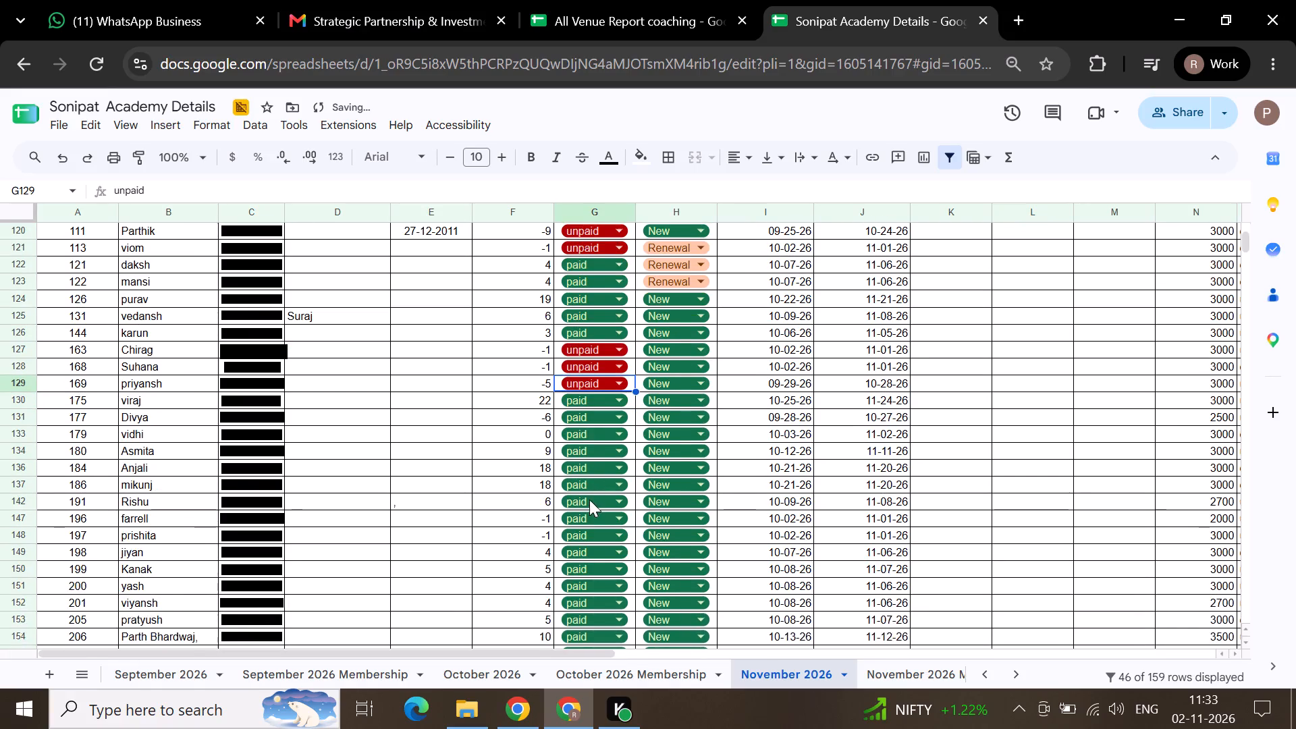
{"action": "left_click", "coordinate": [593, 417]}
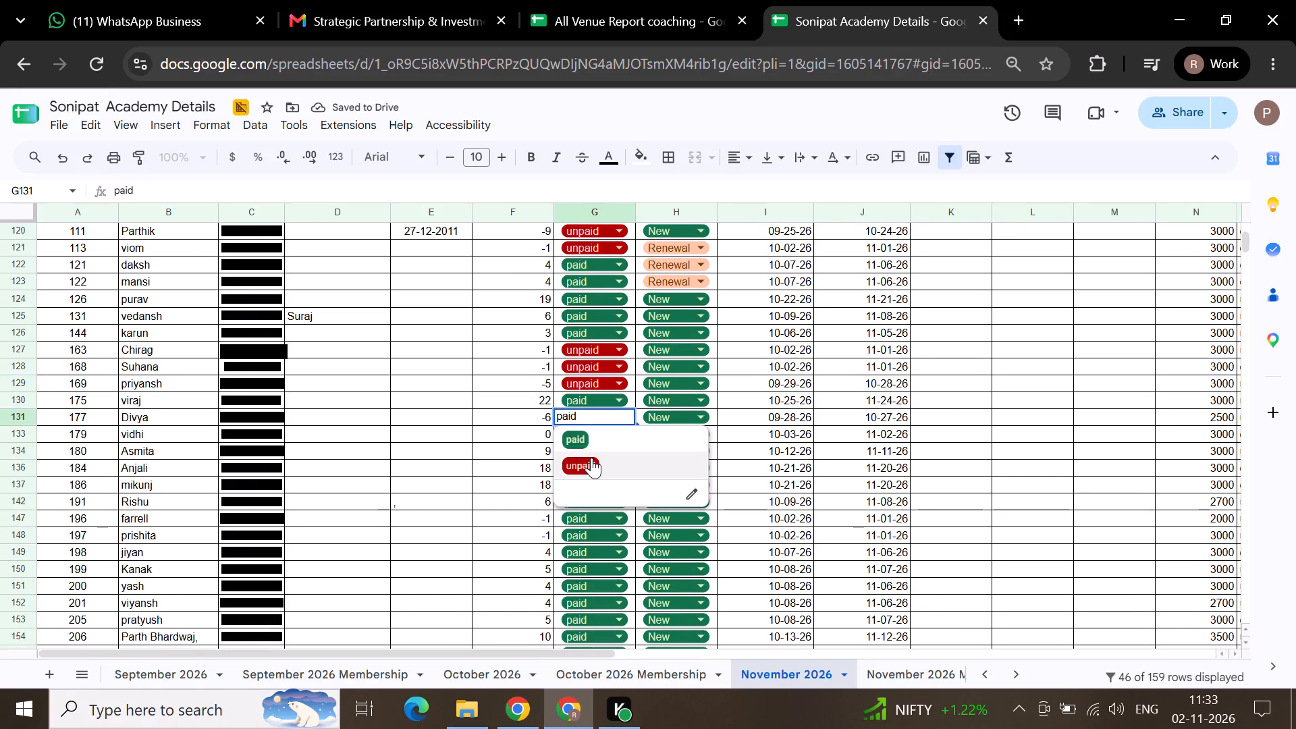
{"action": "left_click", "coordinate": [591, 458]}
Set the Fees Status to unpaid for the November 2026 students with -1 days left in rows 147, 148, 156 and 157.
{"action": "scroll", "coordinate": [591, 458], "scroll_direction": "down", "scroll_amount": 1}
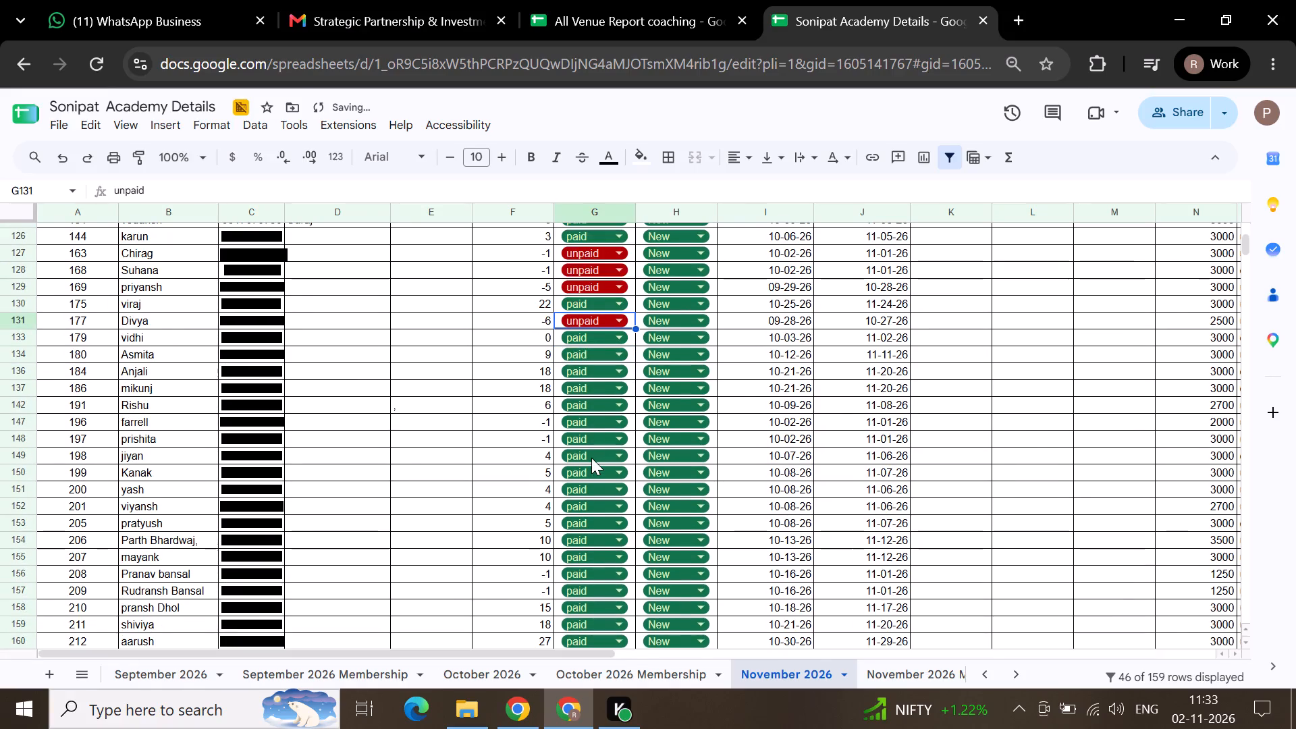
{"action": "scroll", "coordinate": [591, 458], "scroll_direction": "down", "scroll_amount": 1}
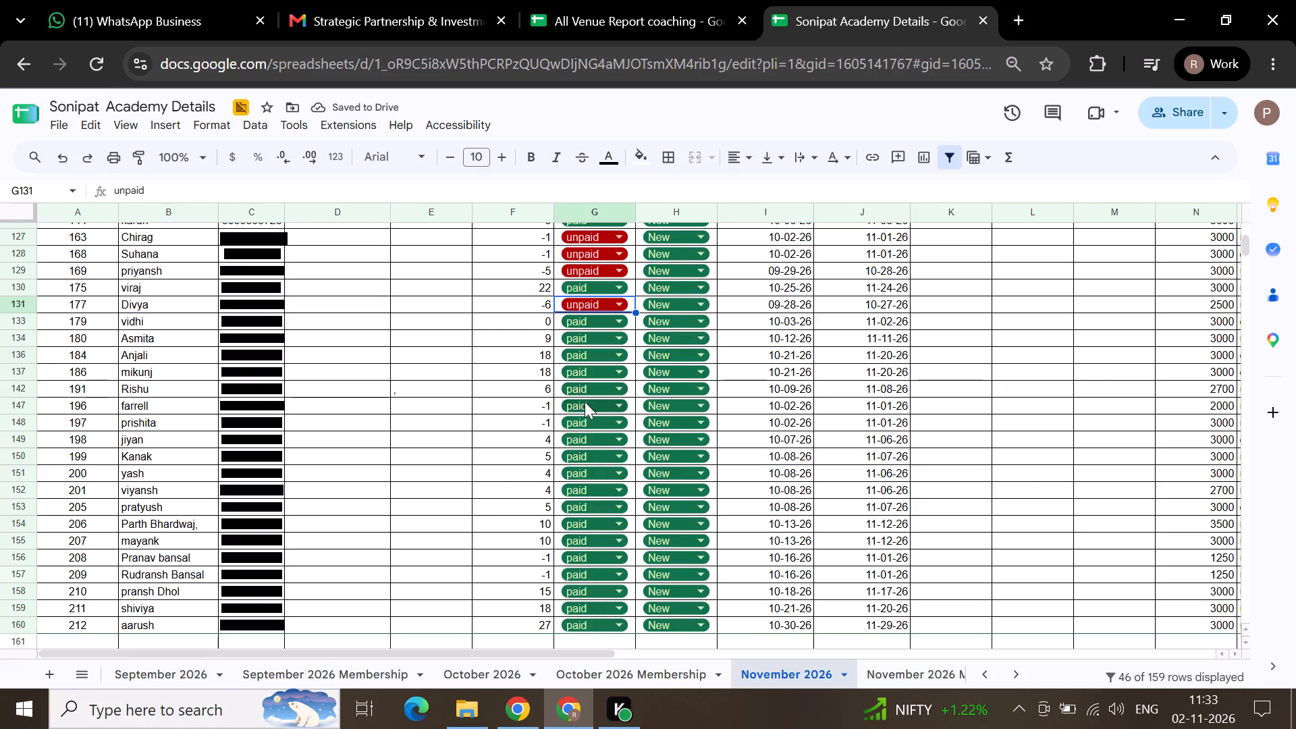
{"action": "left_click", "coordinate": [585, 402]}
{"action": "left_click", "coordinate": [584, 446]}
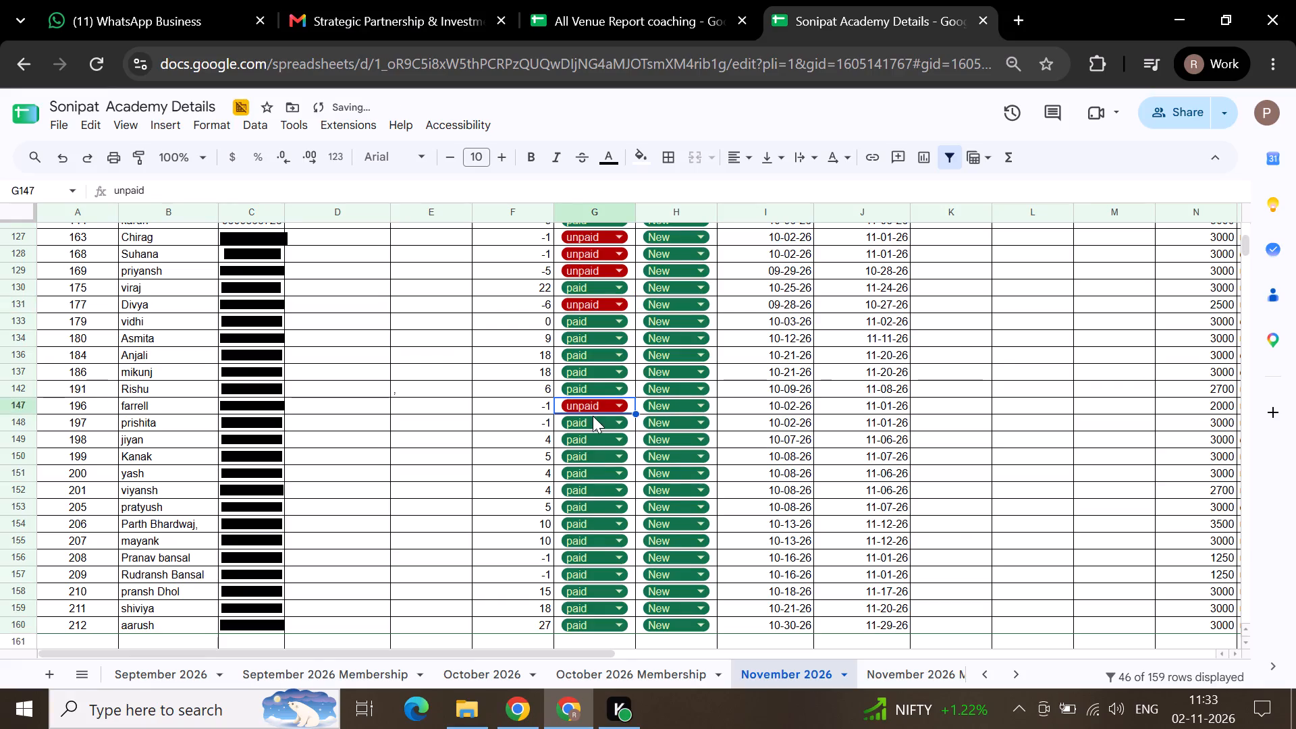
{"action": "left_click", "coordinate": [593, 421]}
{"action": "left_click", "coordinate": [594, 467]}
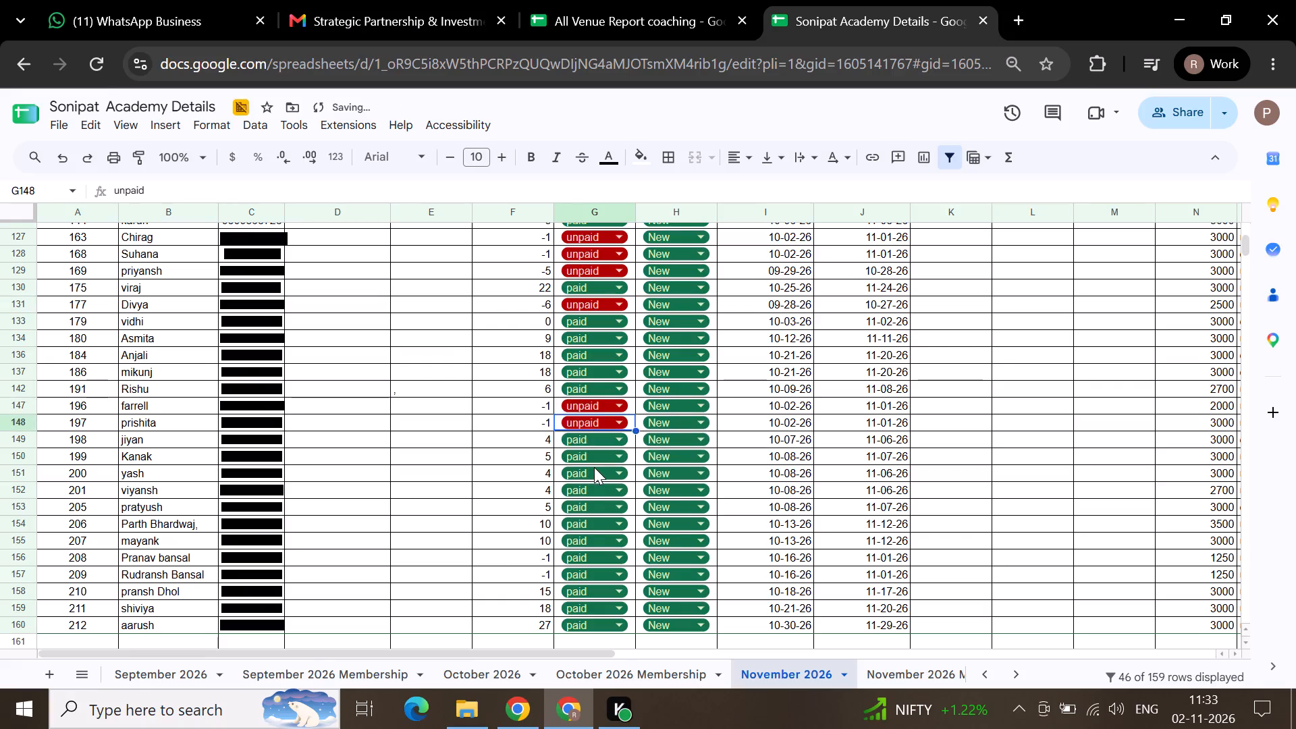
{"action": "scroll", "coordinate": [594, 467], "scroll_direction": "down", "scroll_amount": 1}
{"action": "scroll", "coordinate": [594, 467], "scroll_direction": "up", "scroll_amount": 1}
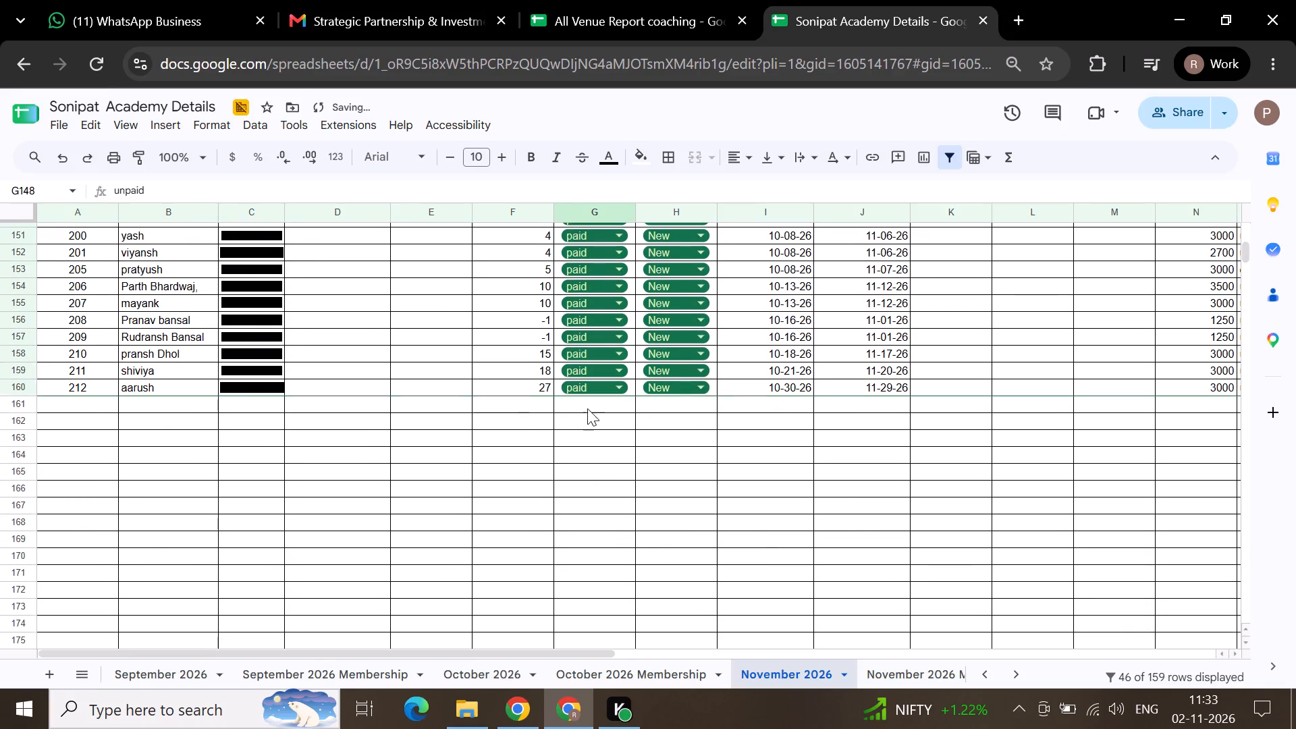
{"action": "left_click", "coordinate": [592, 323]}
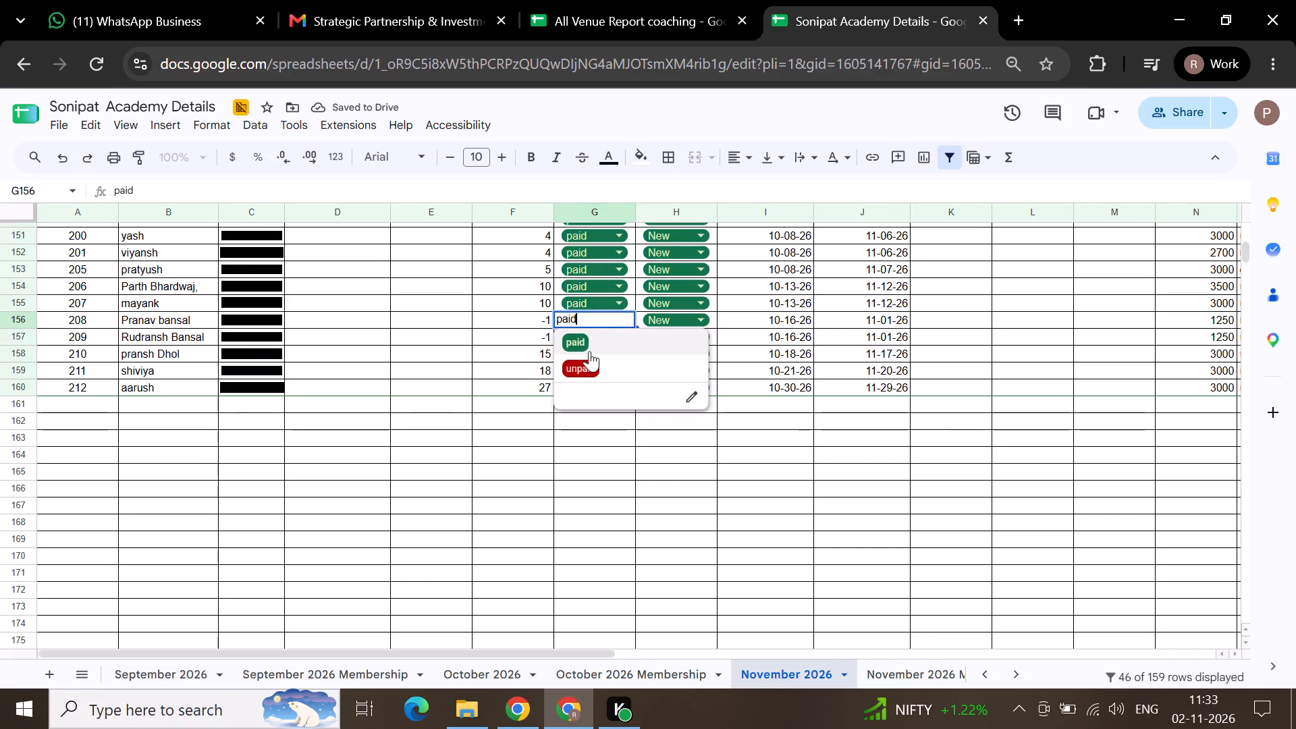
{"action": "left_click", "coordinate": [588, 363]}
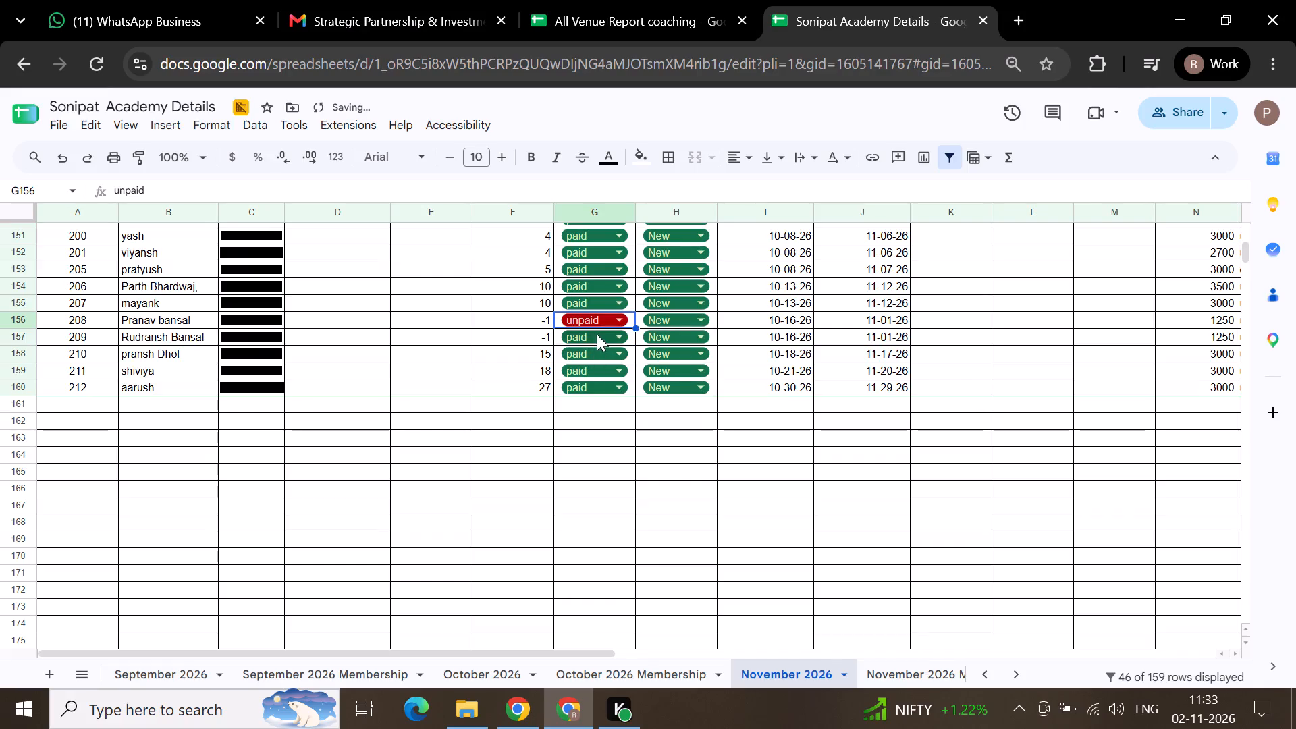
{"action": "left_click", "coordinate": [597, 334]}
{"action": "left_click", "coordinate": [595, 388]}
Set the Fees Status filter on the November 2026 sheet to show only unpaid students.
{"action": "scroll", "coordinate": [595, 388], "scroll_direction": "up", "scroll_amount": 2}
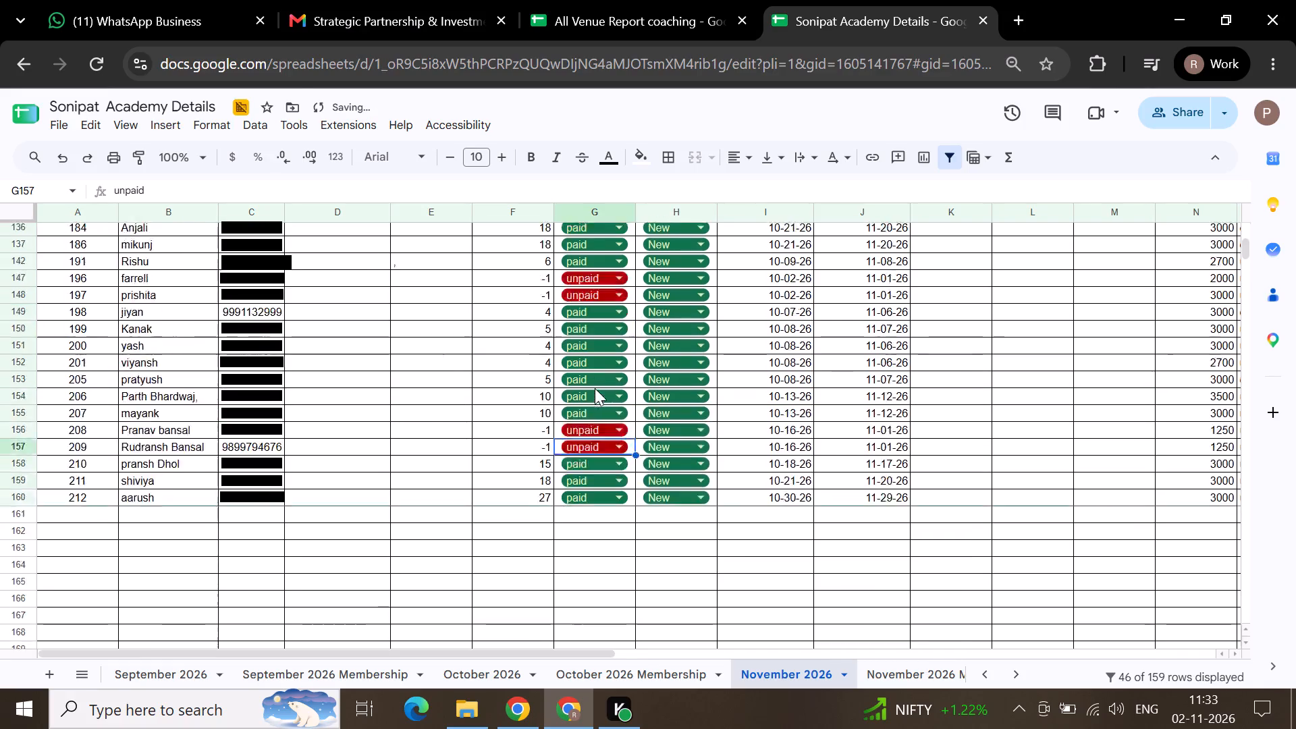
{"action": "scroll", "coordinate": [595, 388], "scroll_direction": "up", "scroll_amount": 11}
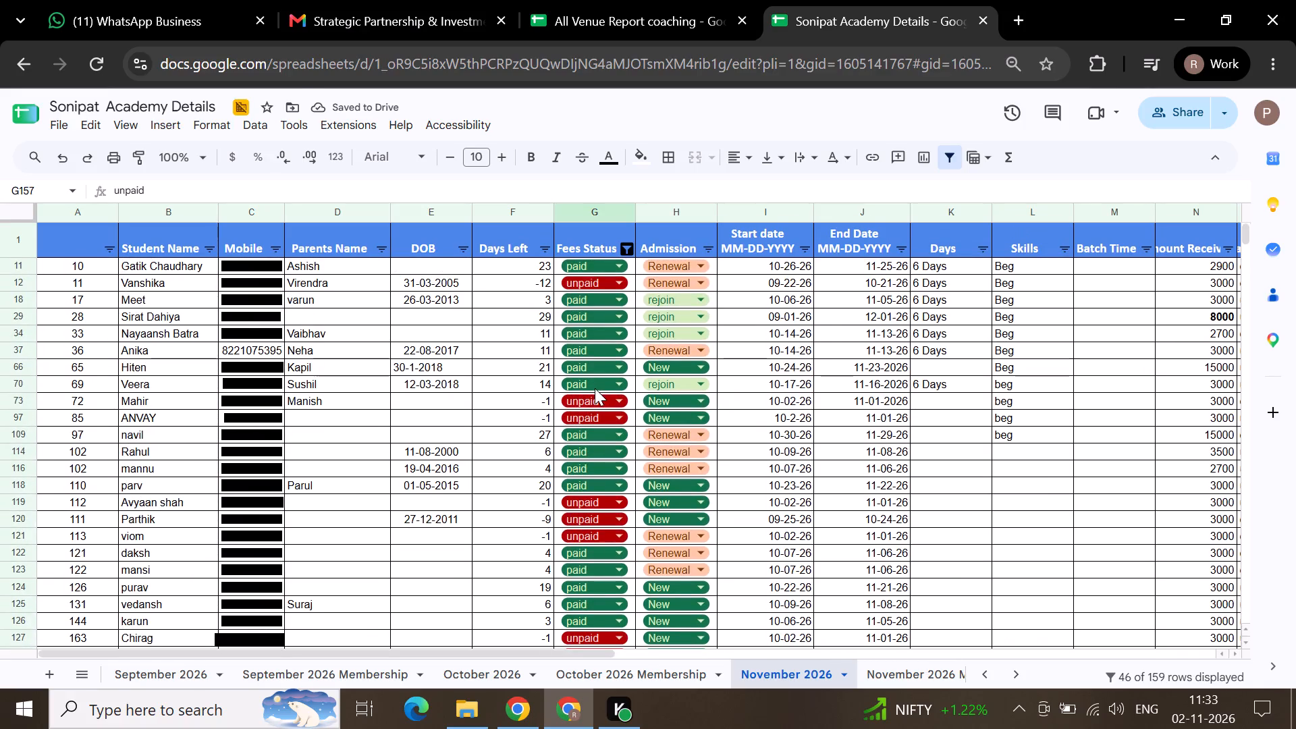
{"action": "scroll", "coordinate": [595, 388], "scroll_direction": "up", "scroll_amount": 1}
{"action": "scroll", "coordinate": [595, 388], "scroll_direction": "down", "scroll_amount": 5}
{"action": "scroll", "coordinate": [590, 371], "scroll_direction": "up", "scroll_amount": 11}
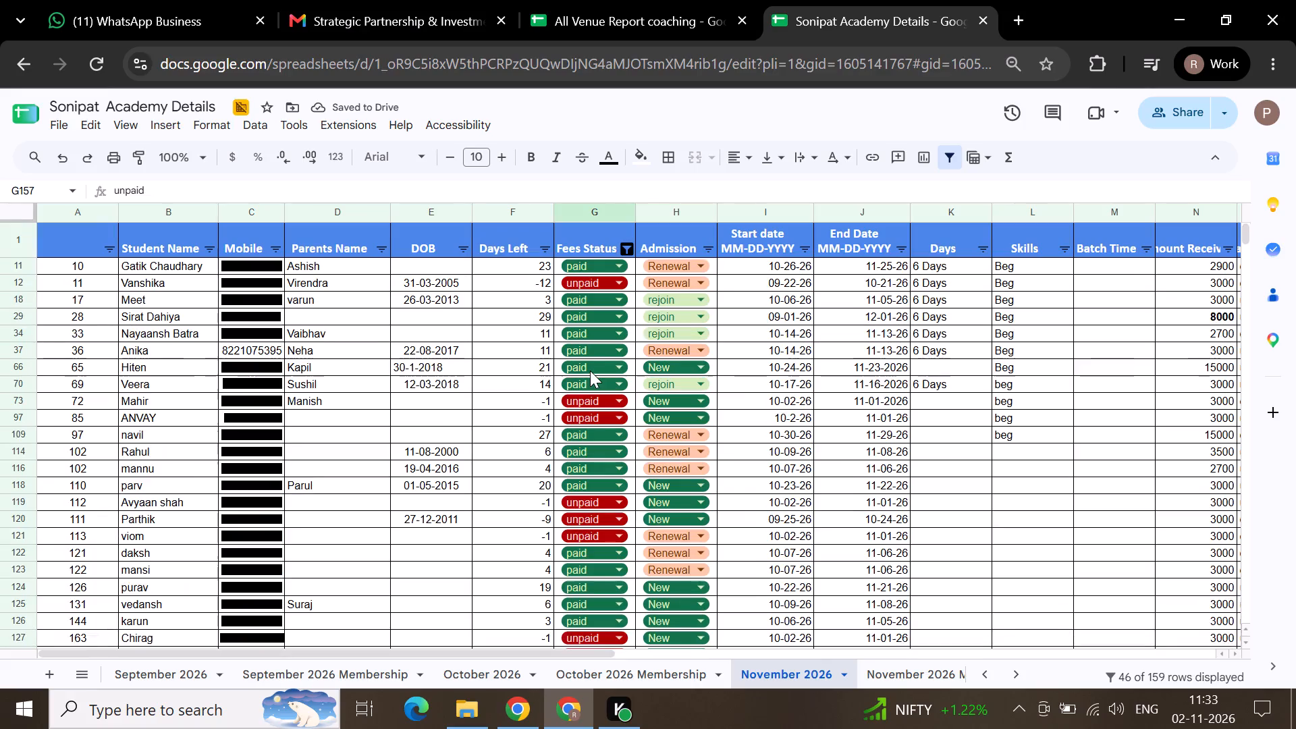
{"action": "scroll", "coordinate": [590, 371], "scroll_direction": "up", "scroll_amount": 12}
{"action": "left_click", "coordinate": [624, 249]}
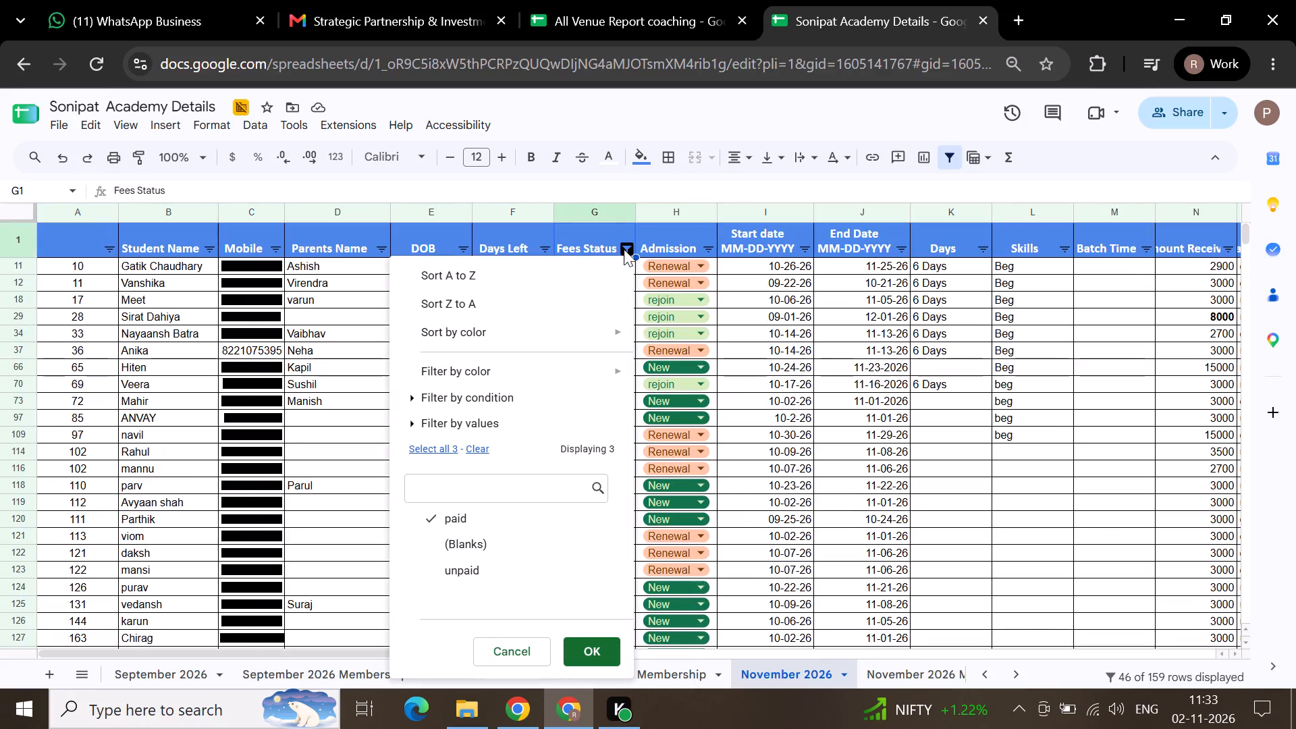
{"action": "left_click", "coordinate": [495, 568]}
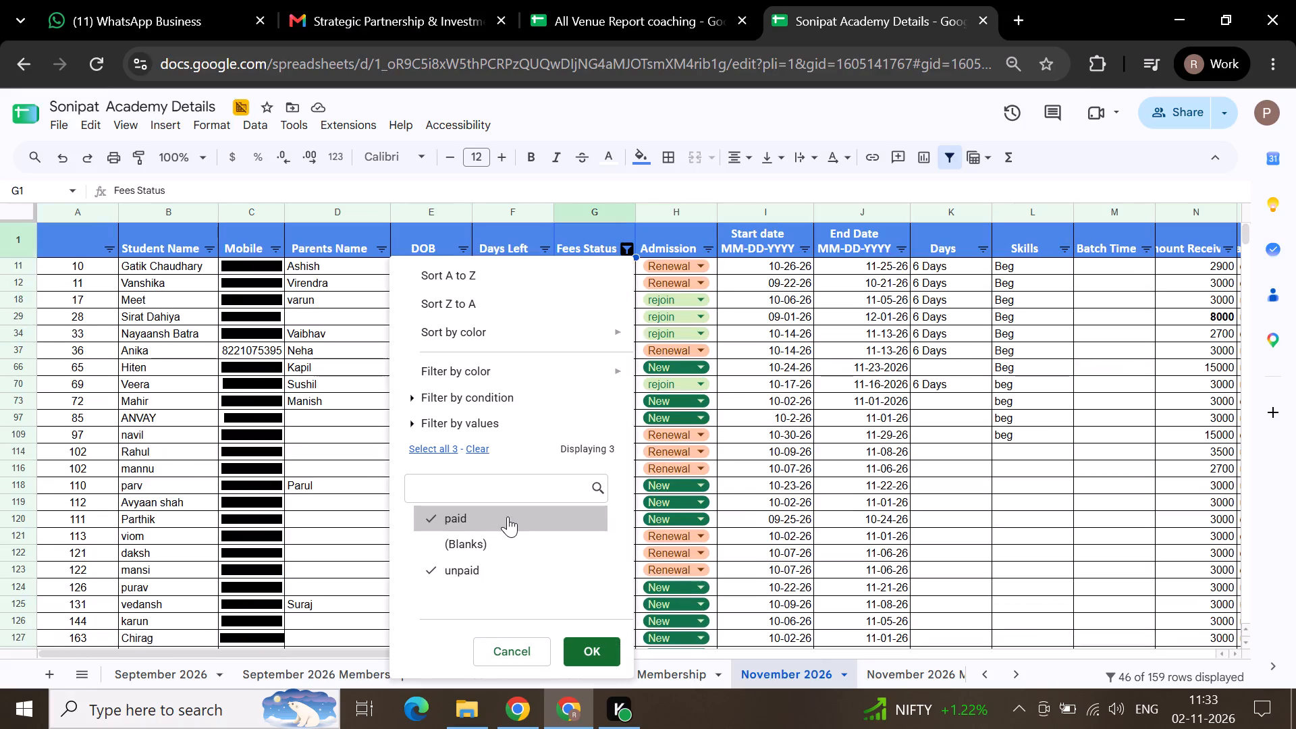
{"action": "left_click", "coordinate": [508, 516]}
{"action": "left_click", "coordinate": [591, 651]}
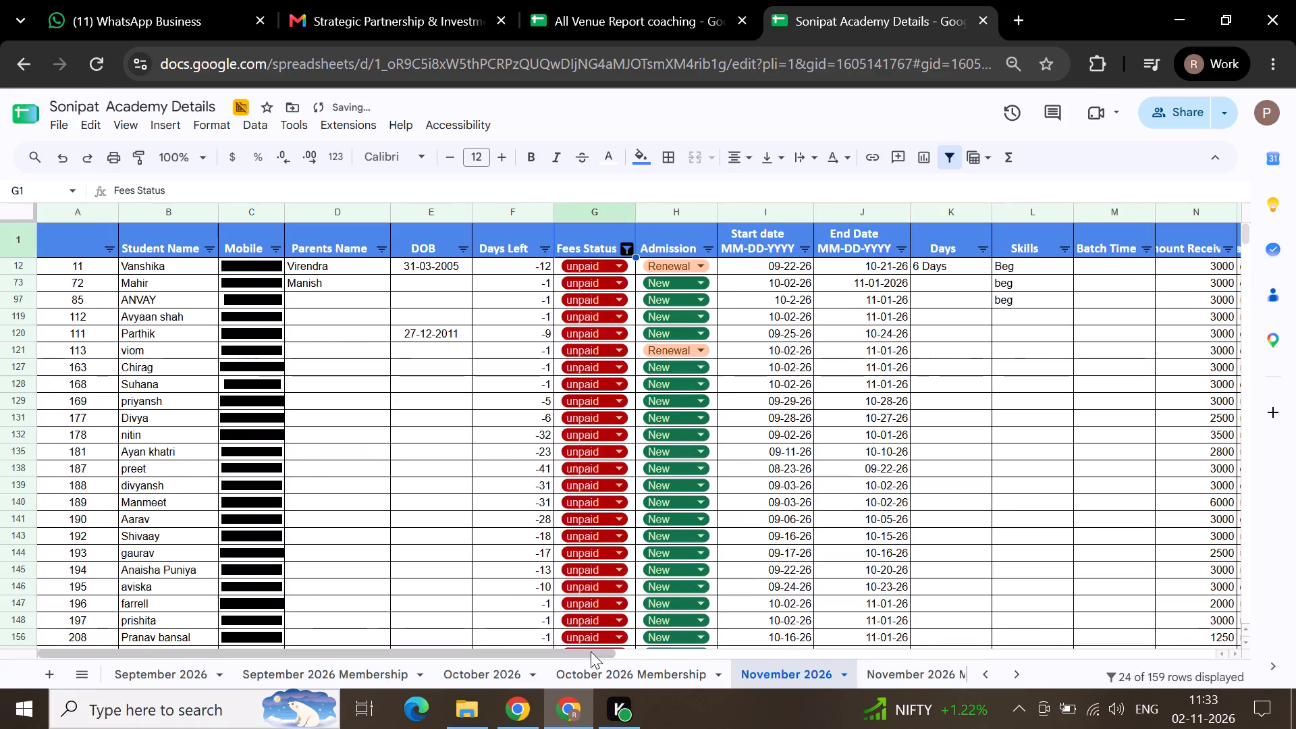
Clear the Fees Status of the November 2026 students in rows 132, 138, 139, 140 and 141.
{"action": "left_click", "coordinate": [630, 431]}
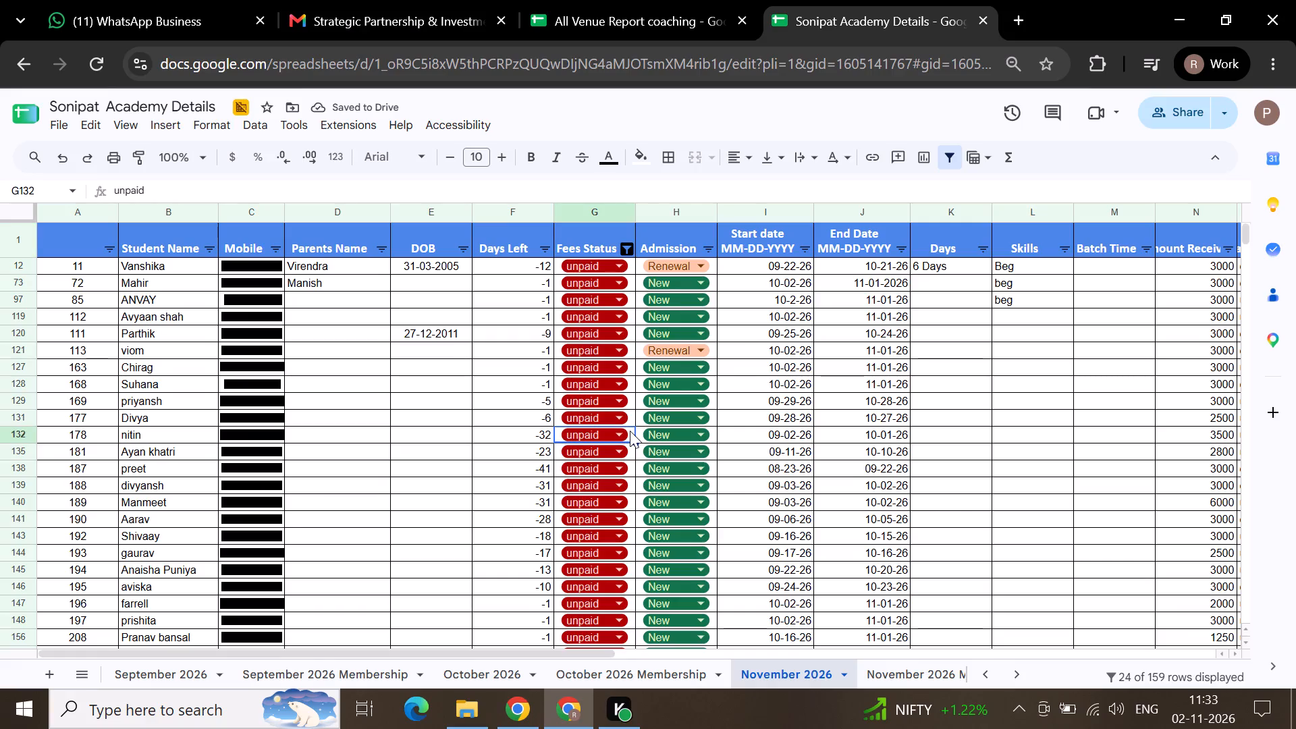
{"action": "key", "text": "BackSpace"}
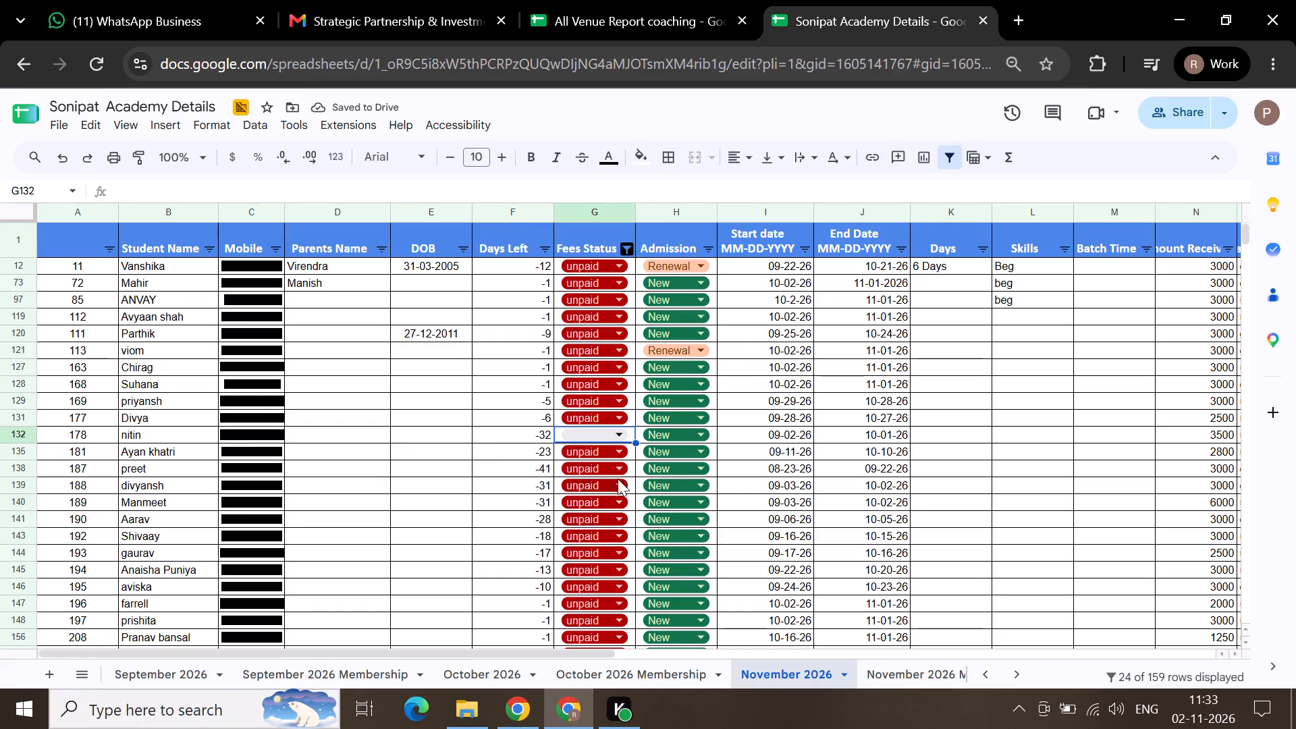
{"action": "left_click", "coordinate": [632, 468]}
{"action": "key", "text": "BackSpace"}
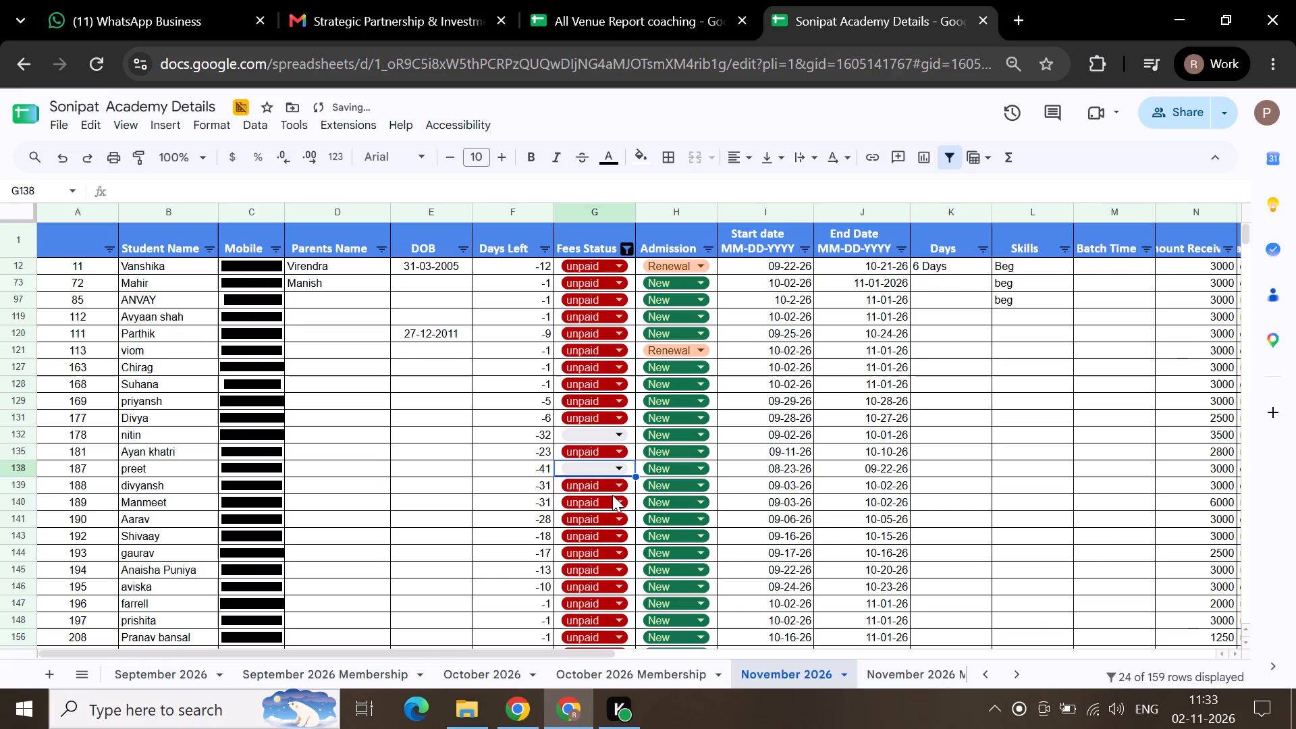
{"action": "left_click", "coordinate": [631, 487]}
{"action": "key", "text": "BackSpace"}
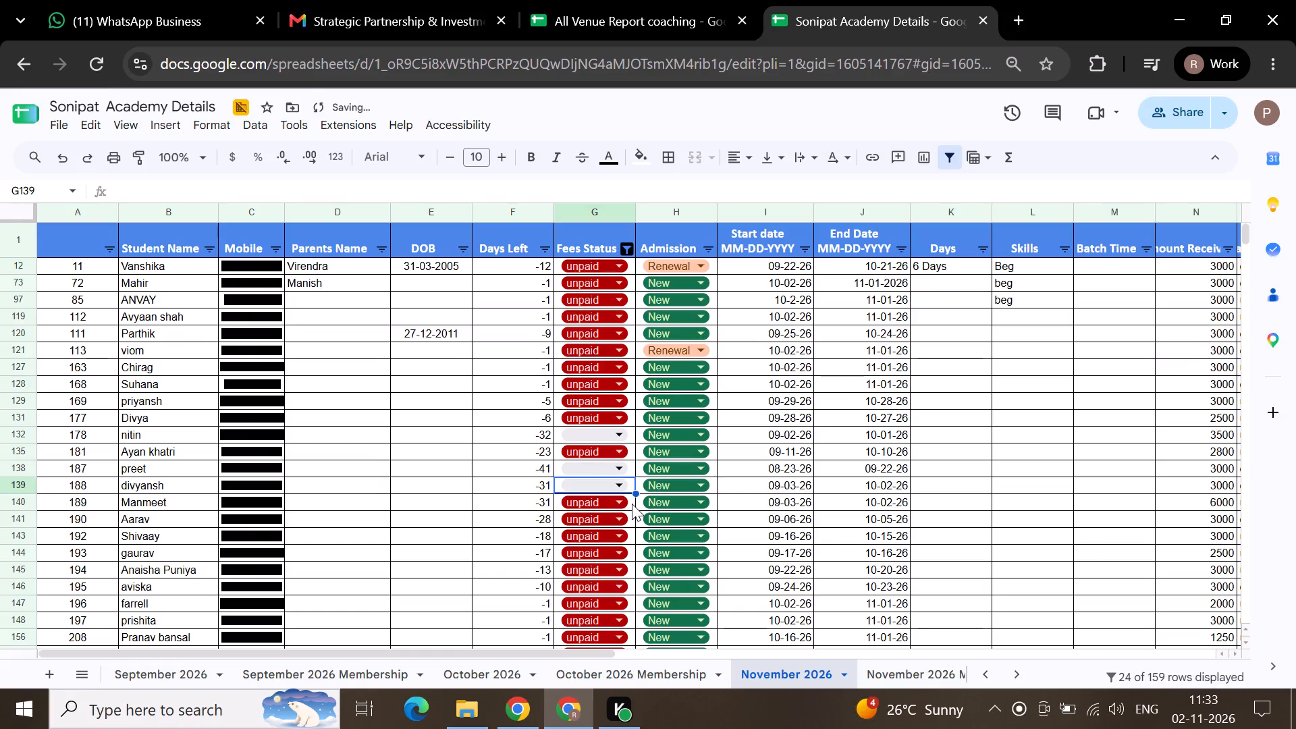
{"action": "left_click", "coordinate": [632, 504]}
{"action": "key", "text": "BackSpace"}
{"action": "key", "text": "Down"}
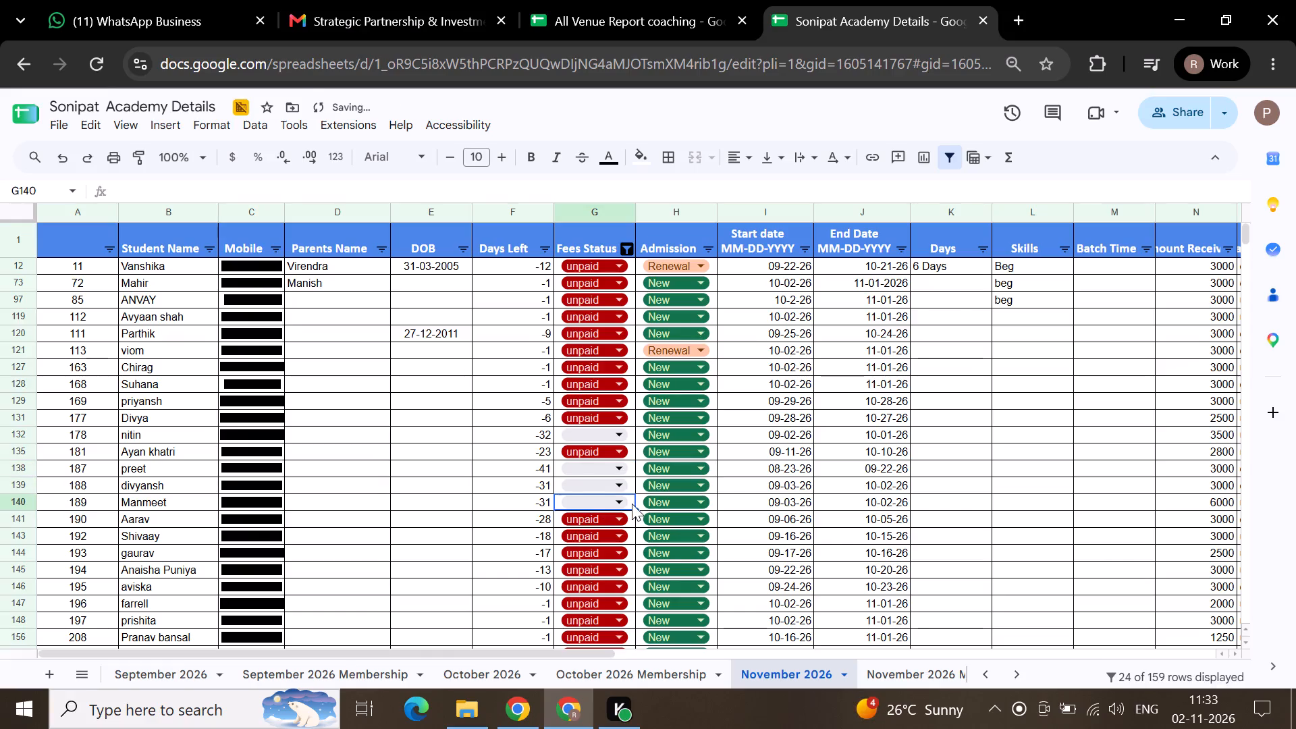
{"action": "key", "text": "BackSpace"}
{"action": "key", "text": "Down"}
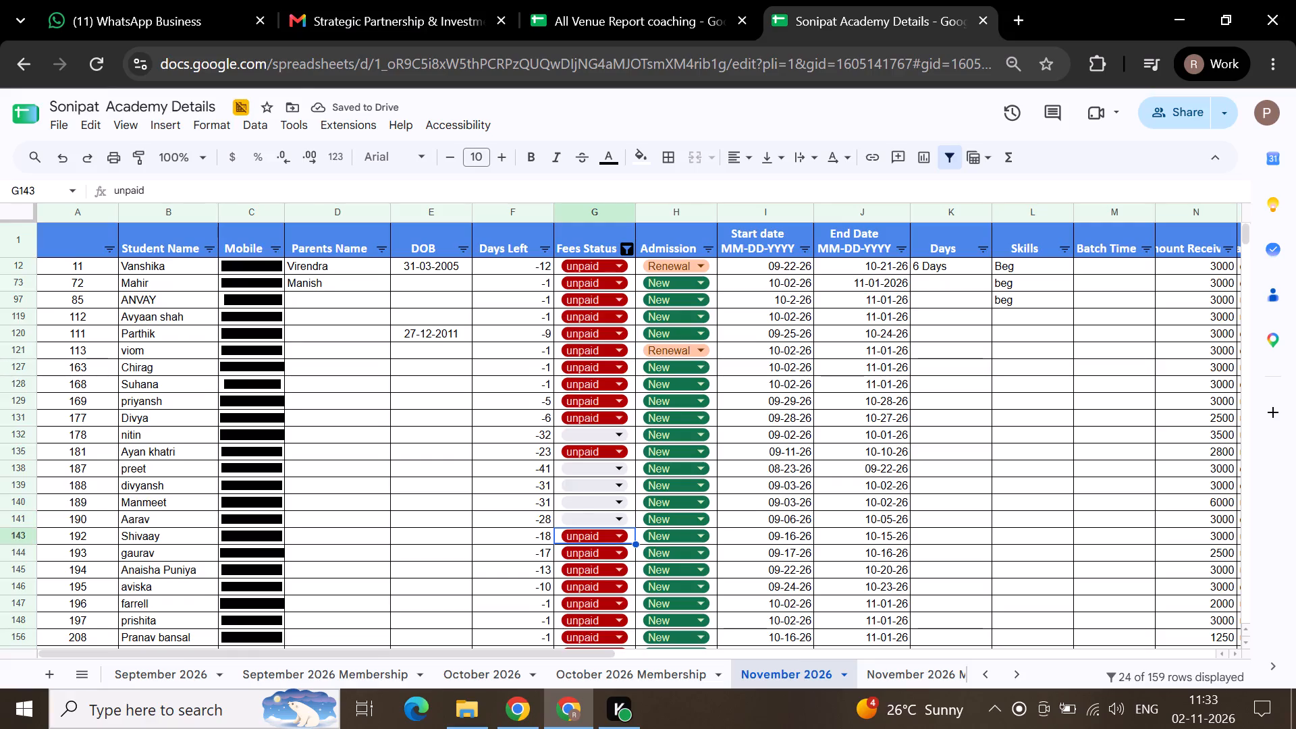
Clear the Fees Status of the November 2026 student in row 135.
{"action": "key", "text": "Up"}
{"action": "key", "text": "Up"}
{"action": "key", "text": "Up"}
{"action": "key", "text": "Up"}
{"action": "key", "text": "Up"}
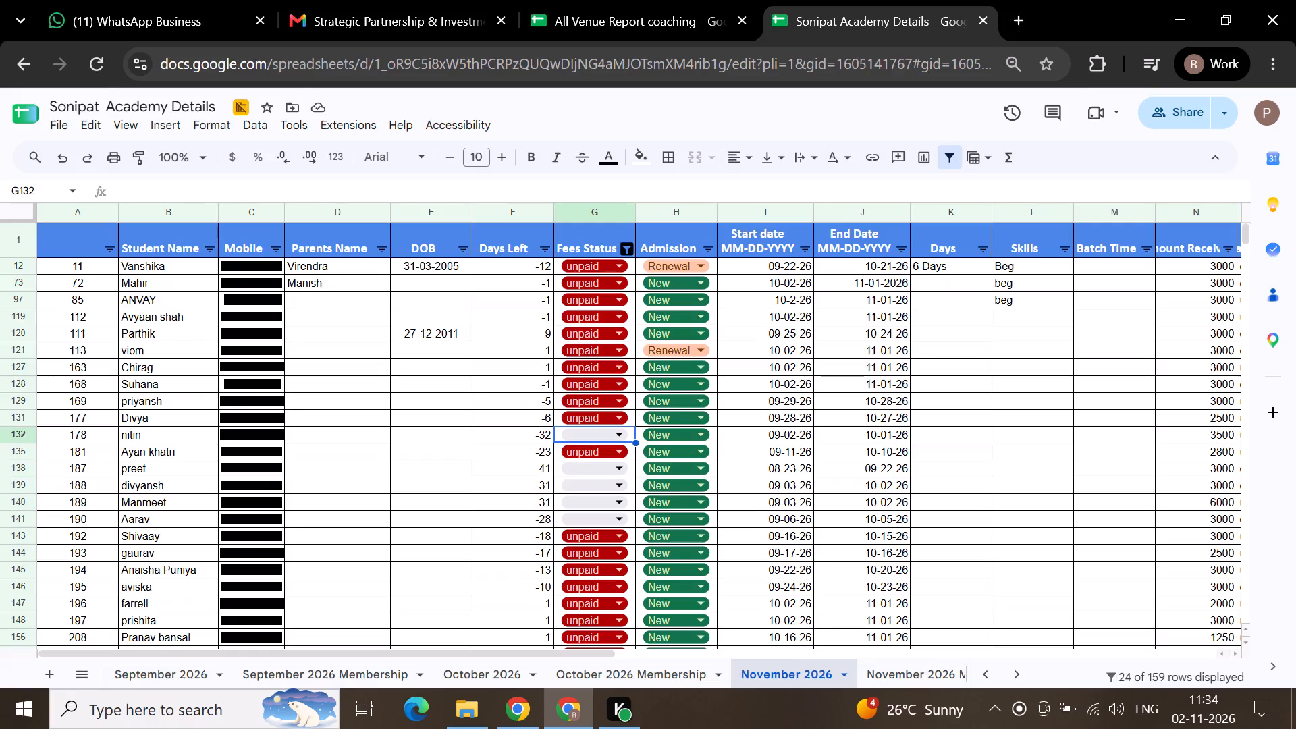
{"action": "key", "text": "Down"}
{"action": "key", "text": "BackSpace"}
Reapply the unpaid-only Fees Status filter on the November 2026 sheet so the cleared rows drop out.
{"action": "key", "text": "Down"}
{"action": "key", "text": "Down"}
{"action": "key", "text": "Down"}
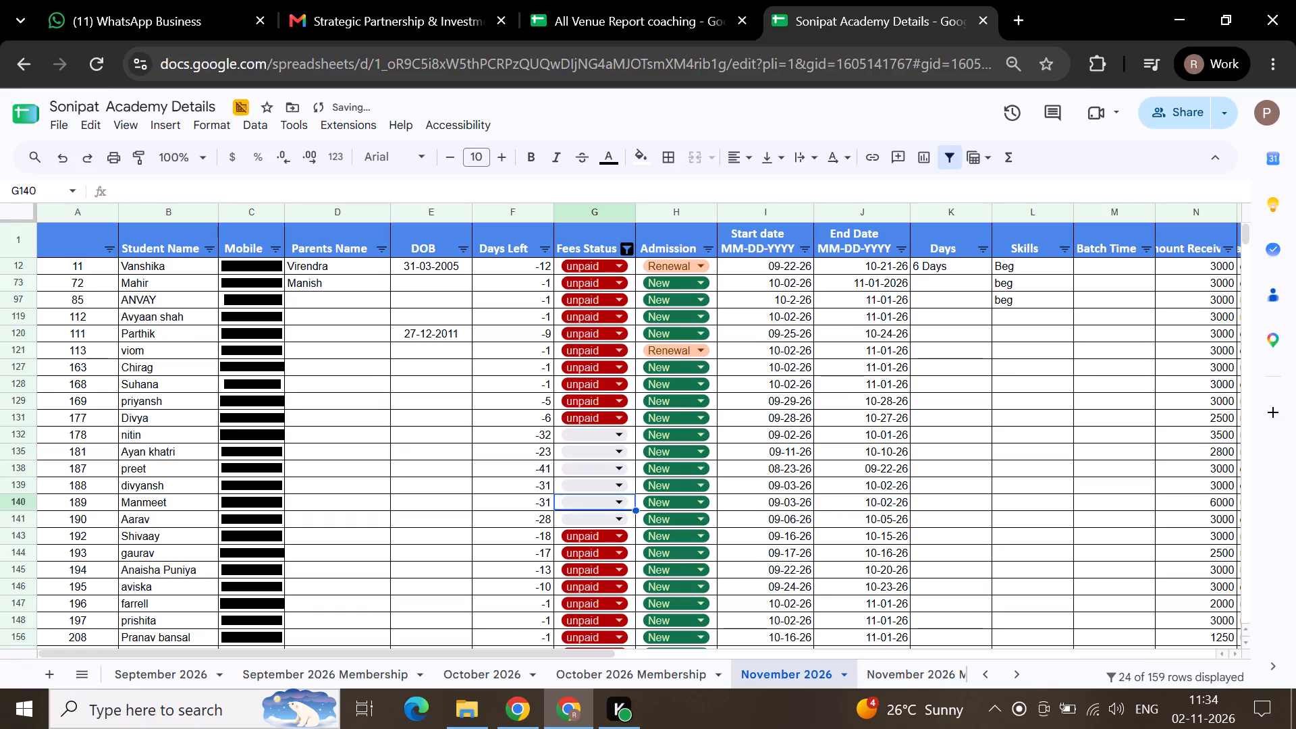
{"action": "key", "text": "Down"}
{"action": "key", "text": "Down"}
{"action": "key", "text": "Down"}
{"action": "key", "text": "Down"}
{"action": "key", "text": "Down"}
{"action": "key", "text": "Down"}
{"action": "key", "text": "Down"}
{"action": "key", "text": "Down"}
{"action": "key", "text": "Down"}
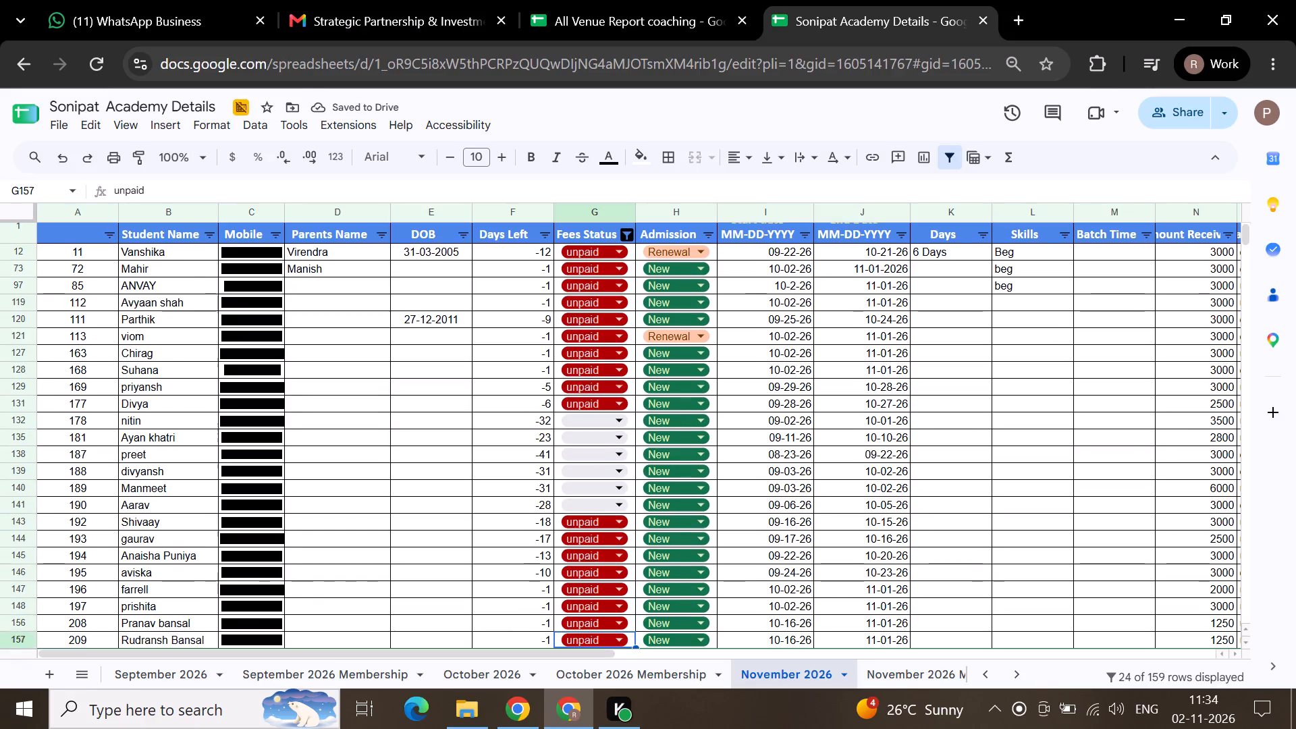
{"action": "key", "text": "Down"}
{"action": "key", "text": "Down"}
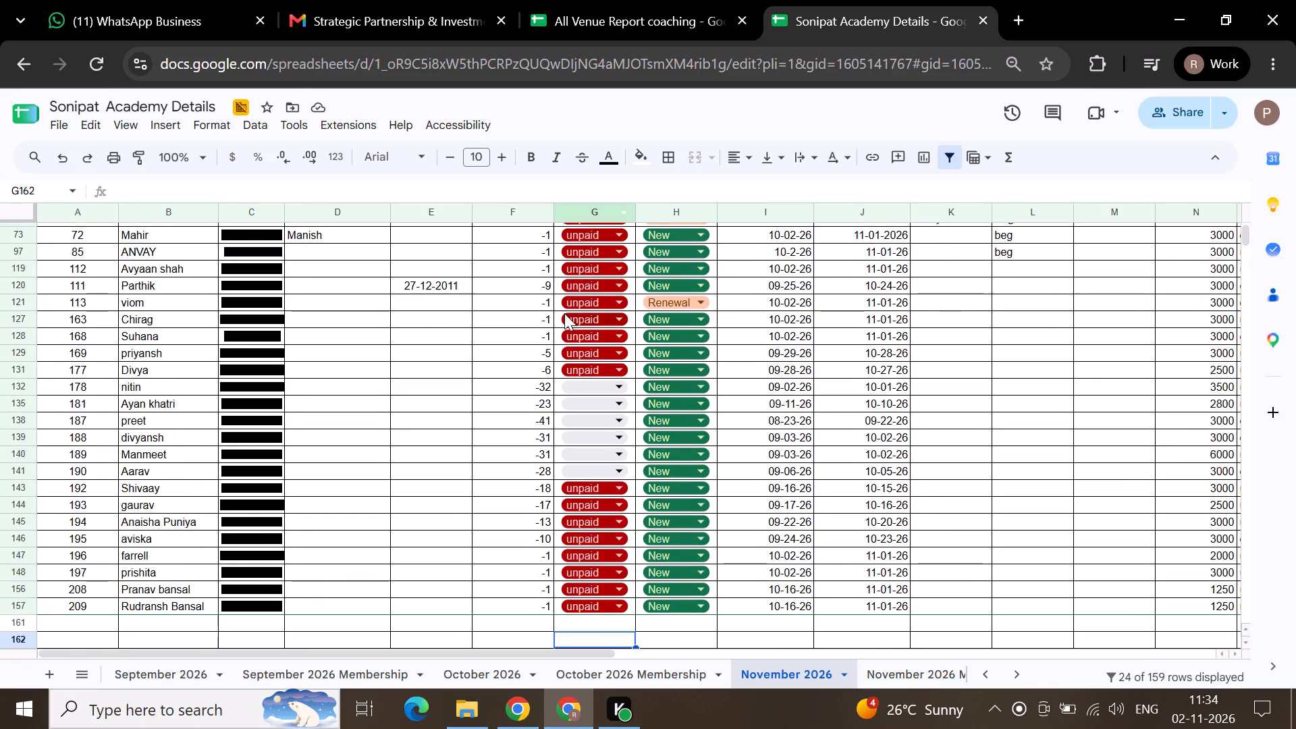
{"action": "scroll", "coordinate": [564, 313], "scroll_direction": "up", "scroll_amount": 9}
{"action": "left_click", "coordinate": [629, 253]}
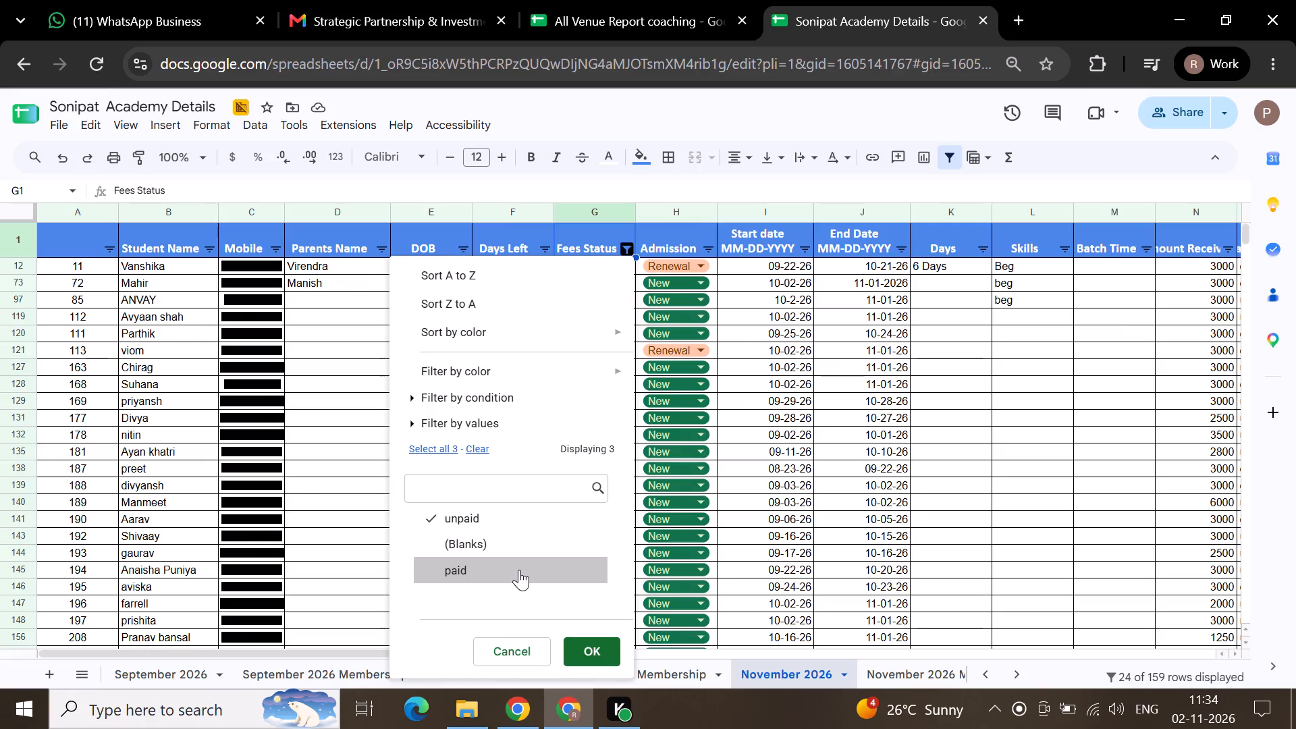
{"action": "left_click", "coordinate": [586, 636]}
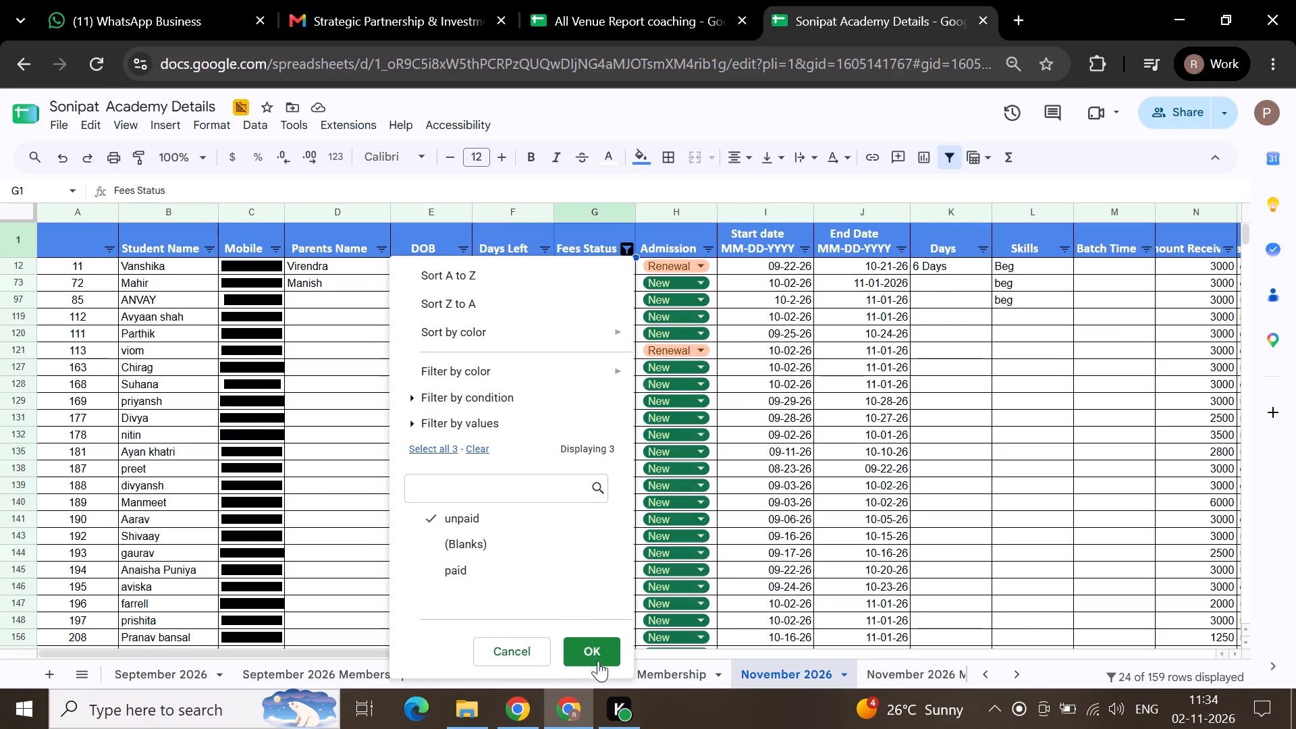
{"action": "left_click", "coordinate": [600, 651]}
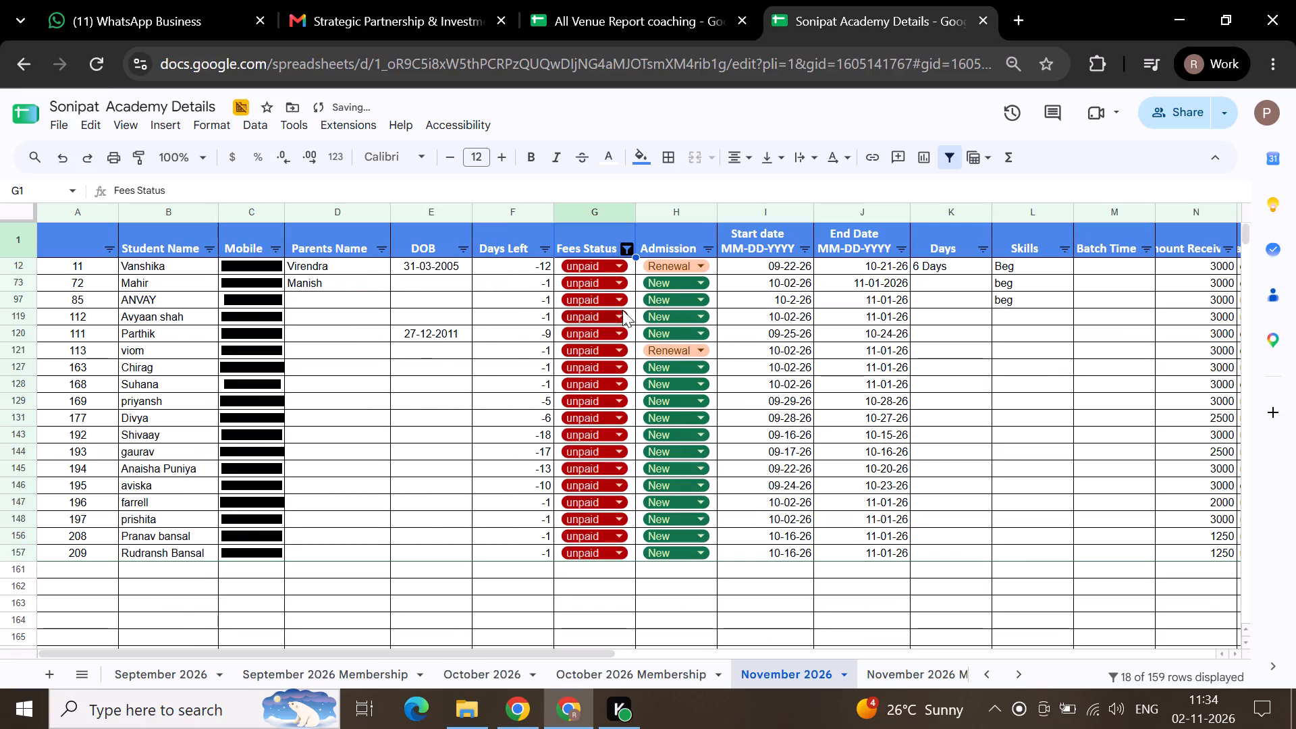
Filter the November 2026 sheet's Fees Status to only paid students and look through the list.
{"action": "left_click", "coordinate": [628, 252]}
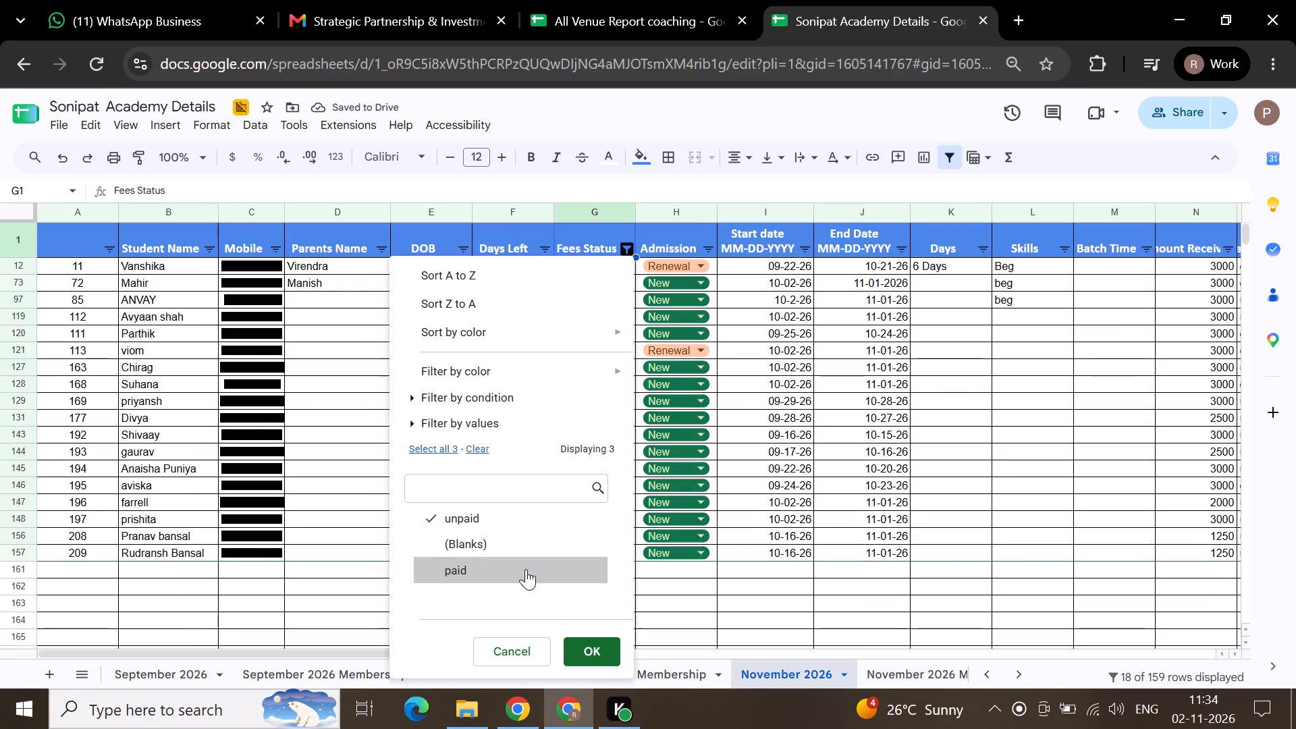
{"action": "left_click", "coordinate": [526, 569]}
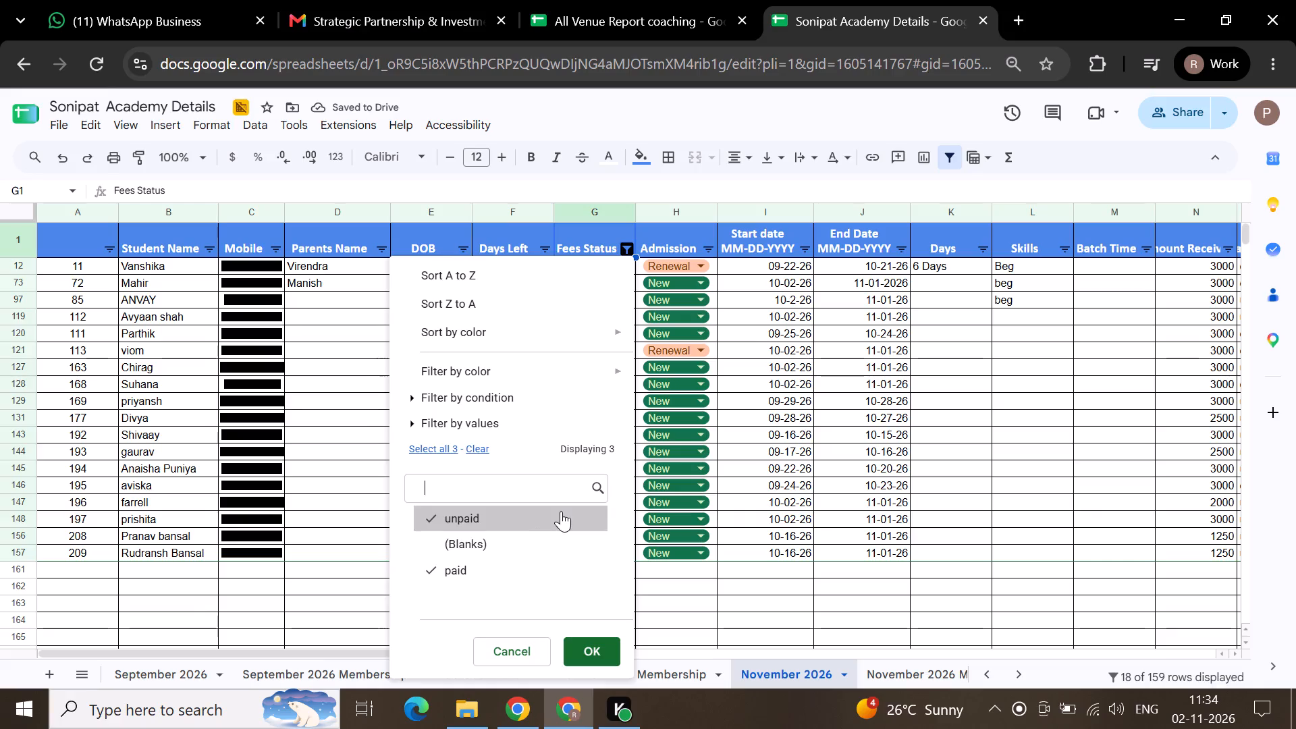
{"action": "left_click", "coordinate": [561, 511]}
{"action": "left_click", "coordinate": [595, 661]}
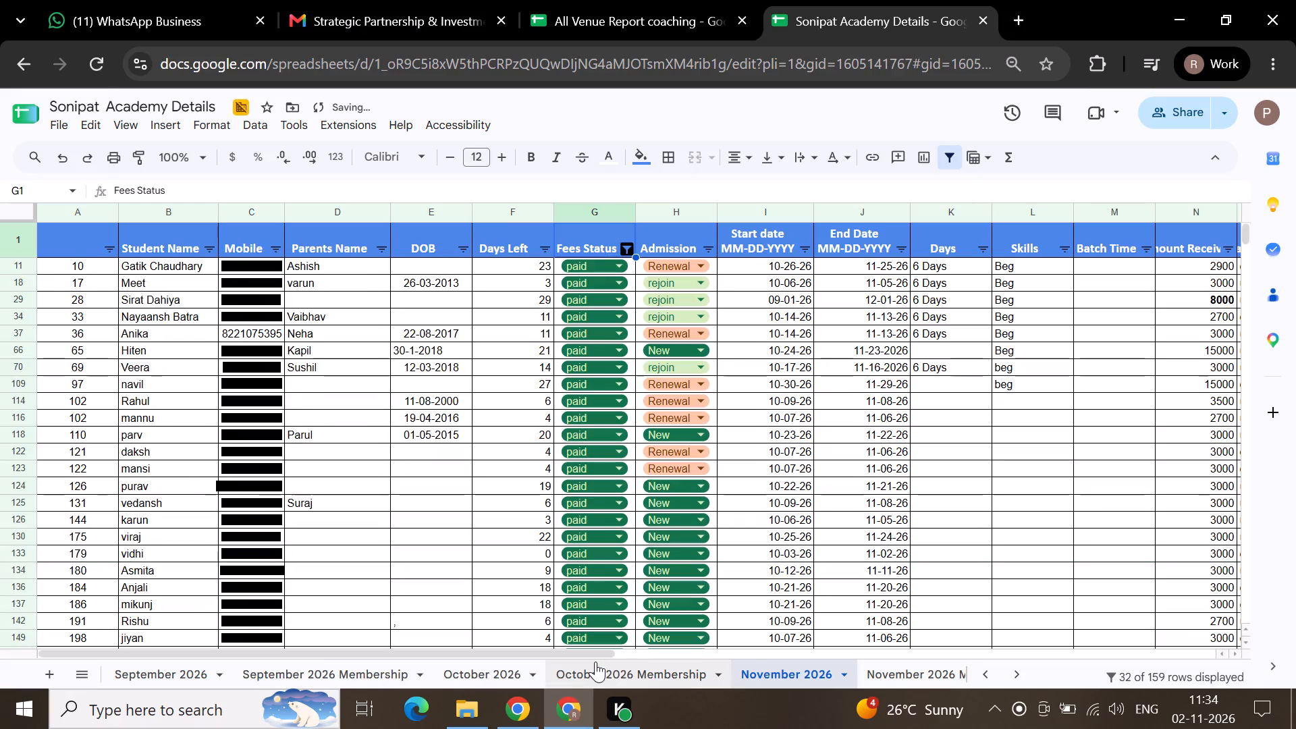
{"action": "scroll", "coordinate": [571, 410], "scroll_direction": "down", "scroll_amount": 1}
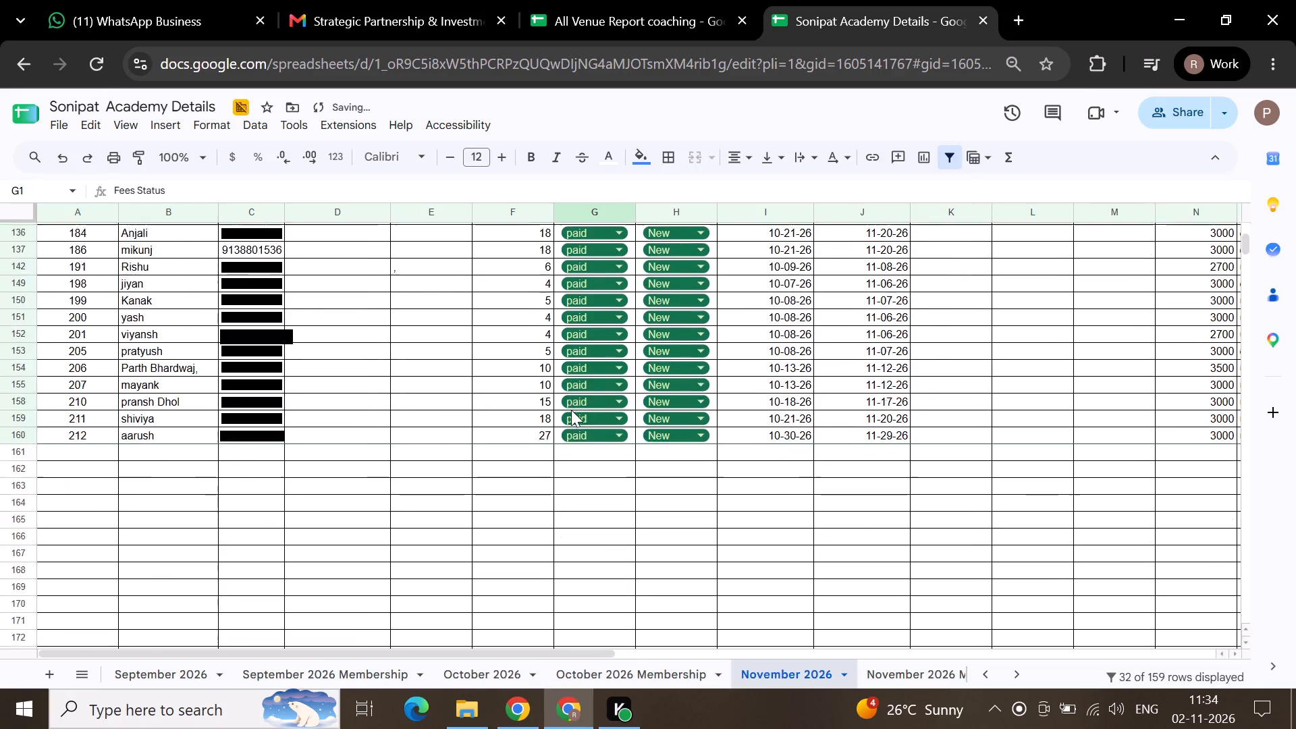
{"action": "scroll", "coordinate": [571, 410], "scroll_direction": "down", "scroll_amount": 1}
{"action": "scroll", "coordinate": [571, 410], "scroll_direction": "up", "scroll_amount": 20}
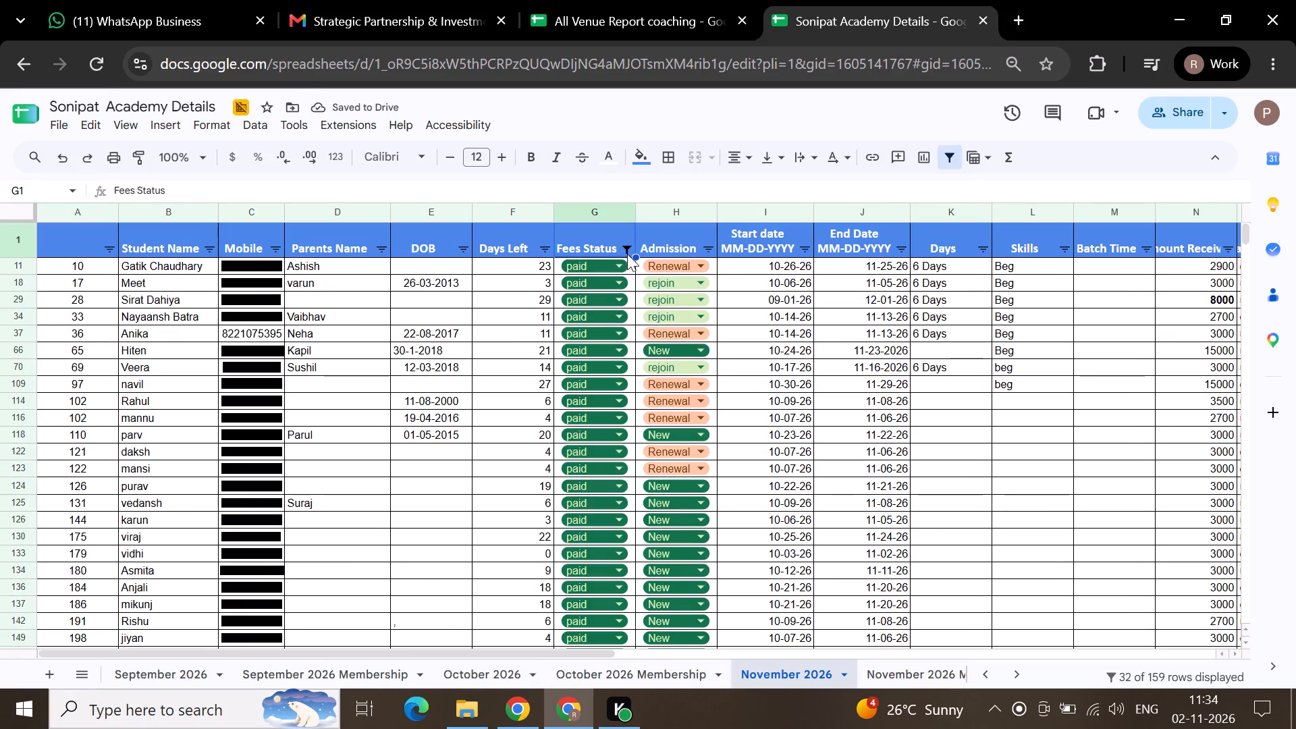
Filter the Fees Status to both paid and unpaid students and look over the combined November 2026 list.
{"action": "left_click", "coordinate": [626, 249]}
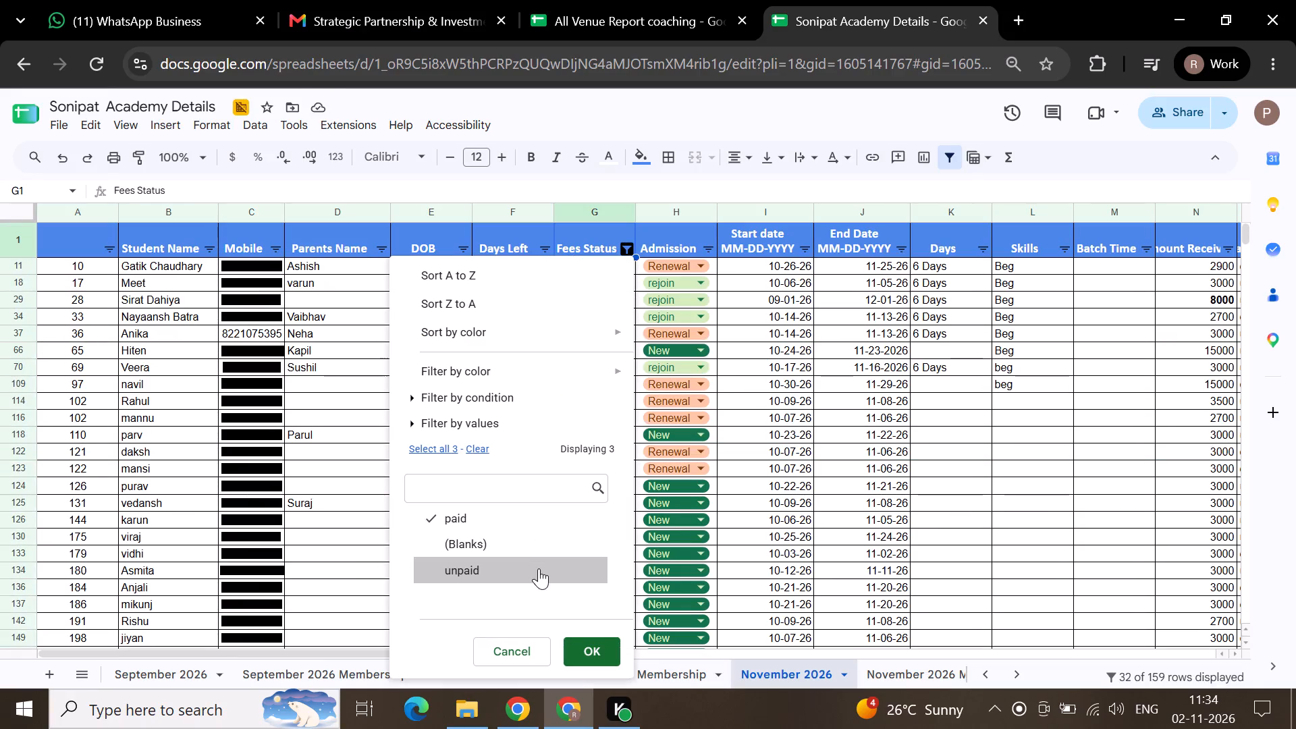
{"action": "left_click", "coordinate": [539, 568]}
{"action": "left_click", "coordinate": [585, 651]}
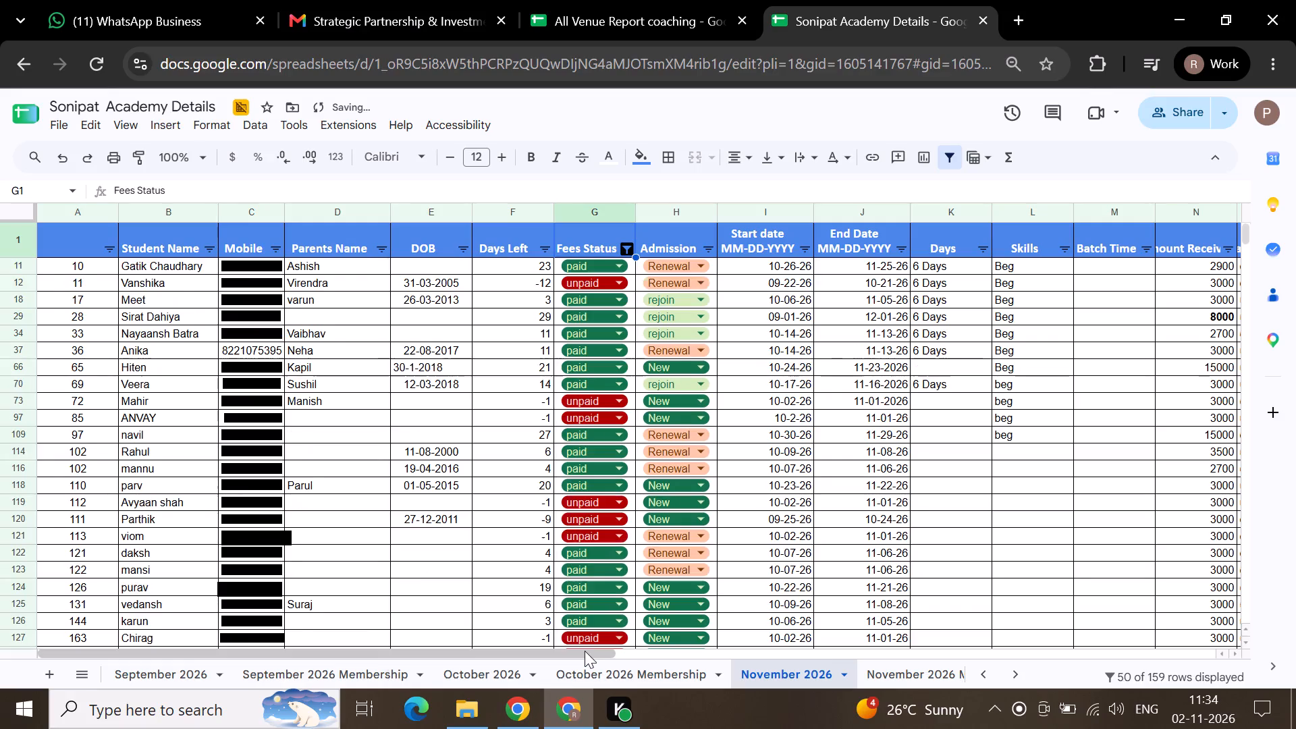
{"action": "scroll", "coordinate": [564, 453], "scroll_direction": "down", "scroll_amount": 1}
{"action": "scroll", "coordinate": [564, 453], "scroll_direction": "up", "scroll_amount": 1}
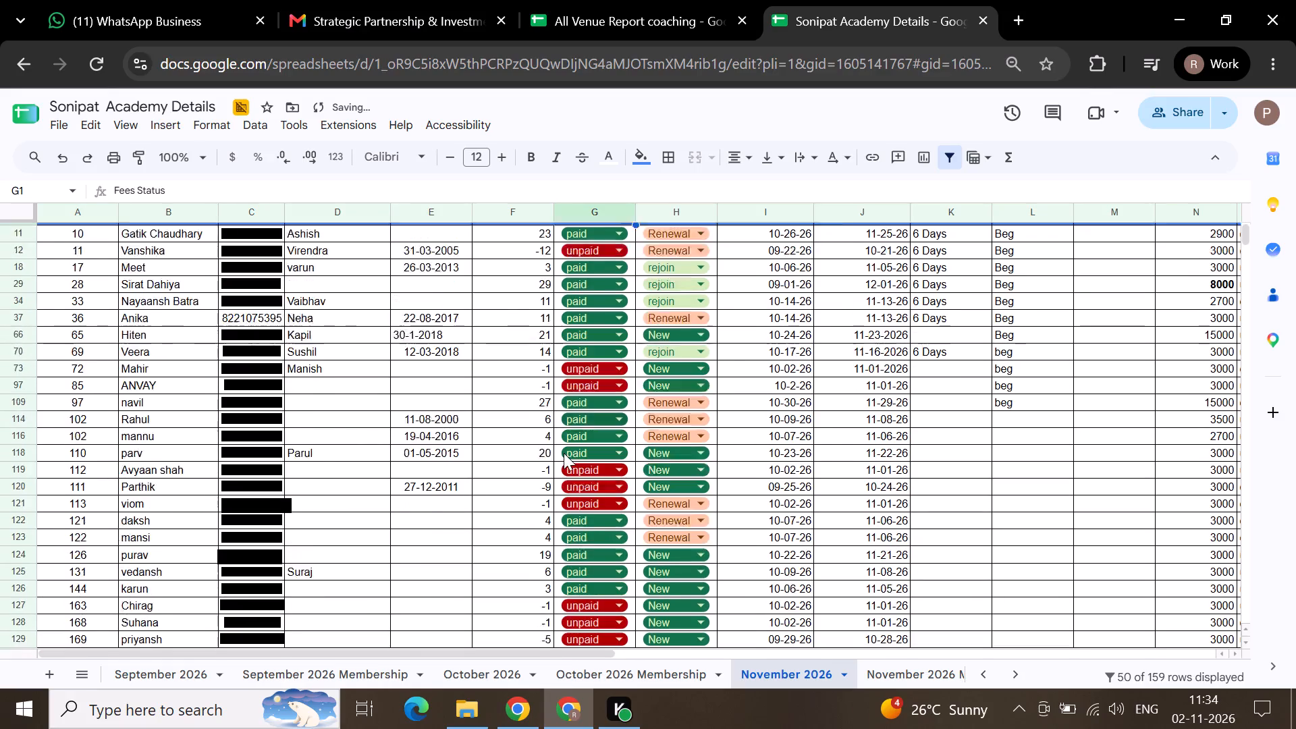
{"action": "scroll", "coordinate": [564, 453], "scroll_direction": "up", "scroll_amount": 1}
Exclude paid from the Fees Status filter so only unpaid November 2026 students are shown.
{"action": "left_click", "coordinate": [621, 253]}
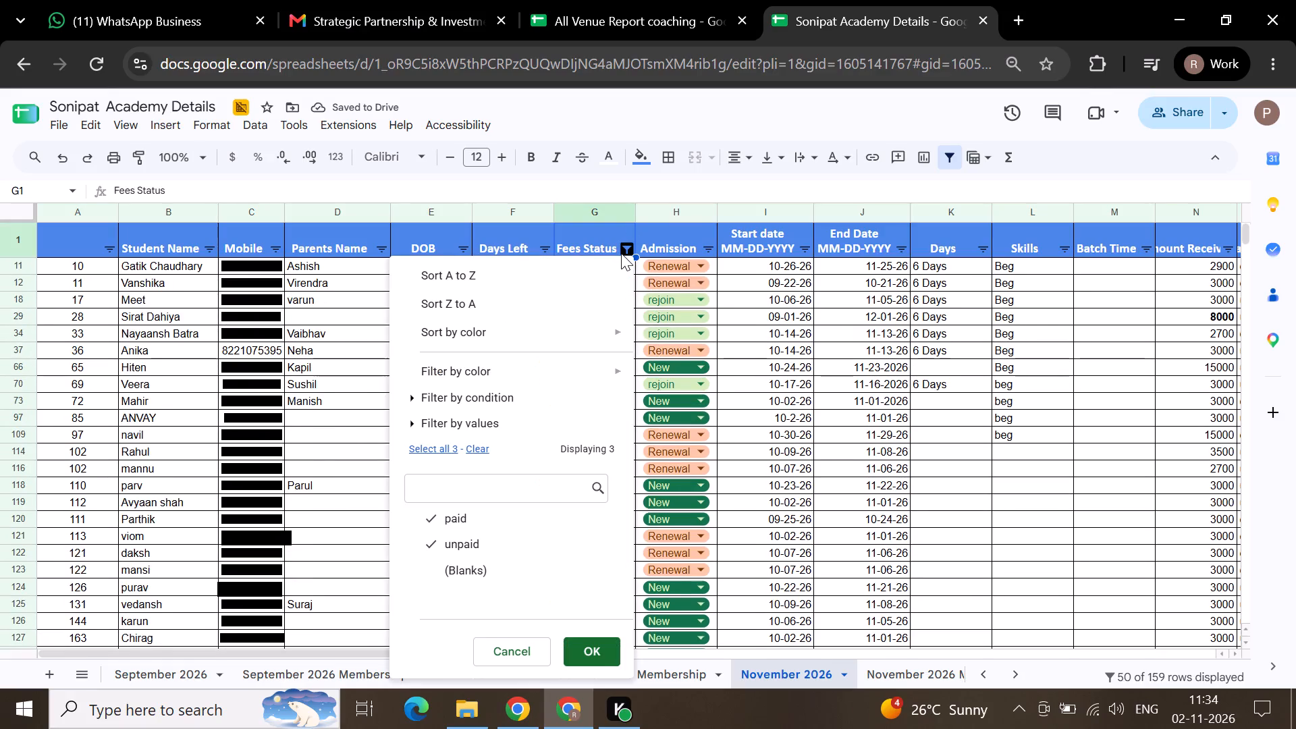
{"action": "left_click", "coordinate": [520, 526]}
{"action": "left_click", "coordinate": [592, 647]}
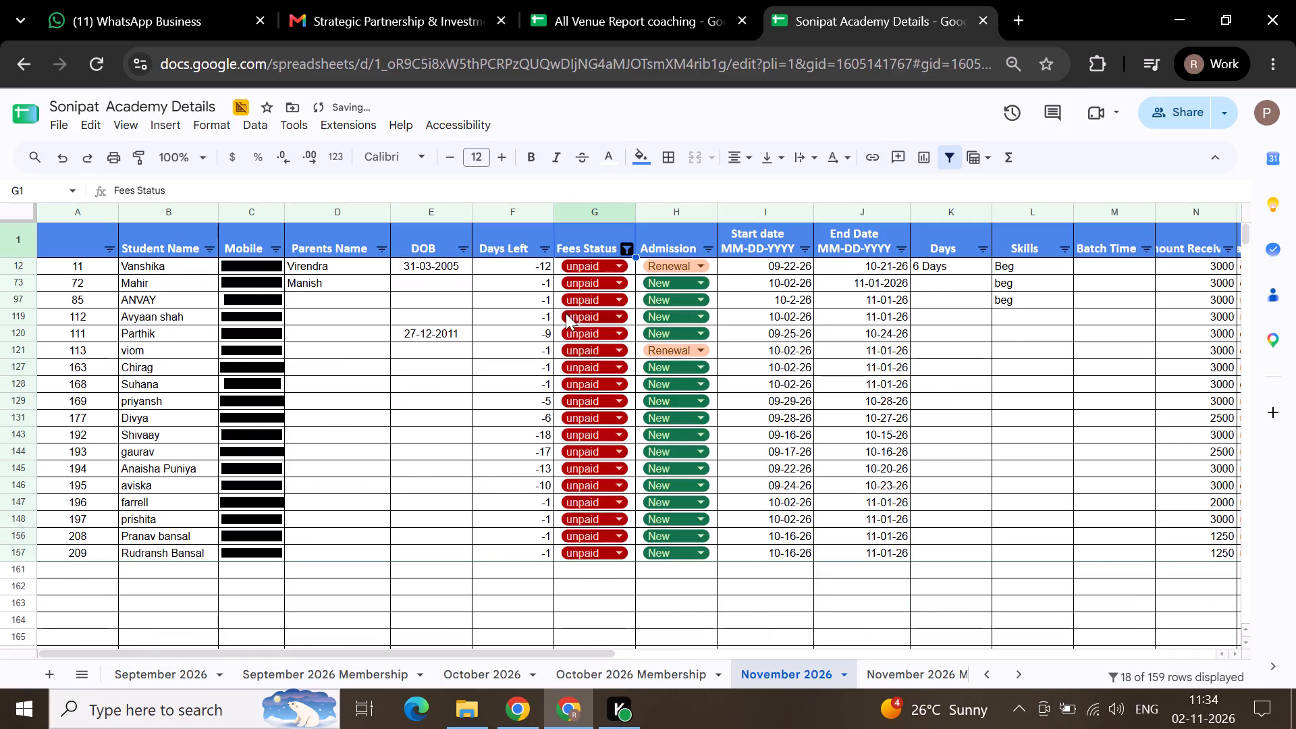
{"action": "left_click", "coordinate": [631, 263]}
{"action": "key", "text": "BackSpace"}
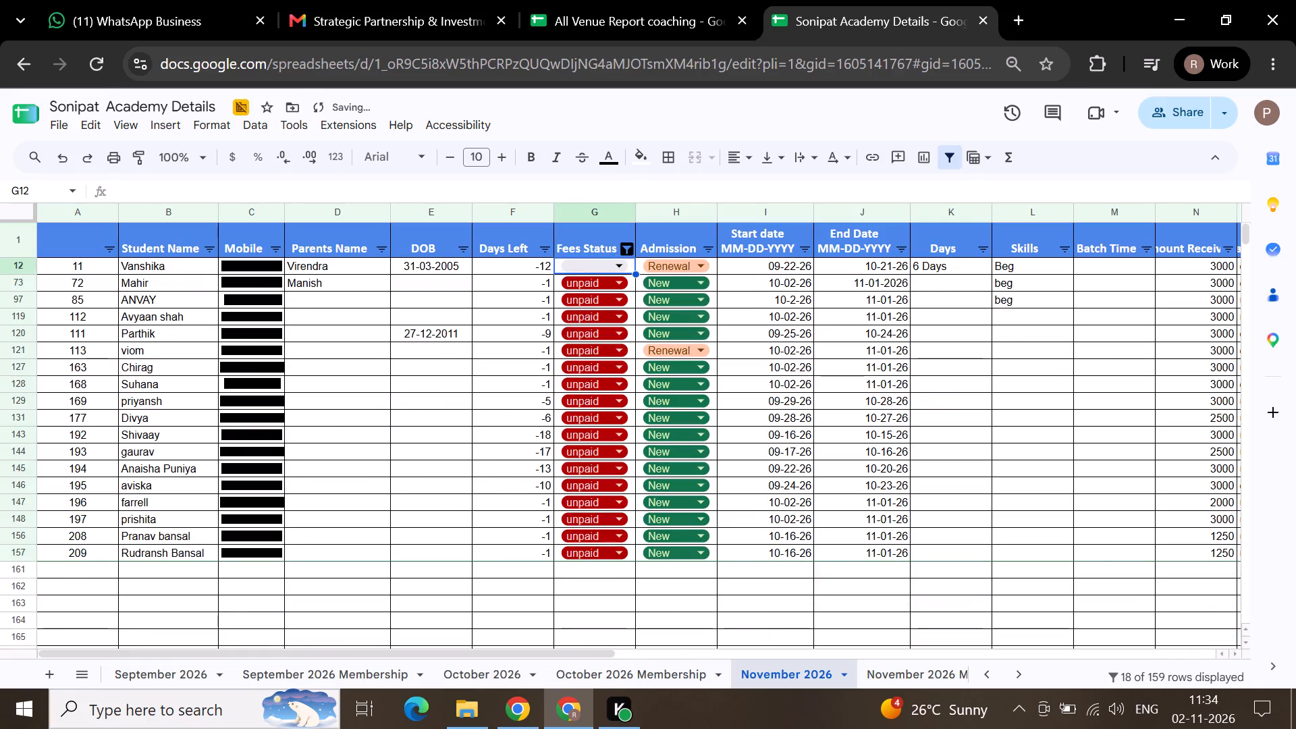
{"action": "key", "text": "Down"}
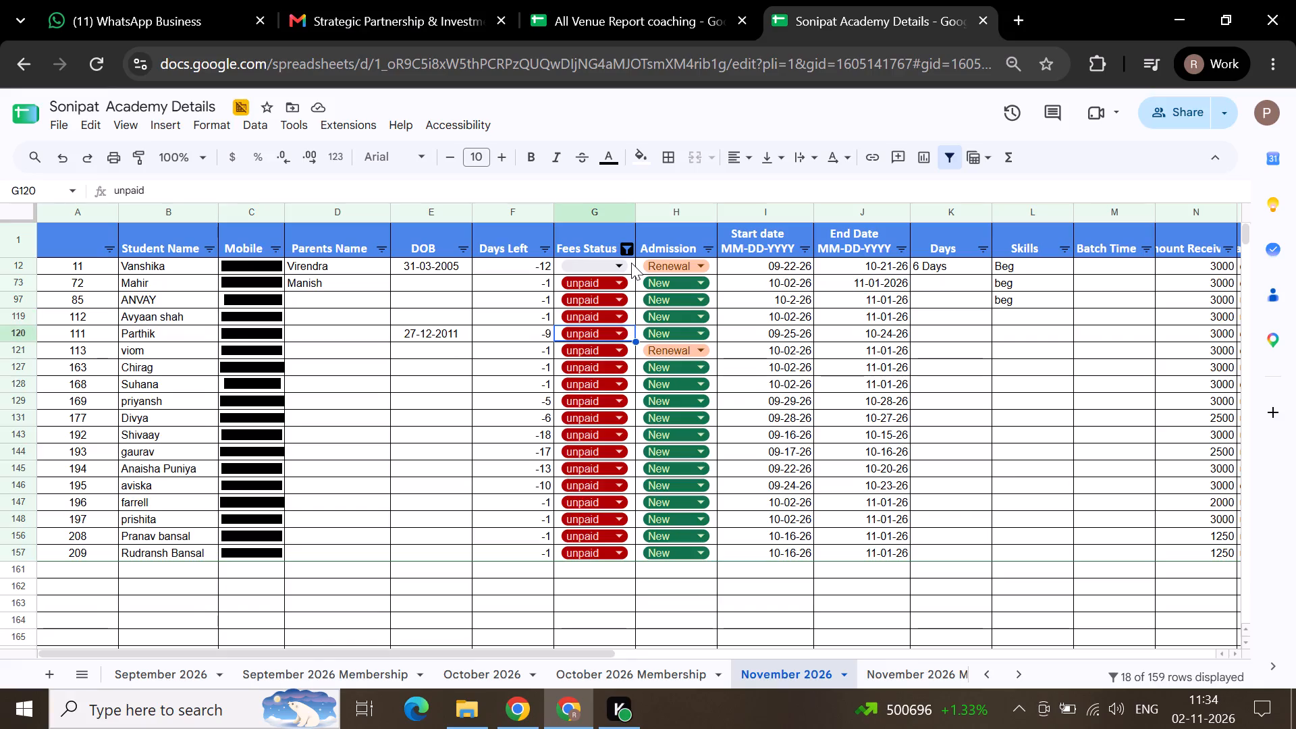
{"action": "key", "text": "Down"}
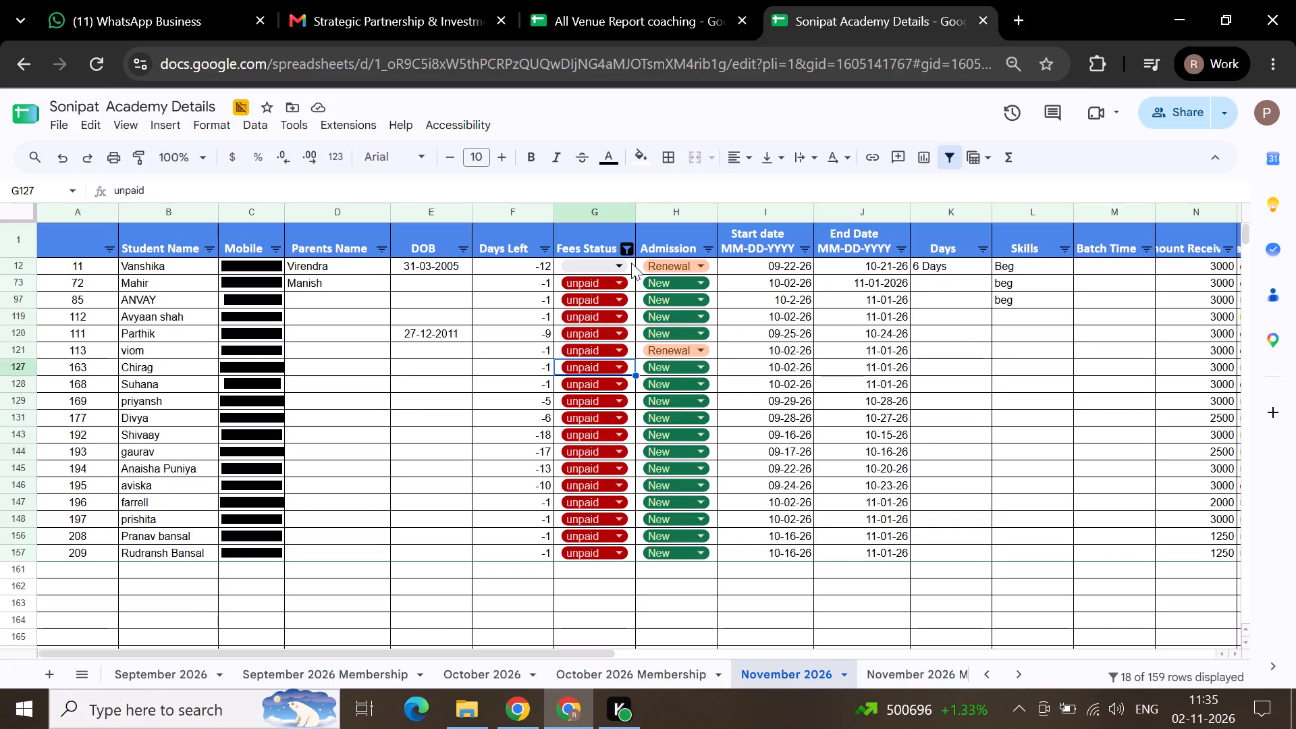
{"action": "key", "text": "Down"}
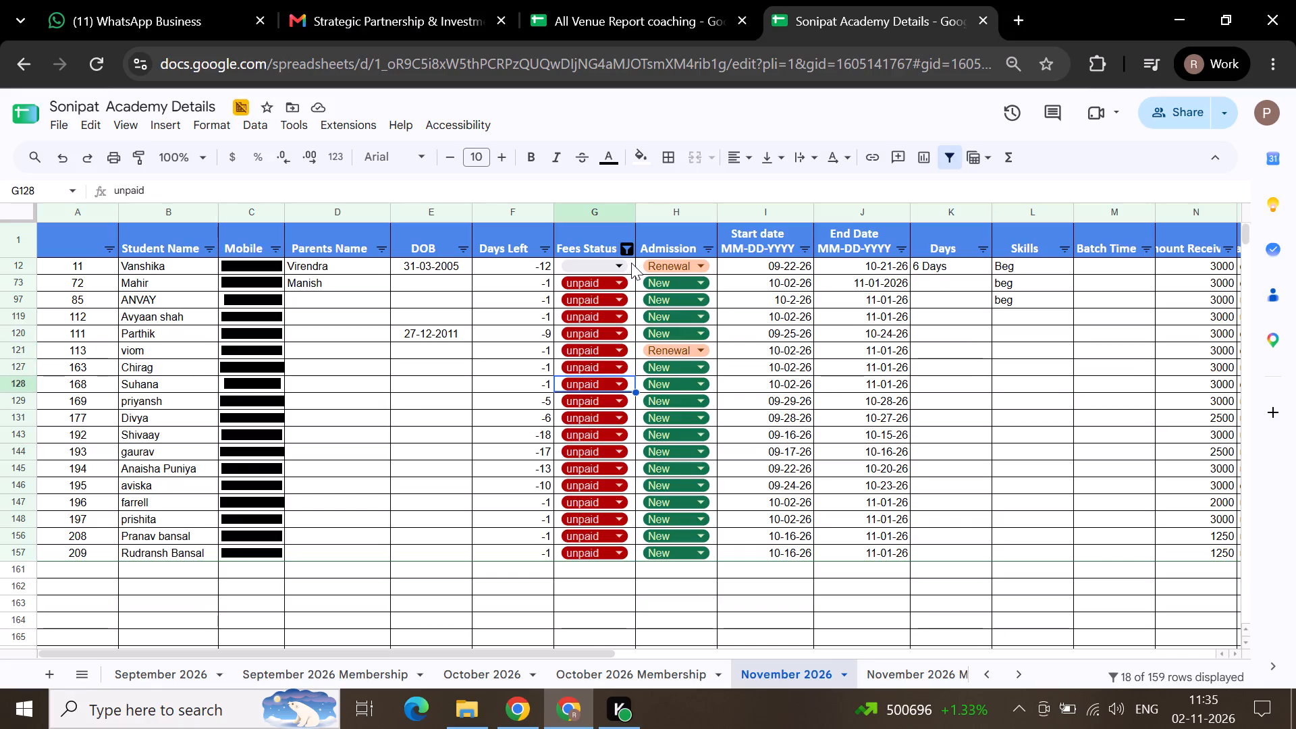
{"action": "key", "text": "Down"}
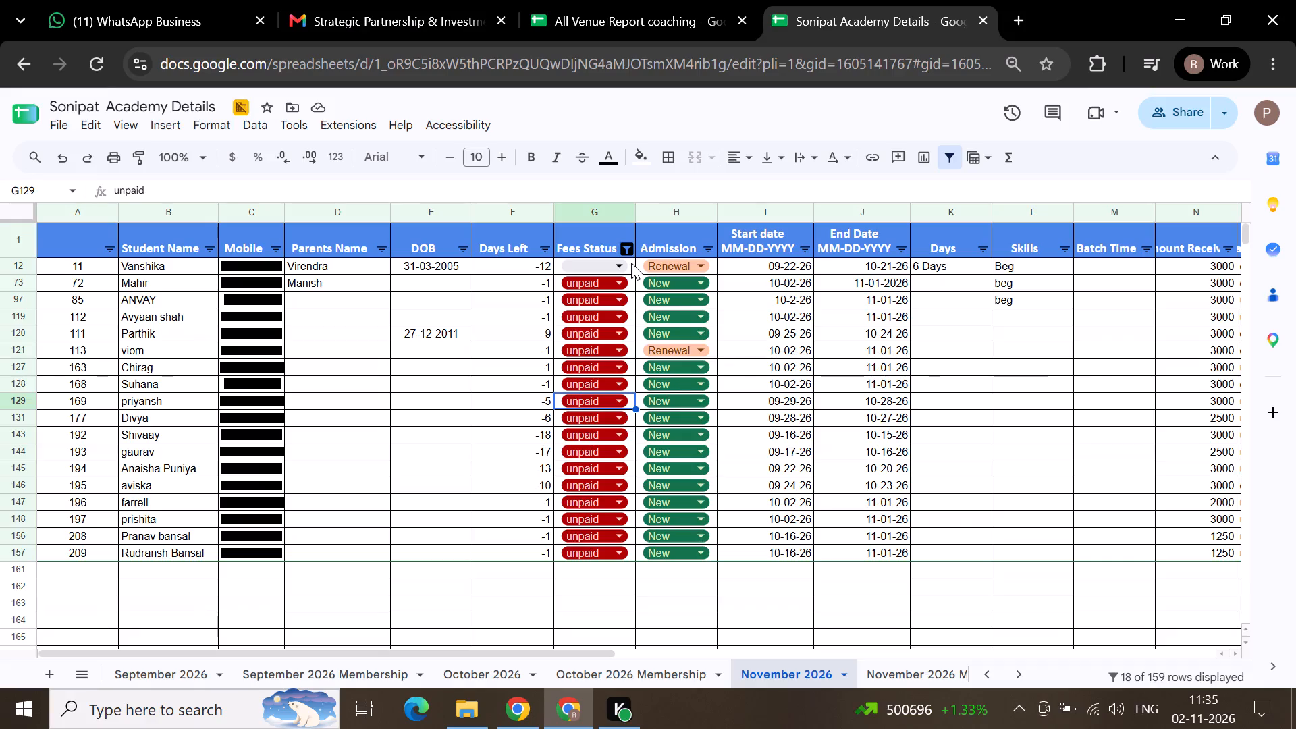
{"action": "key", "text": "Down"}
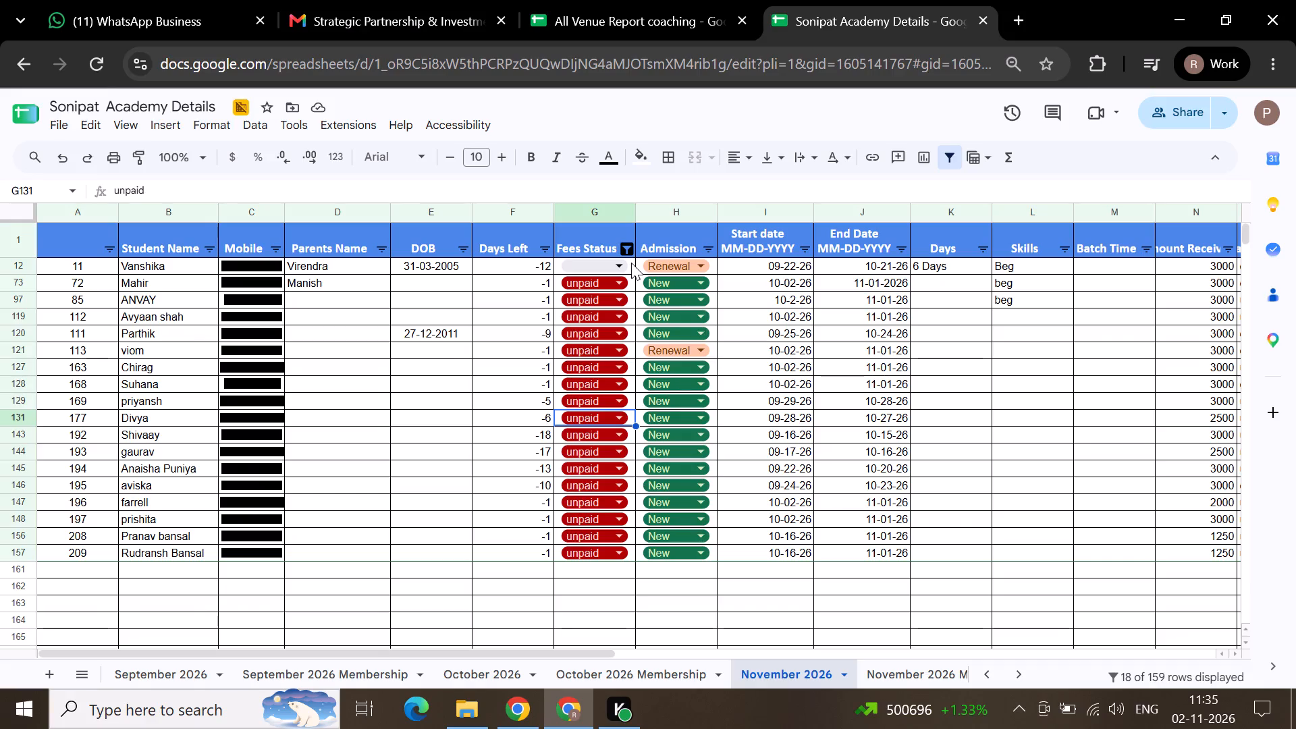
{"action": "key", "text": "Down"}
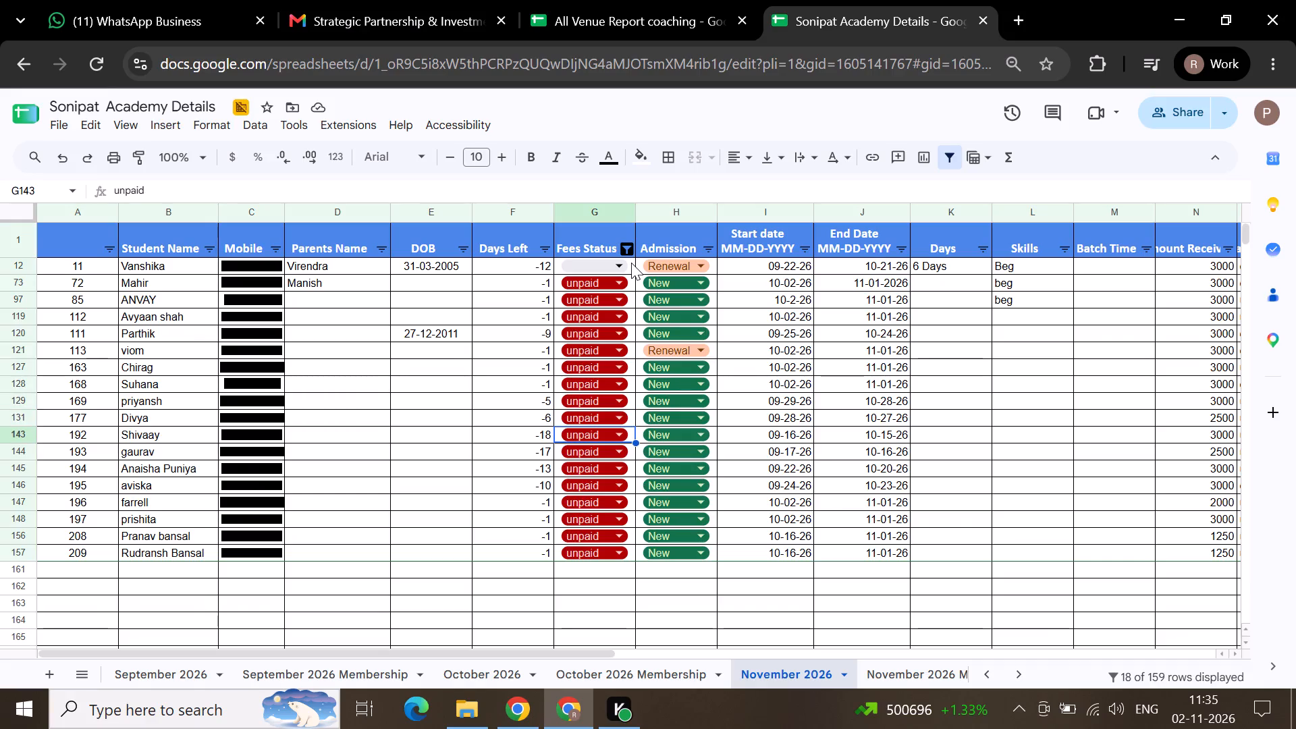
{"action": "key", "text": "Down"}
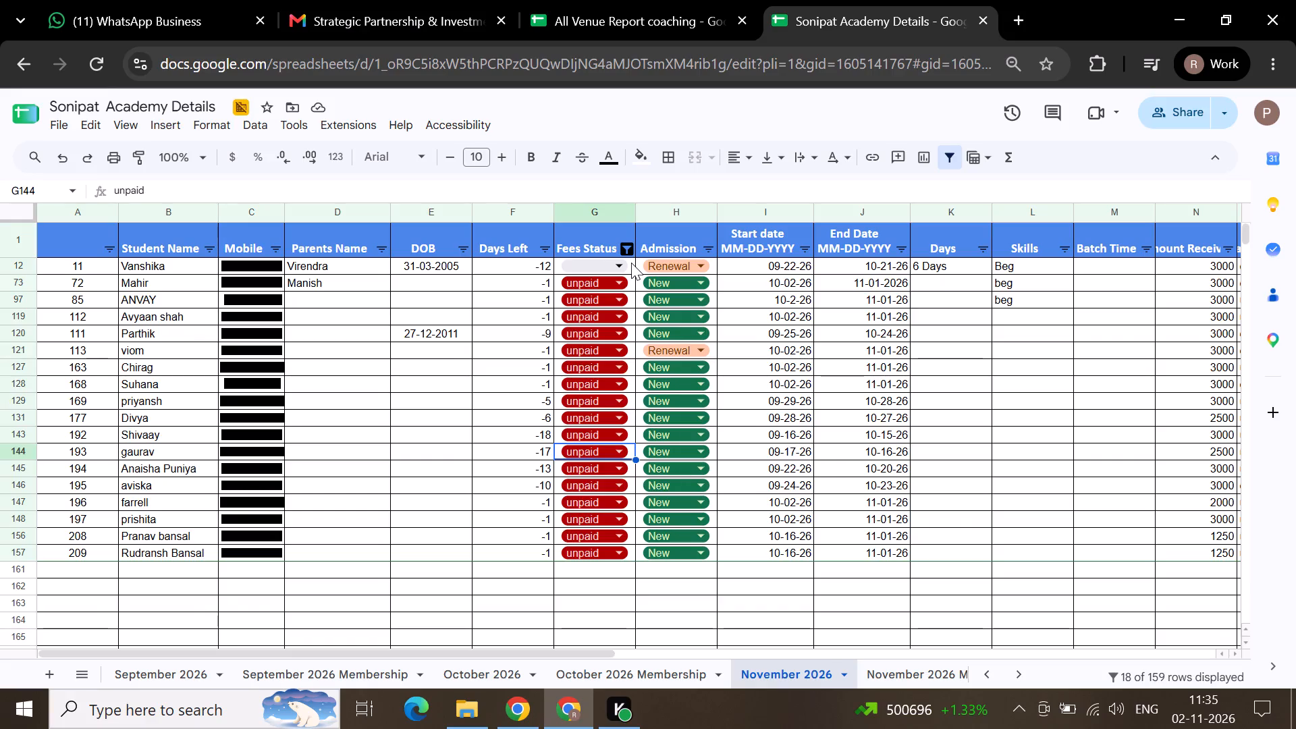
{"action": "key", "text": "Down"}
{"action": "key", "text": "Up"}
{"action": "key", "text": "Up"}
{"action": "key", "text": "BackSpace"}
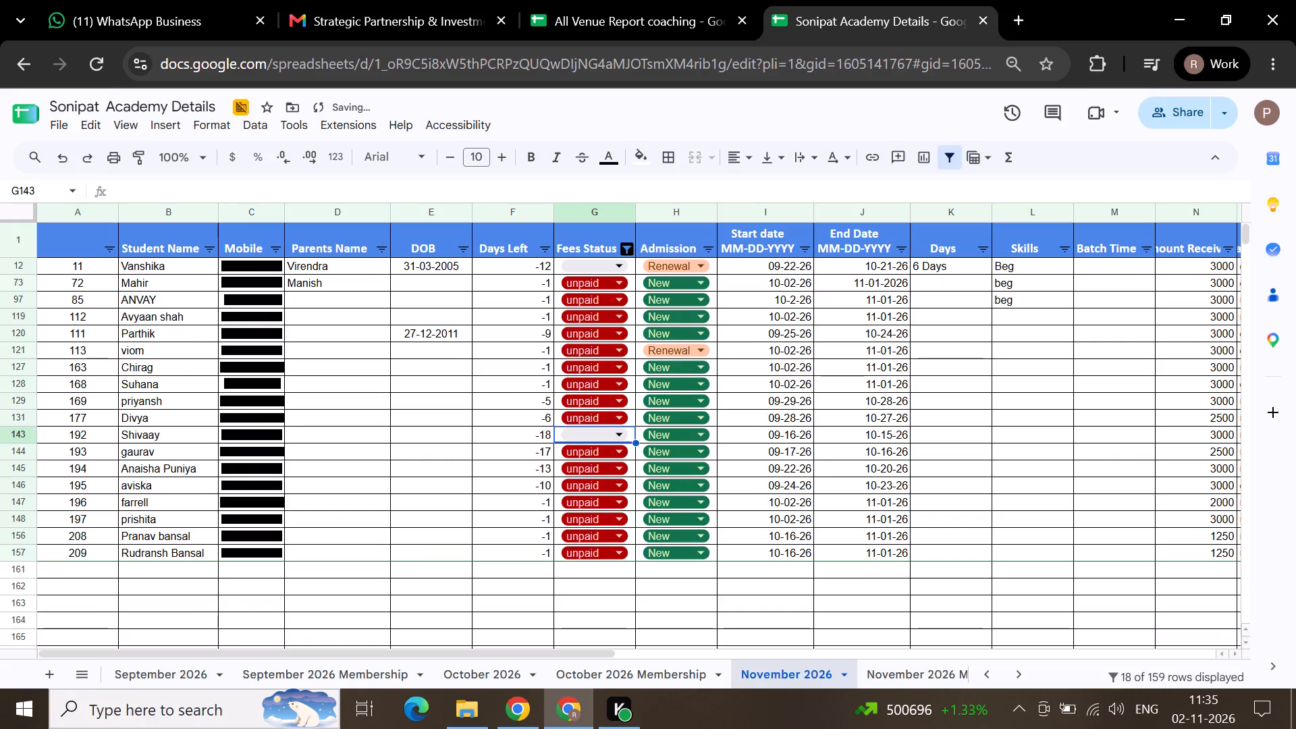
Clear the Fees Status in rows 145 and 146, then check the remaining unpaid rows down to the end of the list.
{"action": "key", "text": "Down"}
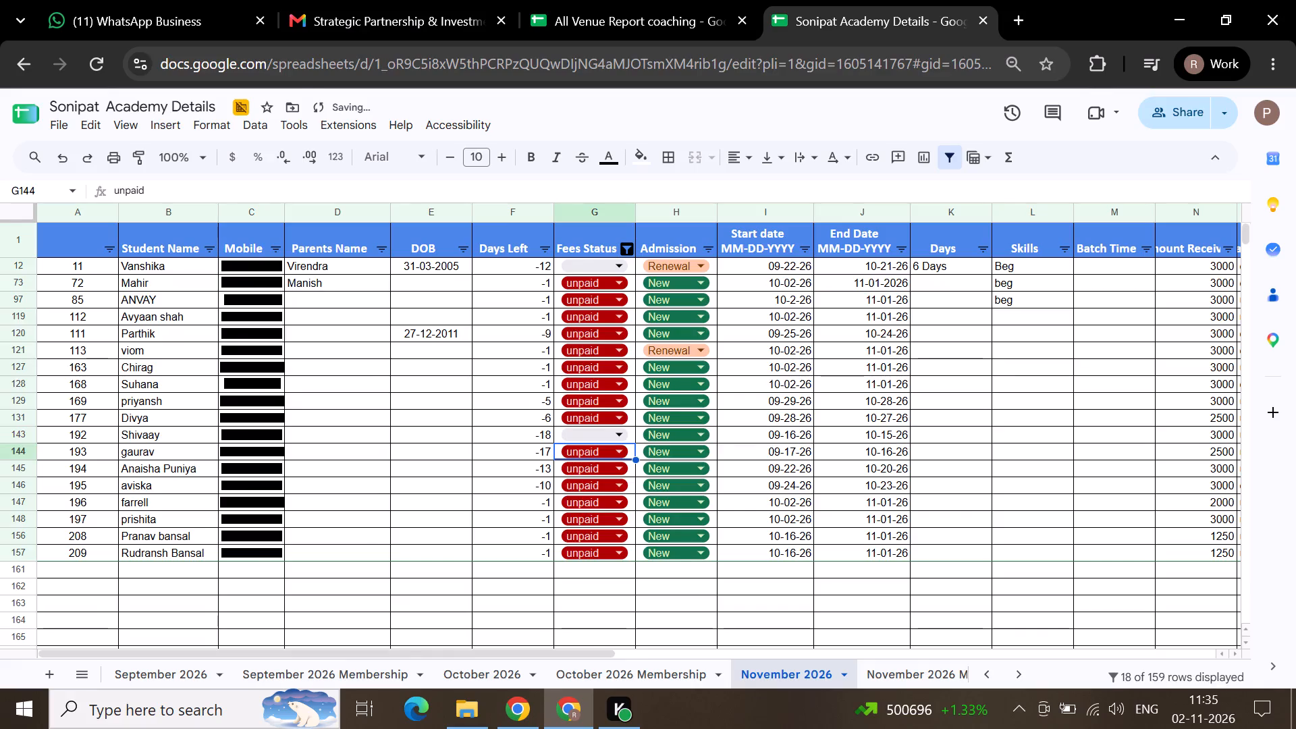
{"action": "key", "text": "Down"}
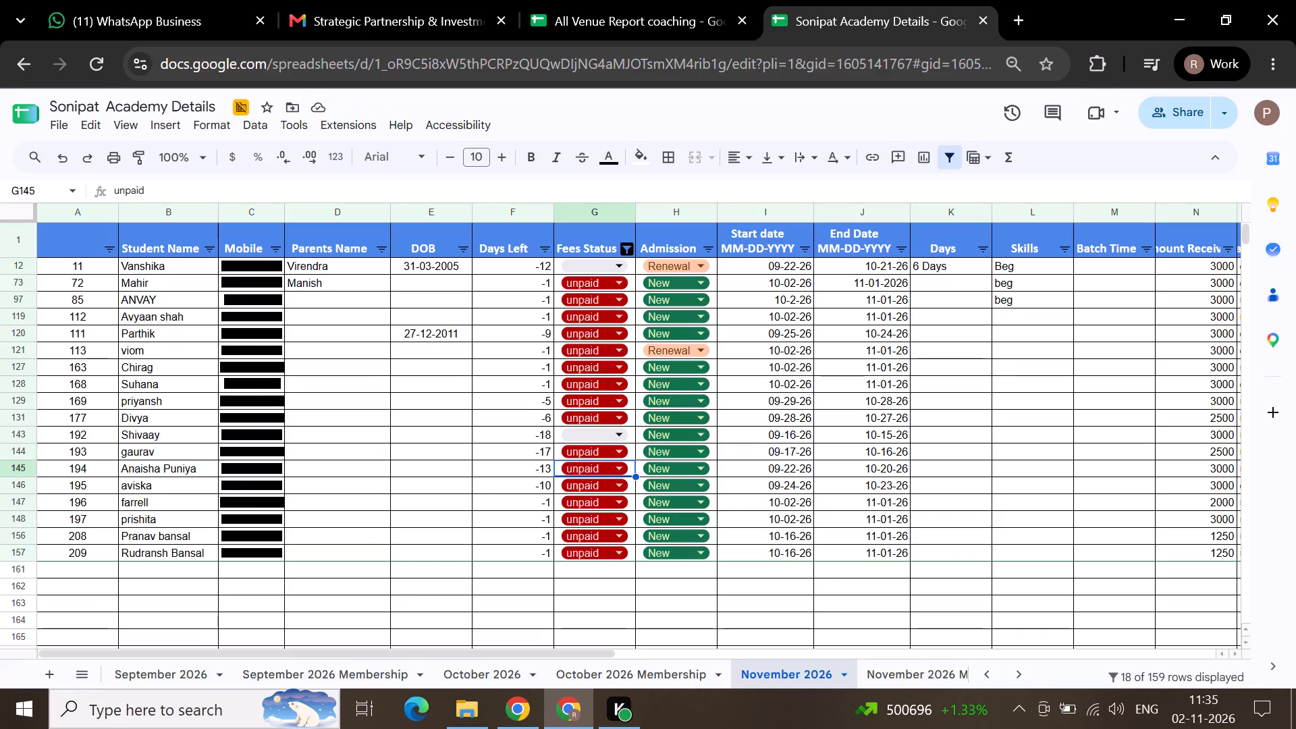
{"action": "key", "text": "BackSpace"}
{"action": "key", "text": "Down"}
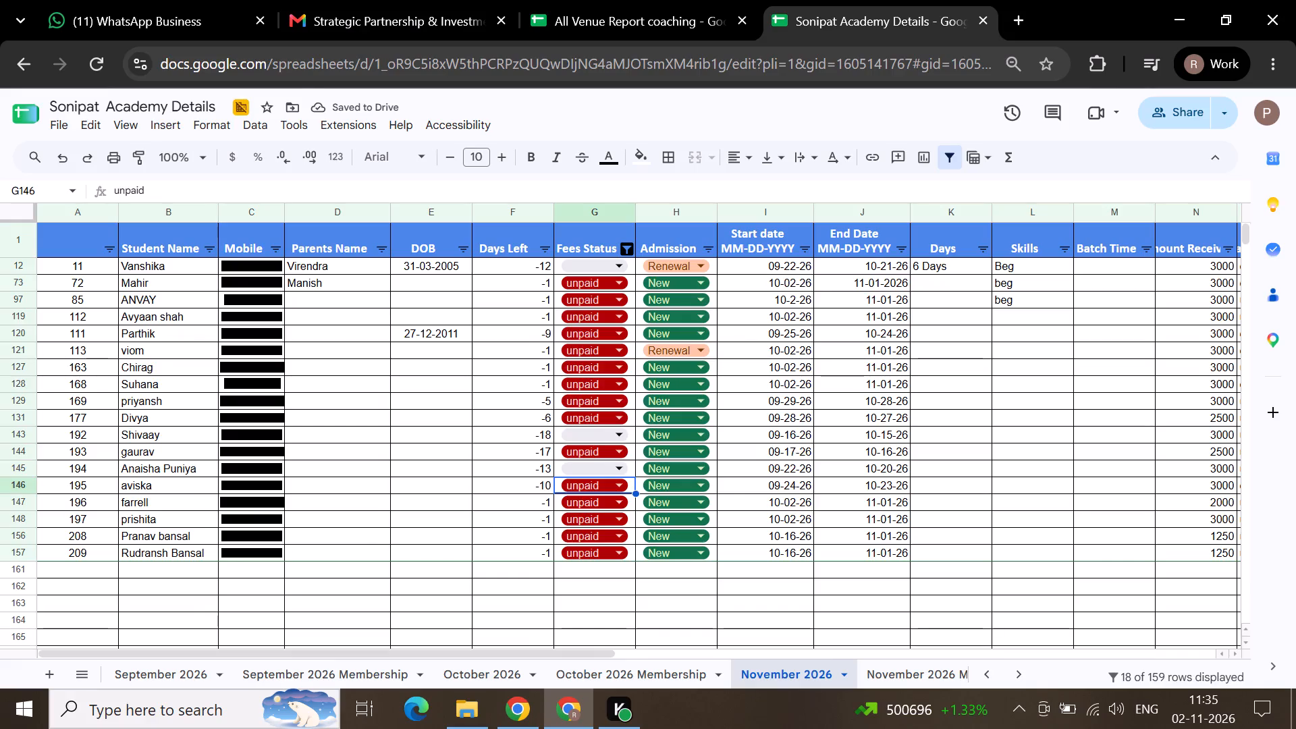
{"action": "key", "text": "BackSpace"}
{"action": "key", "text": "Down"}
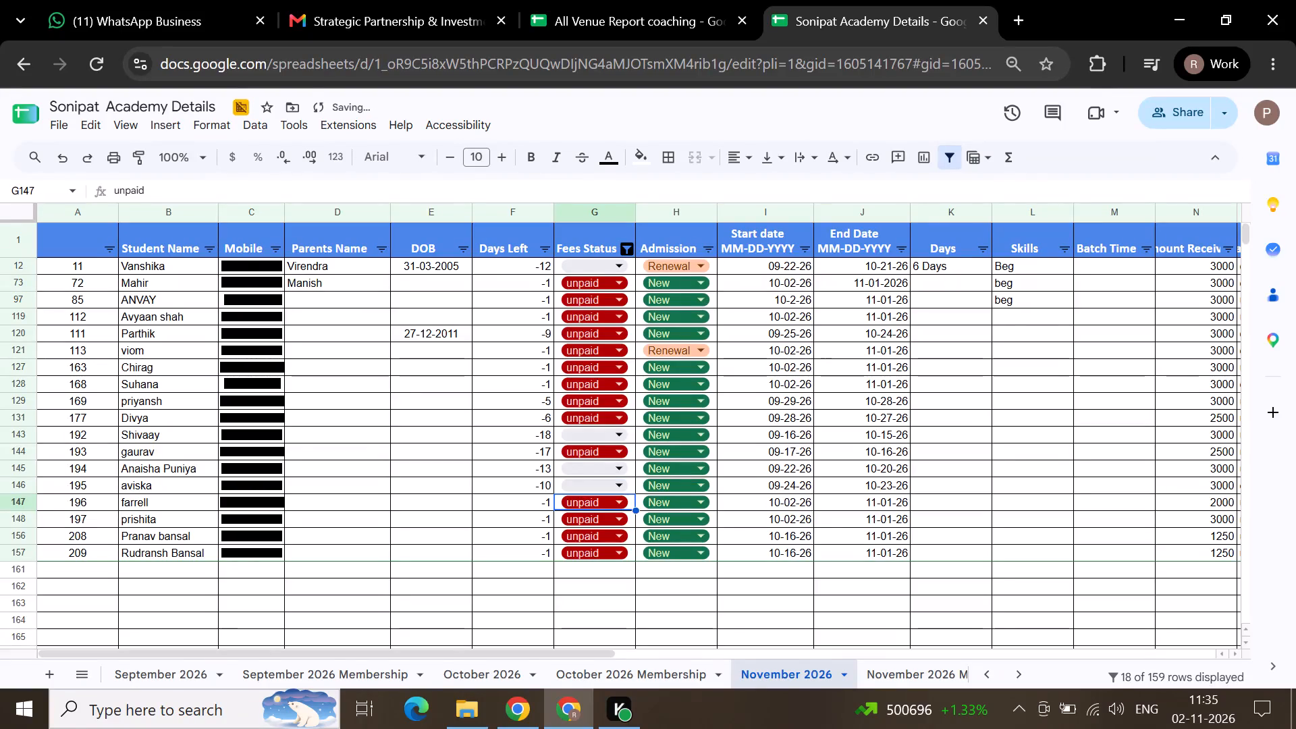
{"action": "key", "text": "Down"}
{"action": "key", "text": "Down"}
{"action": "key", "text": "Down"}
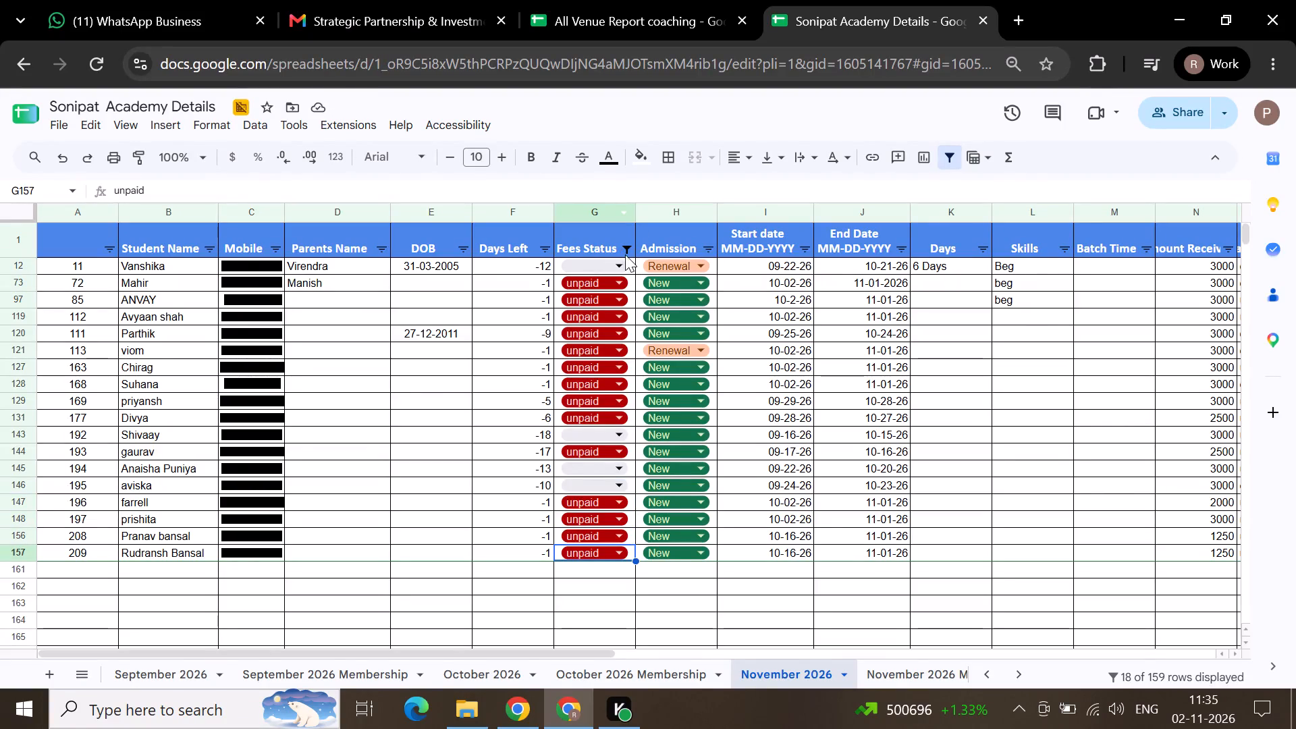
Reapply the unpaid-only Fees Status filter so the cleared rows drop out of the November 2026 list.
{"action": "left_click", "coordinate": [627, 248]}
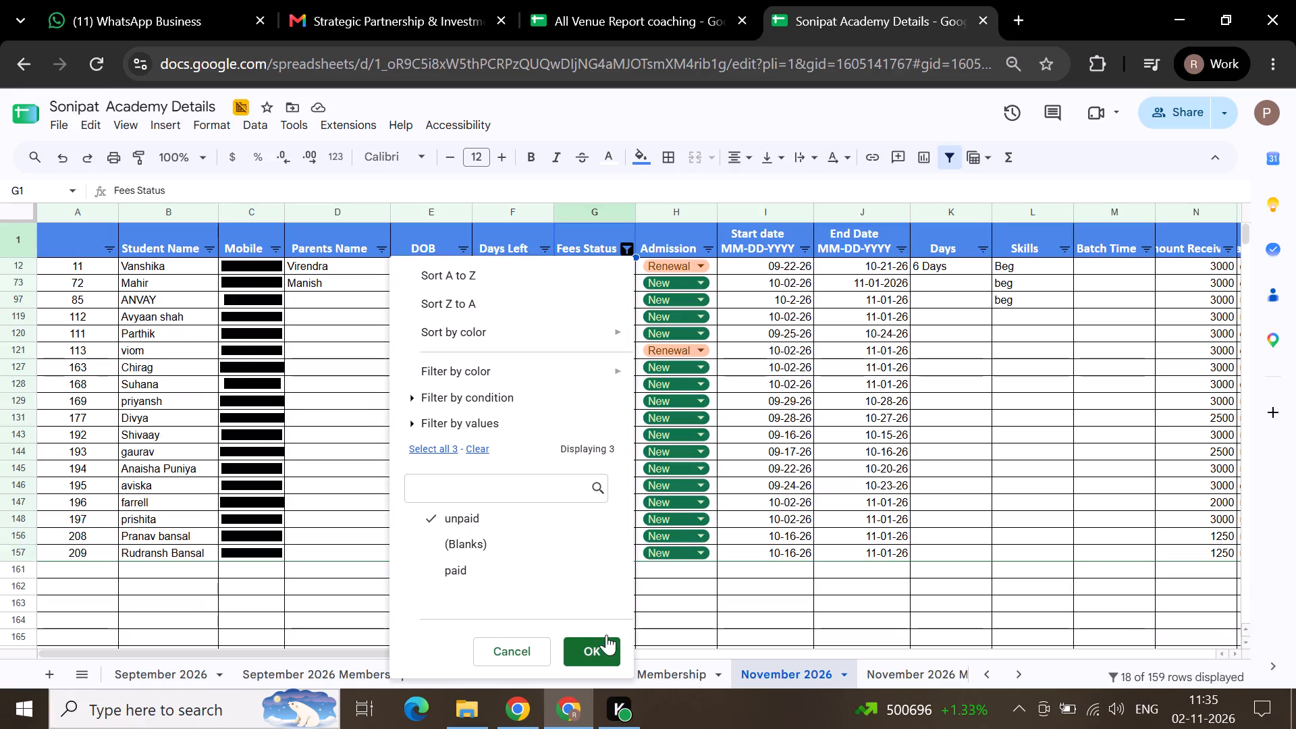
{"action": "left_click", "coordinate": [603, 649]}
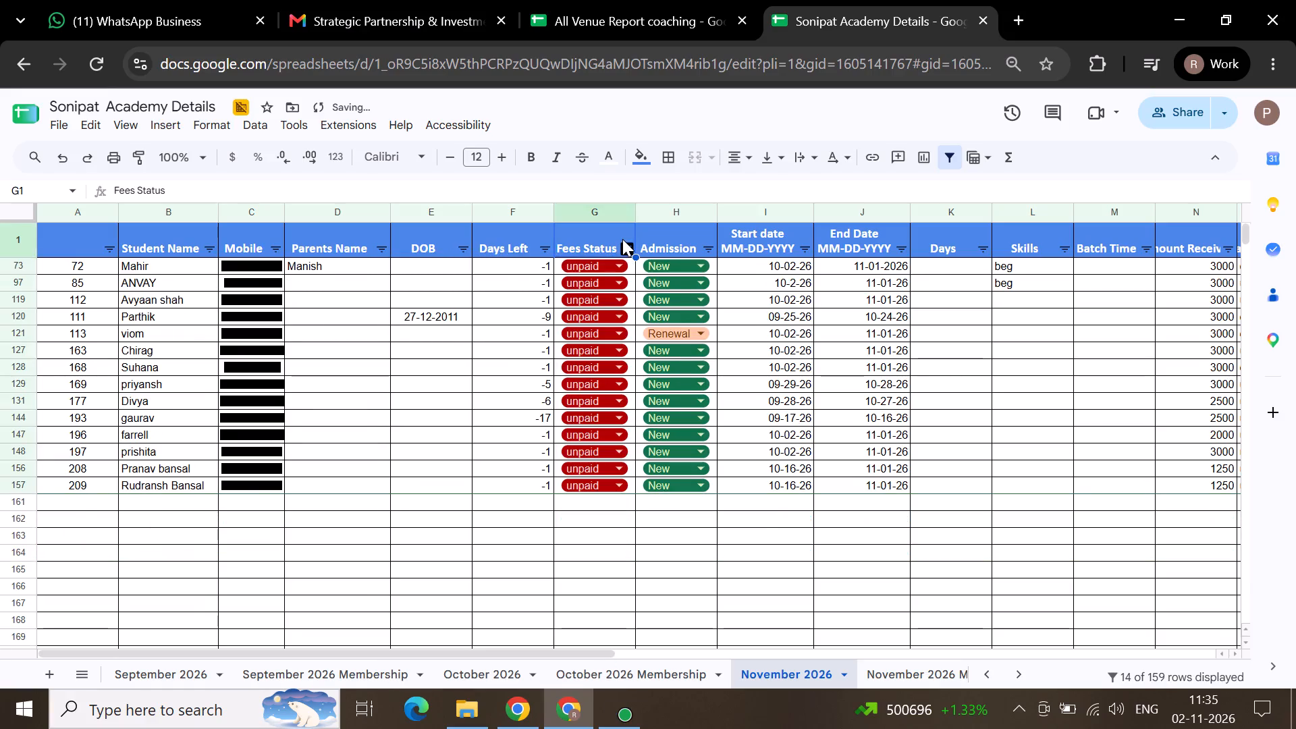
Filter the Fees Status to both paid and unpaid students and look over the November 2026 list.
{"action": "left_click", "coordinate": [624, 247]}
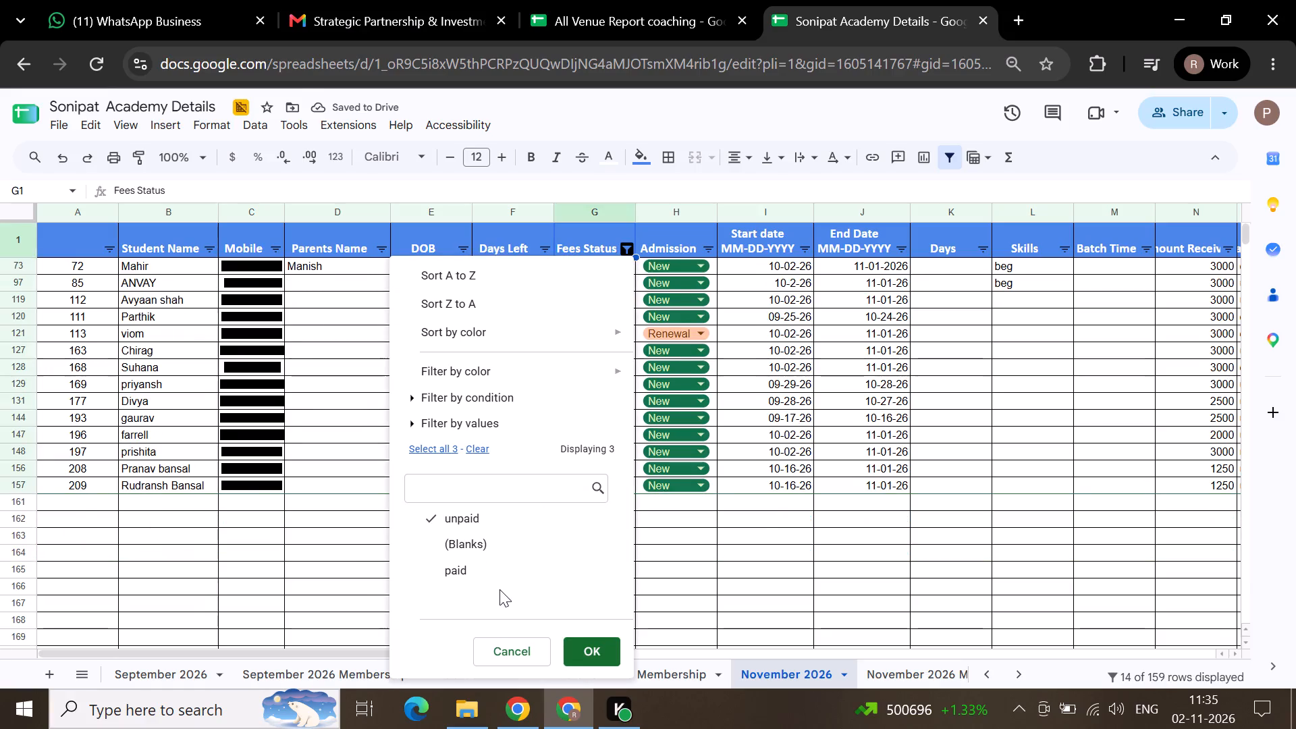
{"action": "left_click", "coordinate": [524, 568]}
{"action": "left_click", "coordinate": [590, 654]}
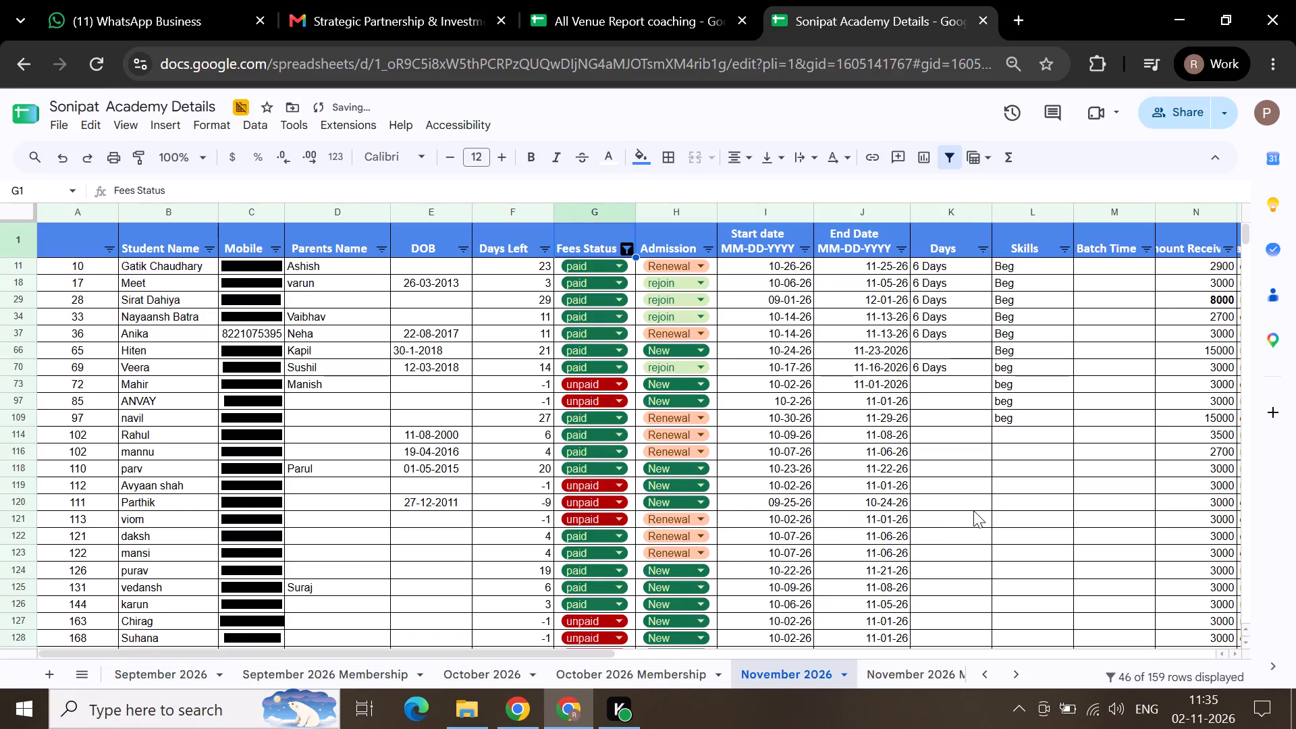
{"action": "scroll", "coordinate": [973, 510], "scroll_direction": "down", "scroll_amount": 2}
{"action": "scroll", "coordinate": [973, 510], "scroll_direction": "up", "scroll_amount": 5}
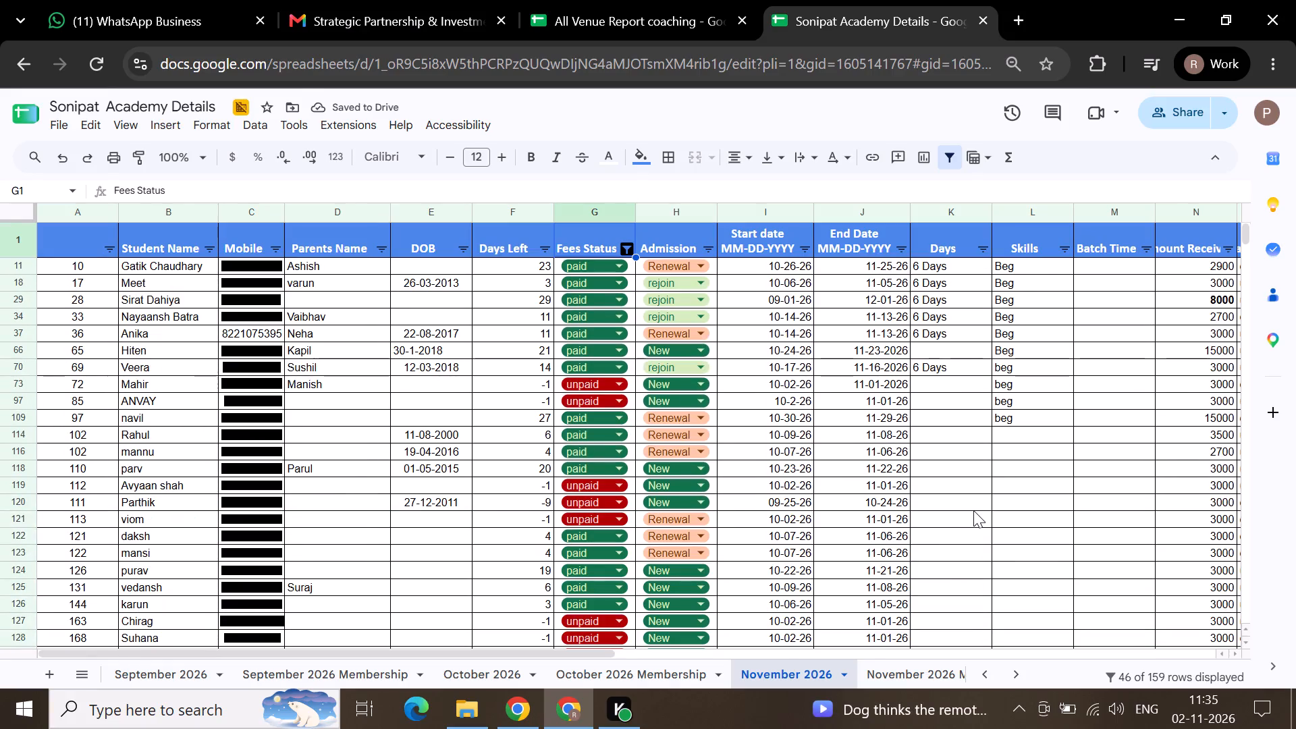
{"action": "scroll", "coordinate": [973, 510], "scroll_direction": "up", "scroll_amount": 3}
Switch to the All Venue Report's Coaching 2026 sheet and select Amritsar's October figure.
{"action": "left_click", "coordinate": [728, 97]}
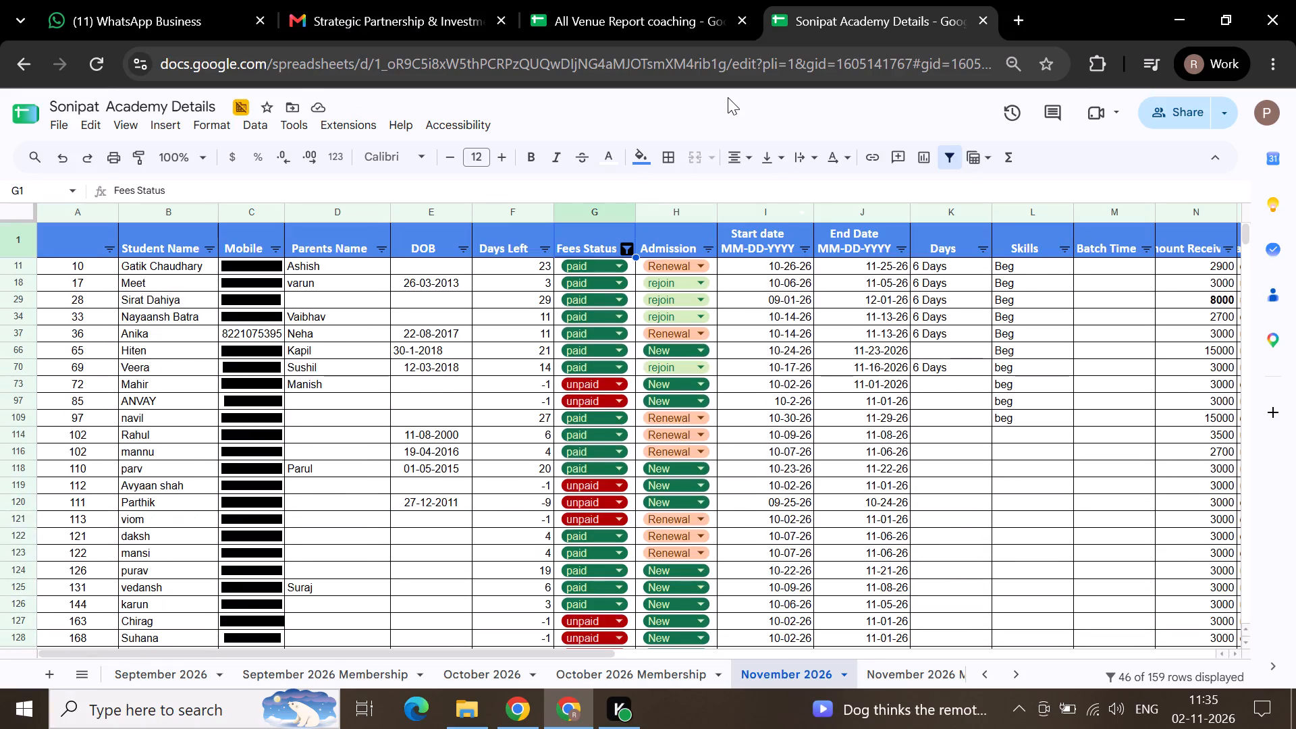
{"action": "left_click", "coordinate": [686, 16]}
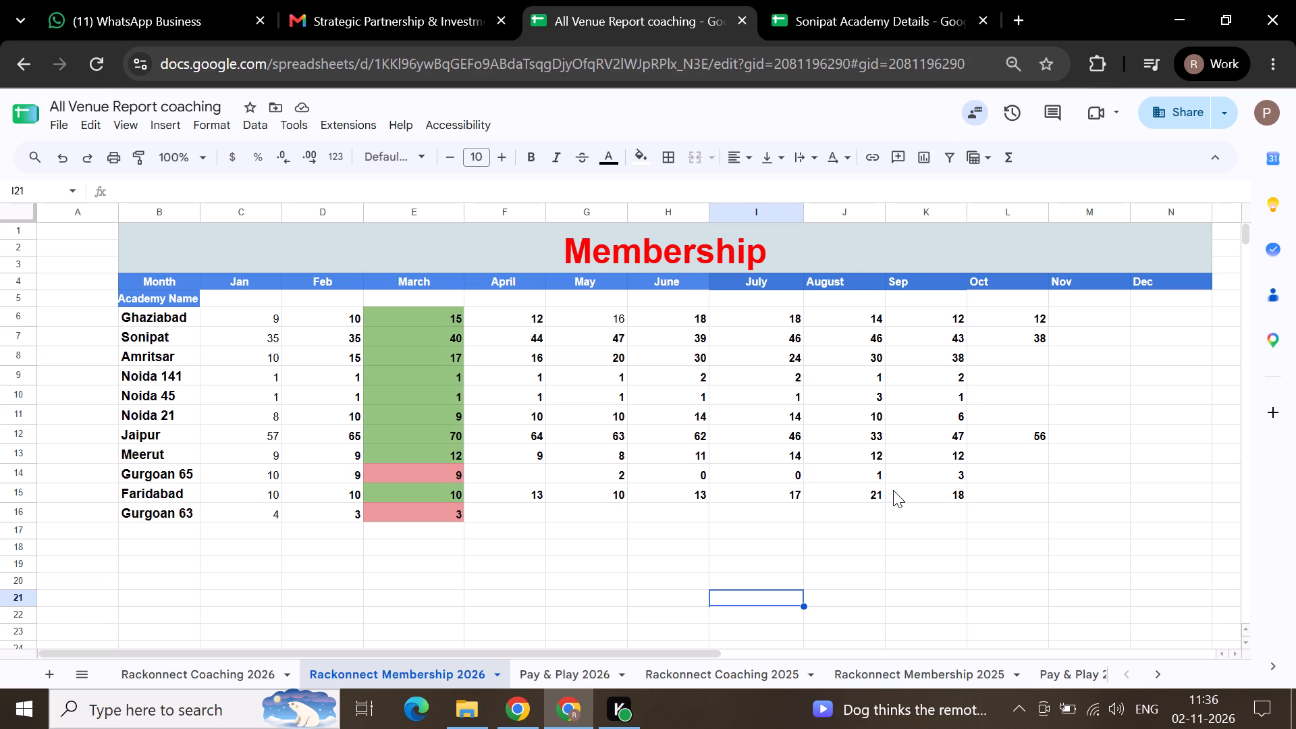
{"action": "left_click", "coordinate": [227, 674]}
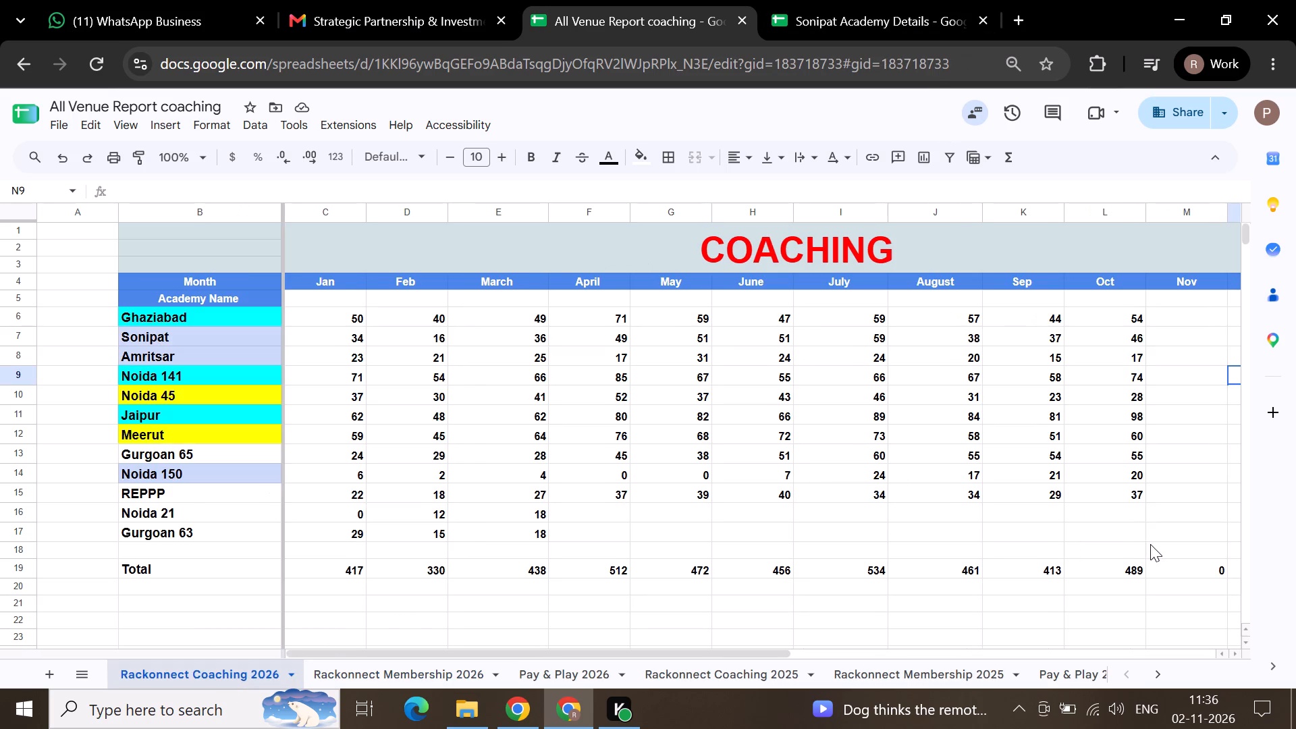
{"action": "left_click", "coordinate": [1132, 355]}
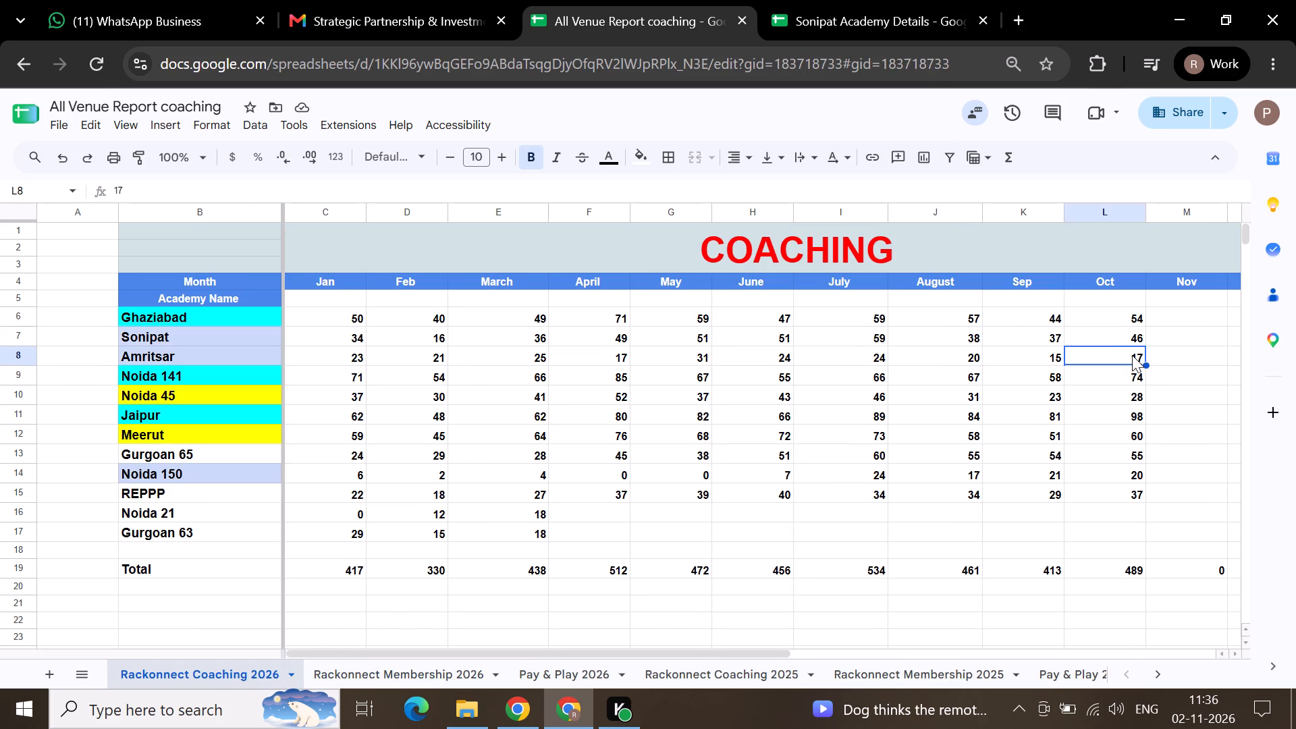
Open the Academy Details Amritsar spreadsheet in a new browser tab.
{"action": "left_click", "coordinate": [1021, 18]}
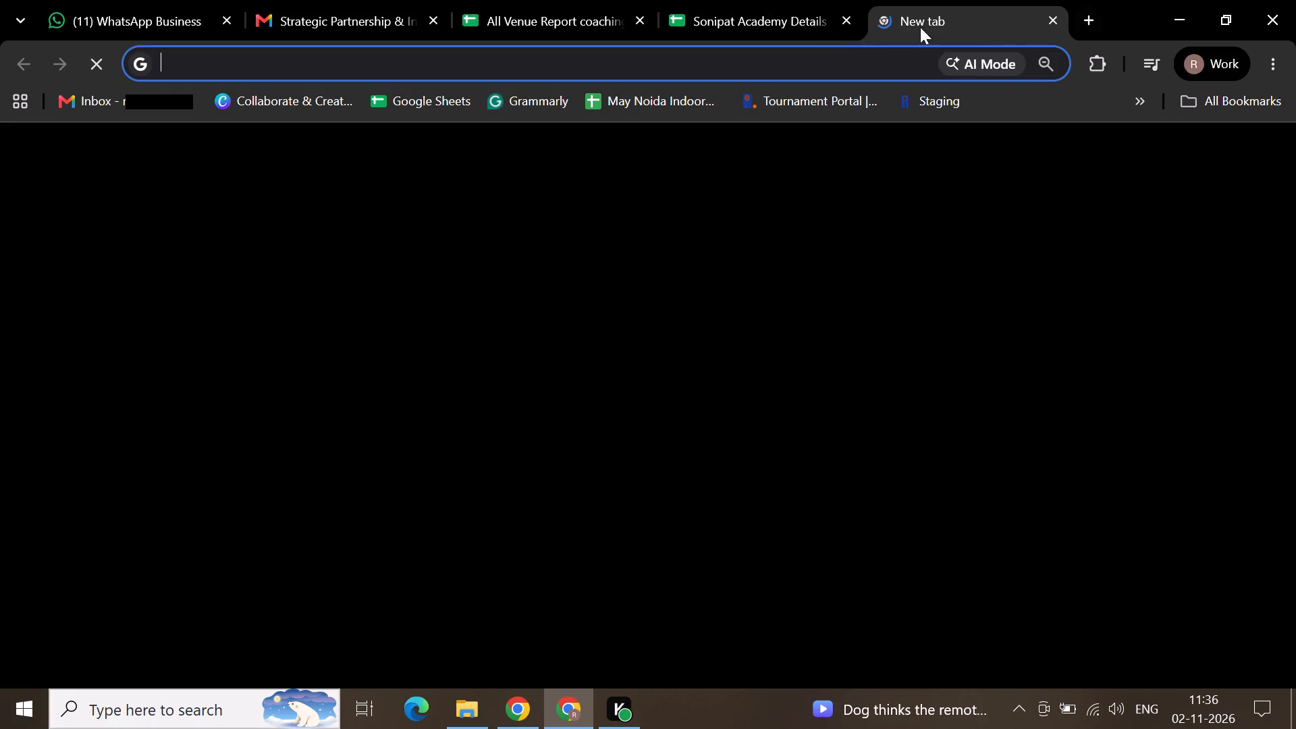
{"action": "left_click", "coordinate": [842, 61]}
{"action": "type", "text": "amrit"}
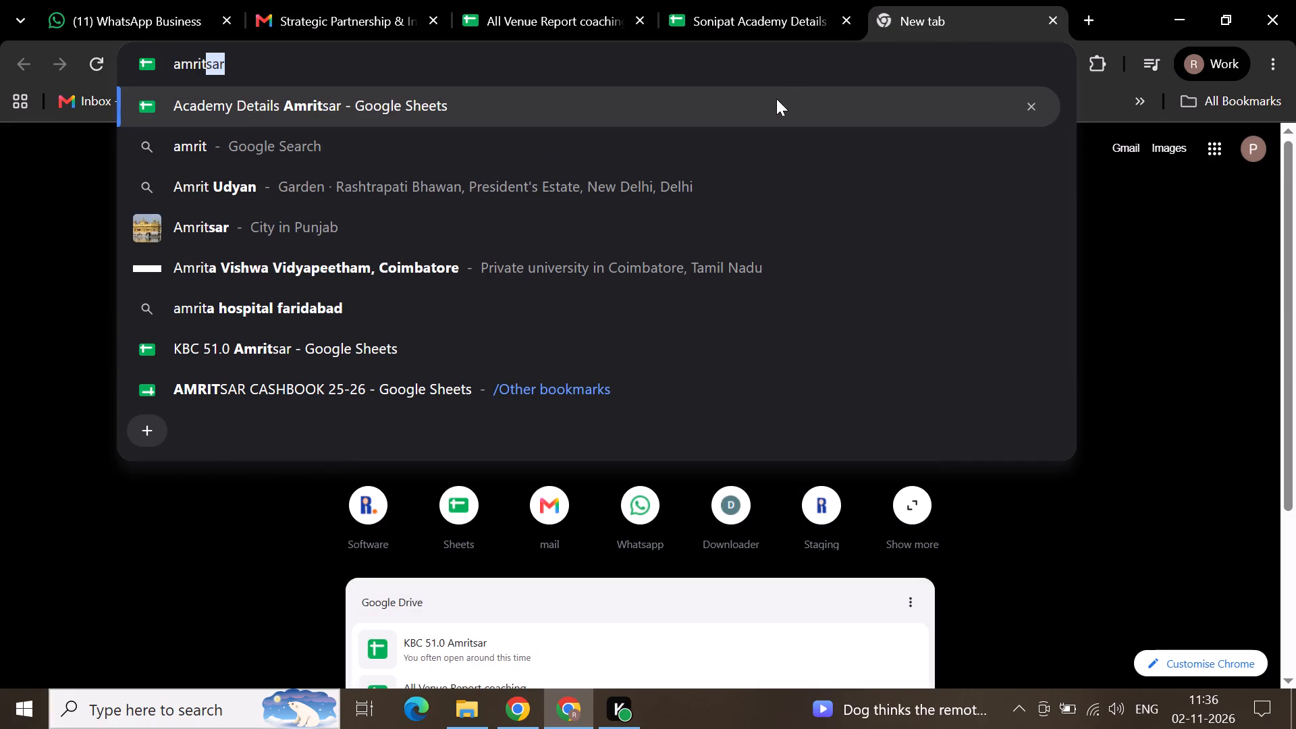
{"action": "left_click", "coordinate": [776, 99]}
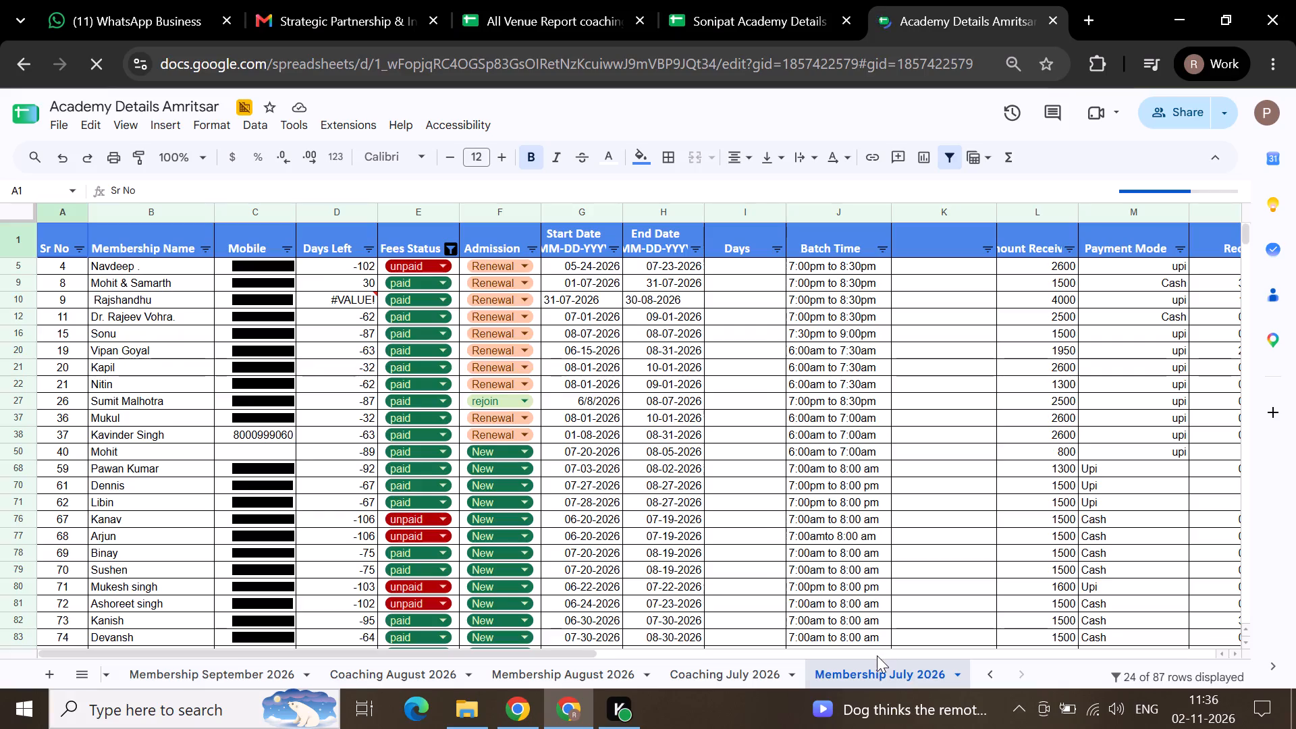
Hide the Membership July 2026 and Coaching July 2026 sheets in the Amritsar spreadsheet.
{"action": "right_click", "coordinate": [871, 669]}
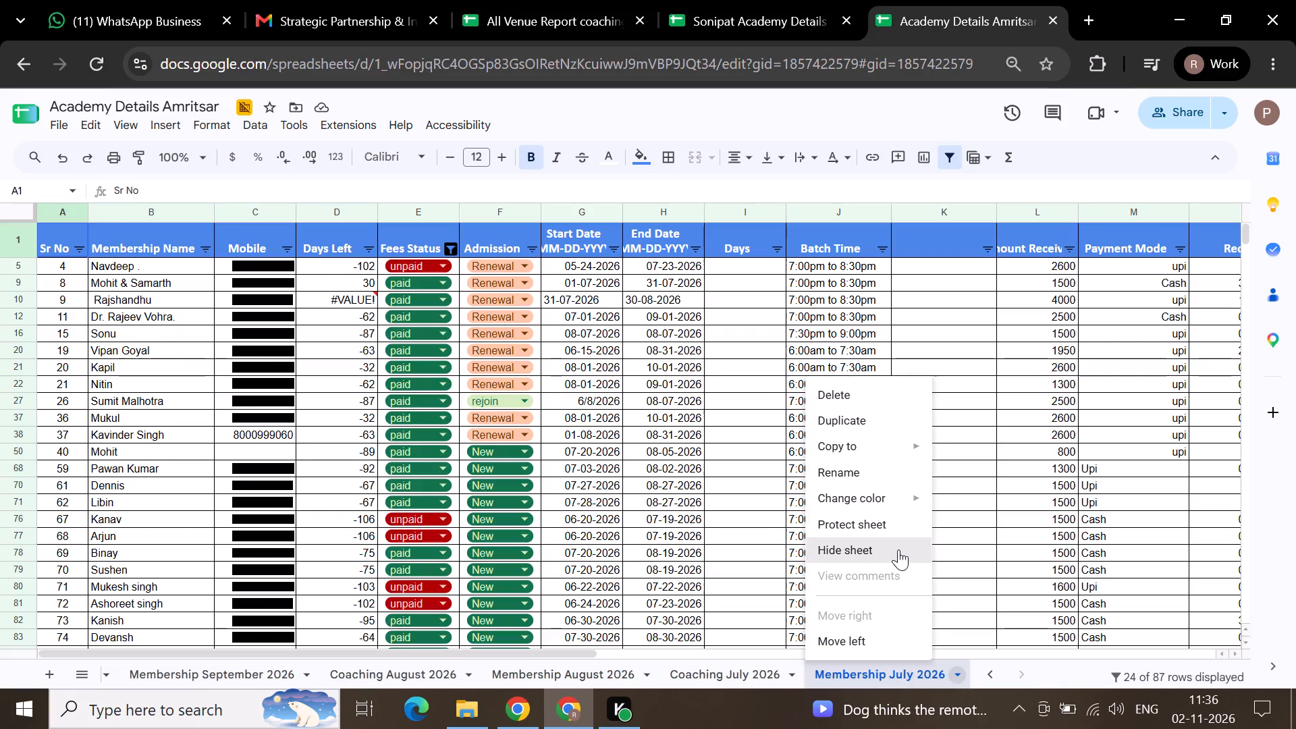
{"action": "left_click", "coordinate": [898, 549]}
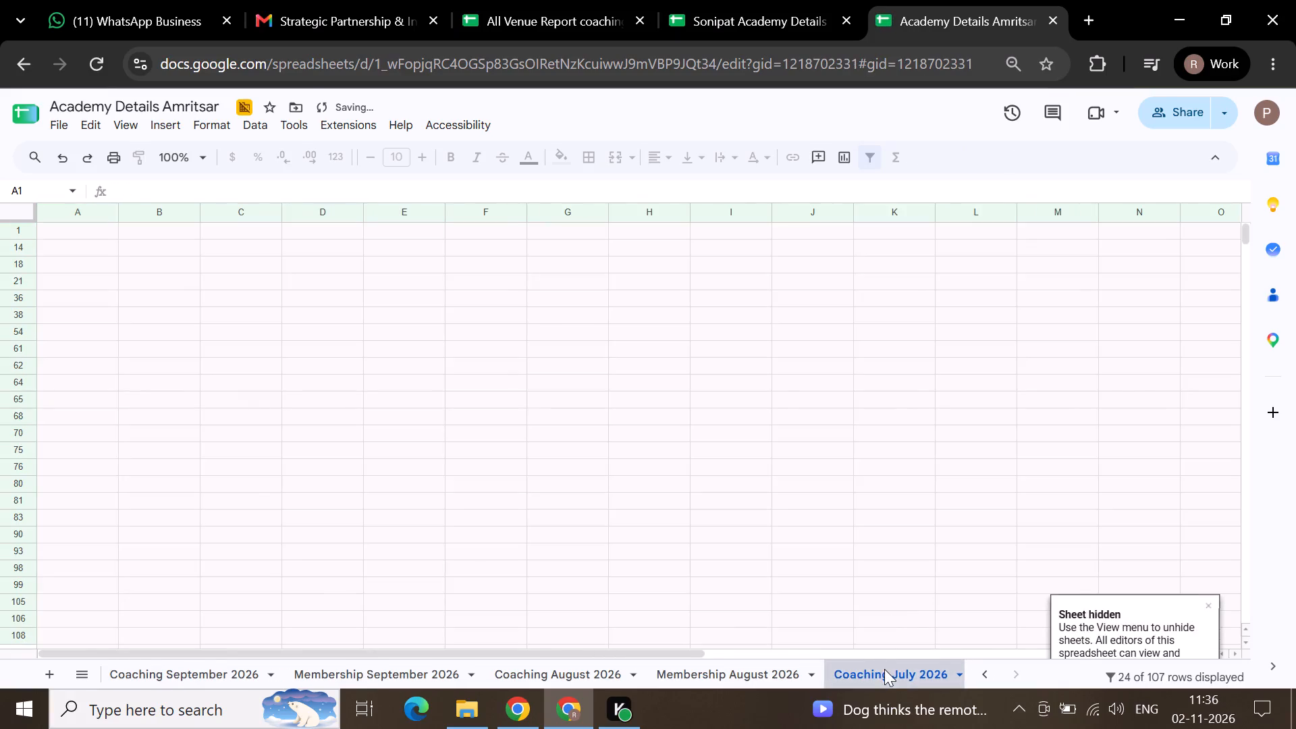
{"action": "right_click", "coordinate": [884, 669]}
{"action": "left_click", "coordinate": [897, 558]}
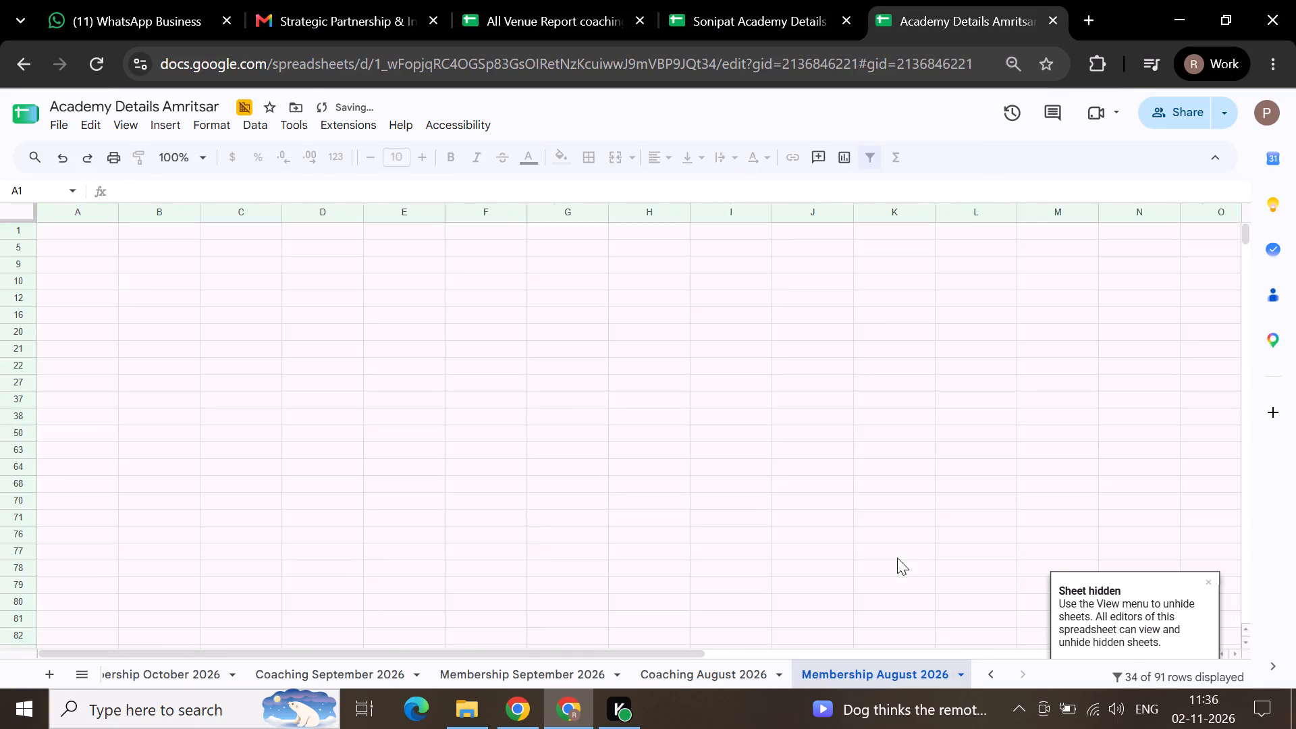
Hide the Membership August 2026 and Coaching August 2026 sheets in the Amritsar spreadsheet.
{"action": "left_click", "coordinate": [924, 674]}
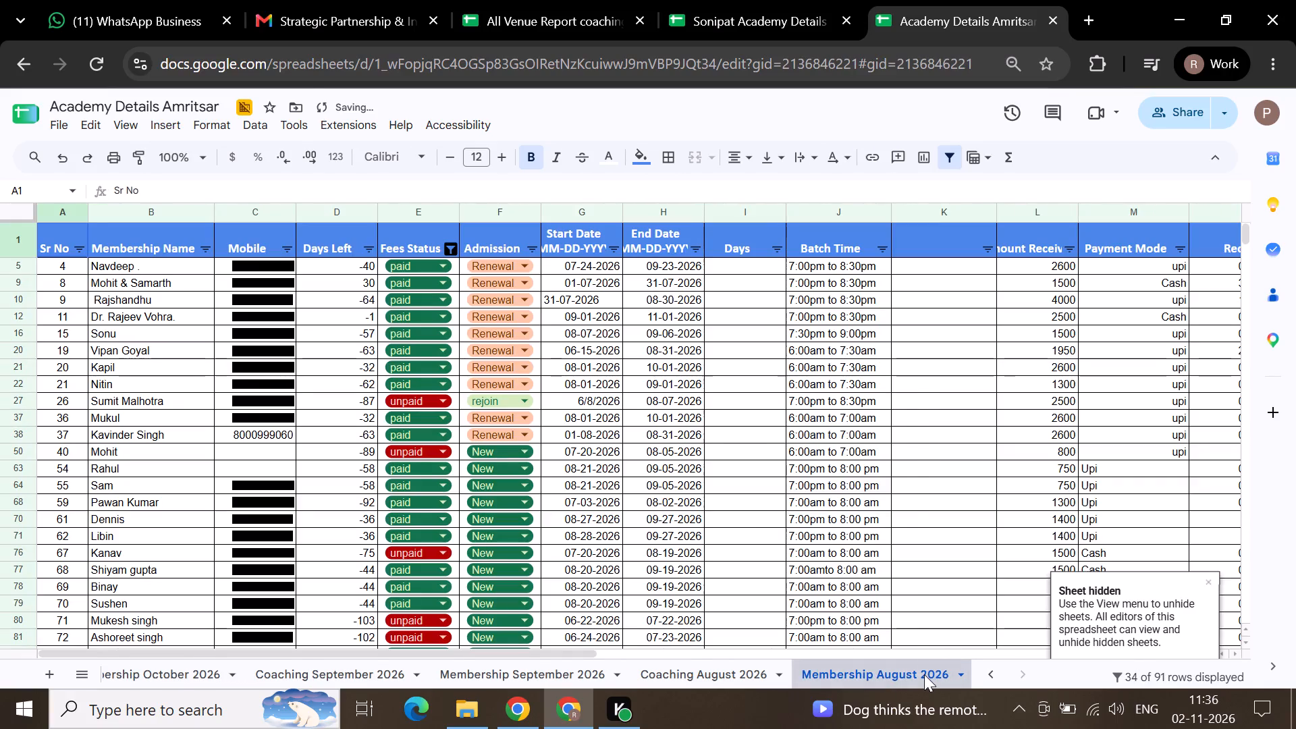
{"action": "right_click", "coordinate": [924, 674]}
{"action": "left_click", "coordinate": [869, 553]}
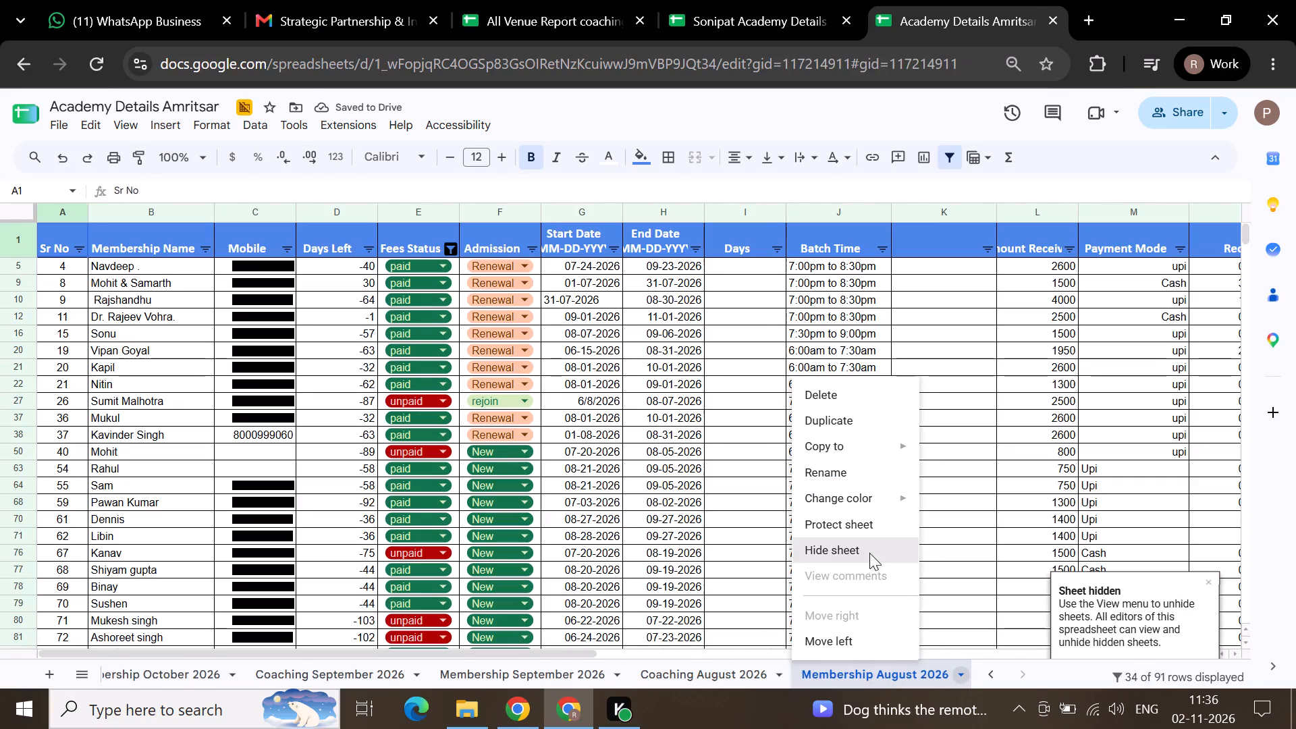
{"action": "left_click", "coordinate": [879, 672]}
{"action": "right_click", "coordinate": [879, 672]}
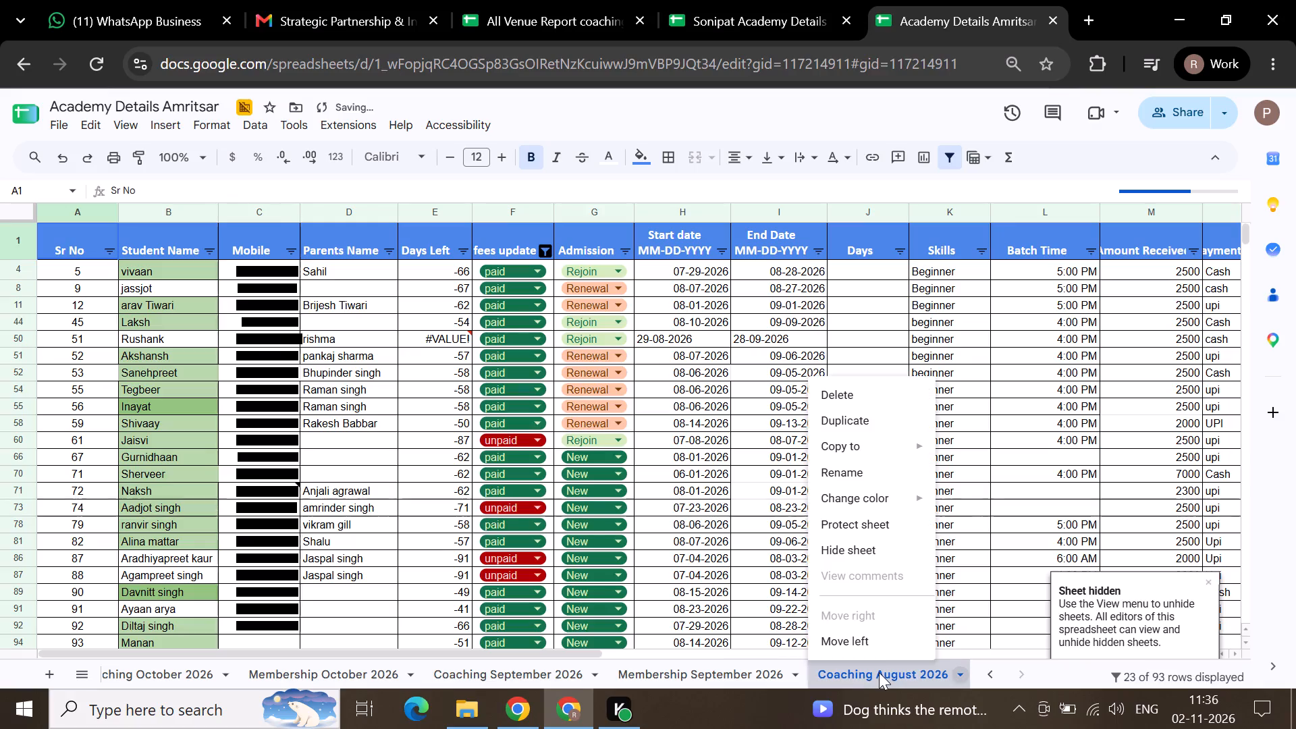
{"action": "left_click", "coordinate": [879, 547]}
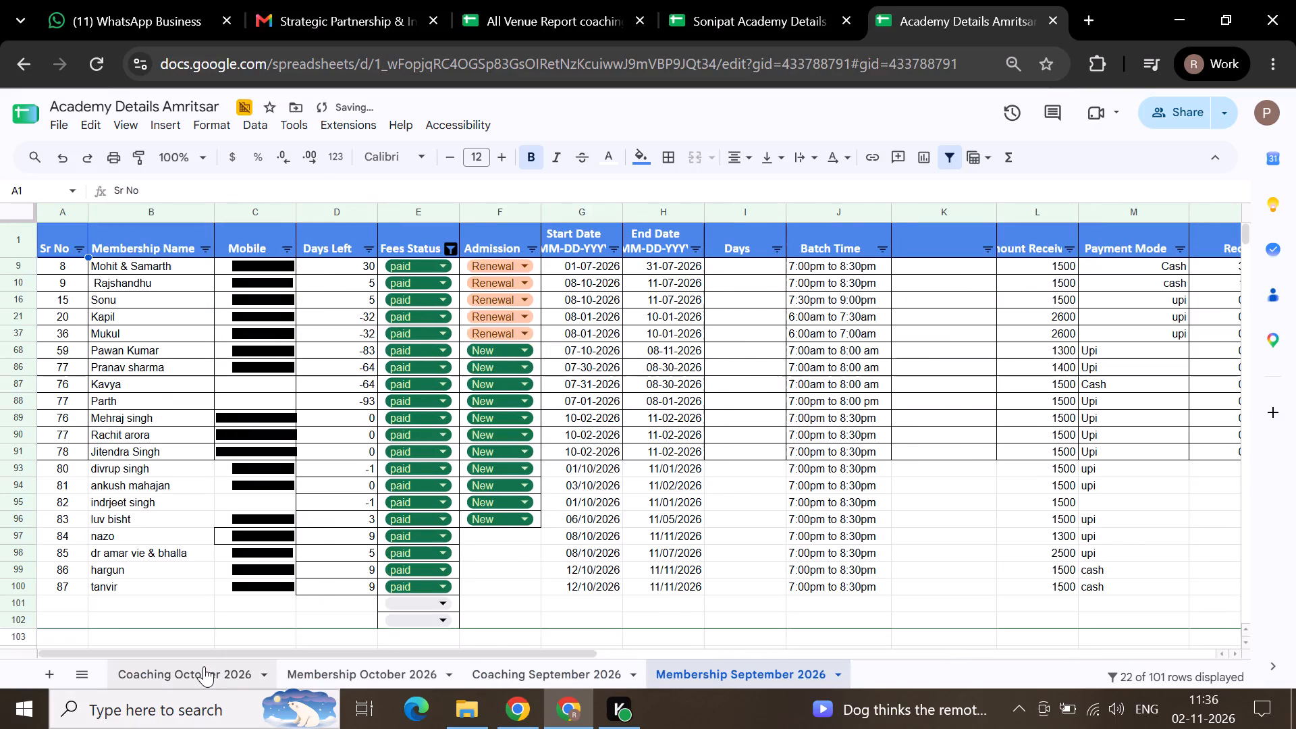
On Amritsar's Coaching October 2026 sheet, set the fees update status to unpaid for students with Sr No 72, 95 and 96.
{"action": "left_click", "coordinate": [204, 666]}
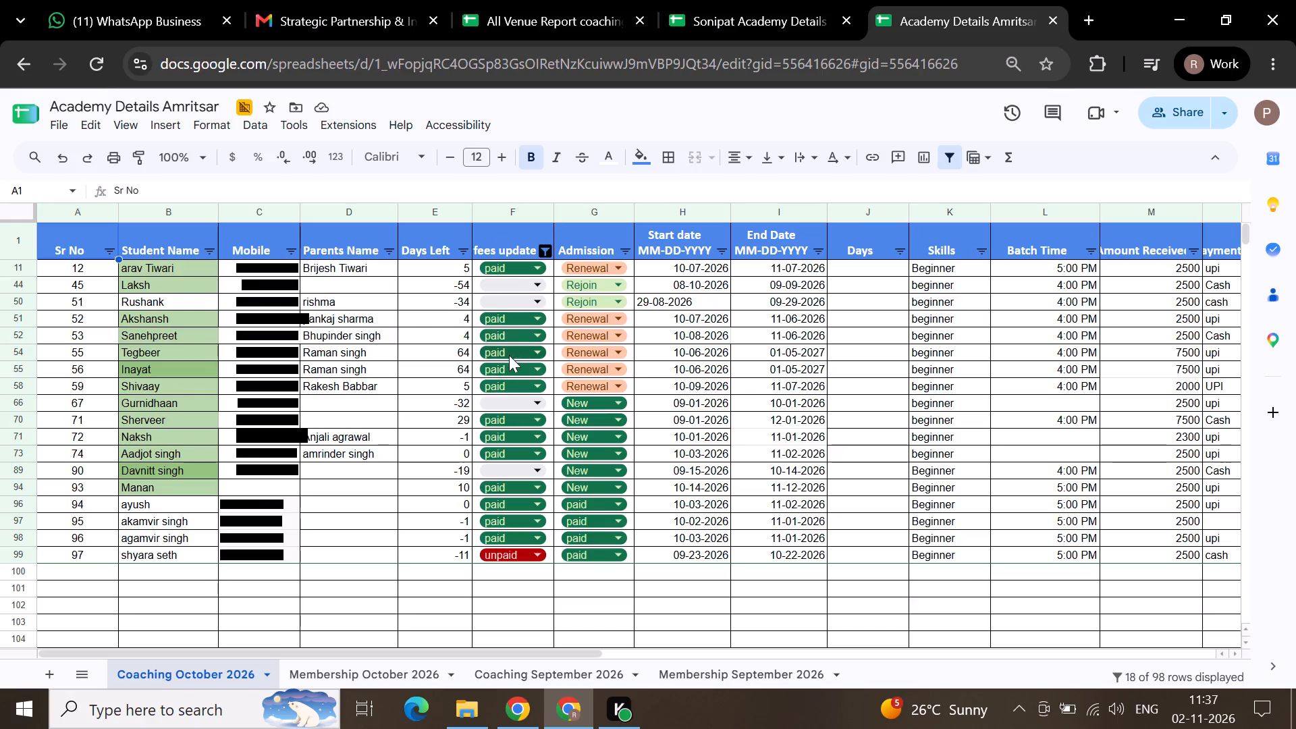
{"action": "left_click", "coordinate": [514, 433]}
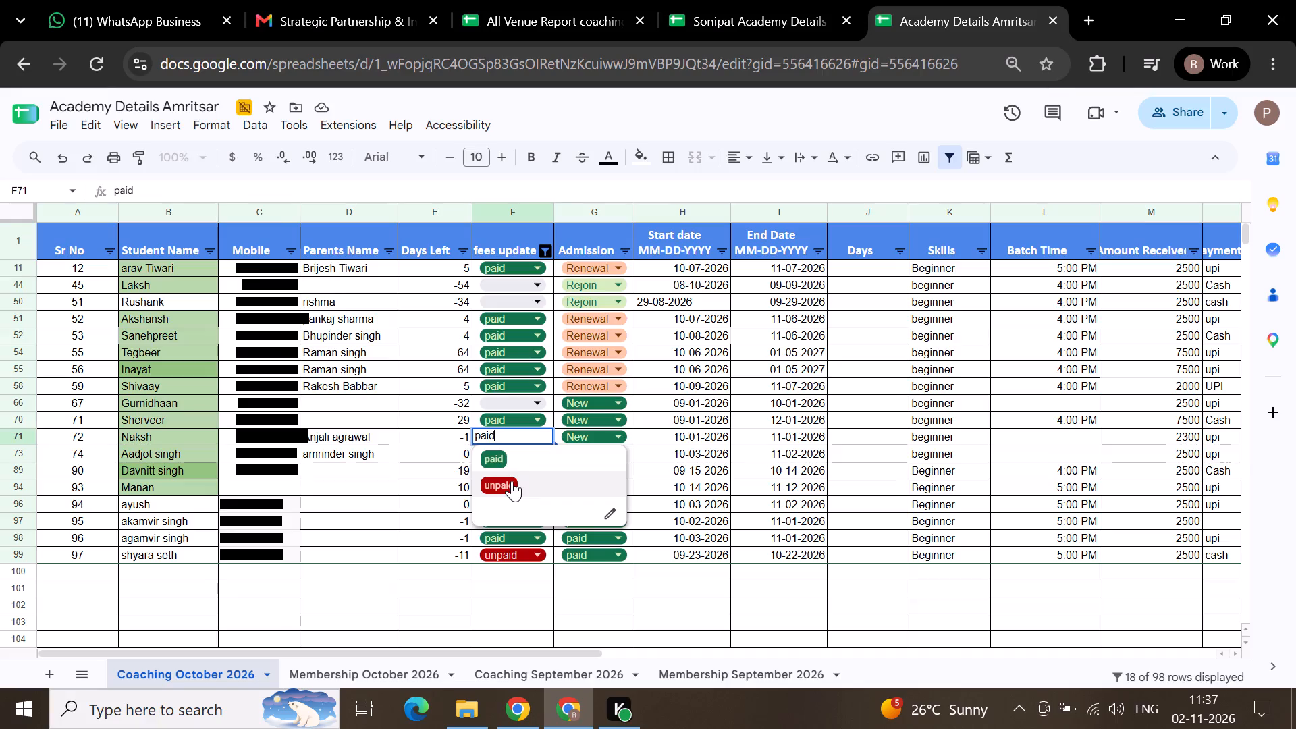
{"action": "left_click", "coordinate": [512, 481]}
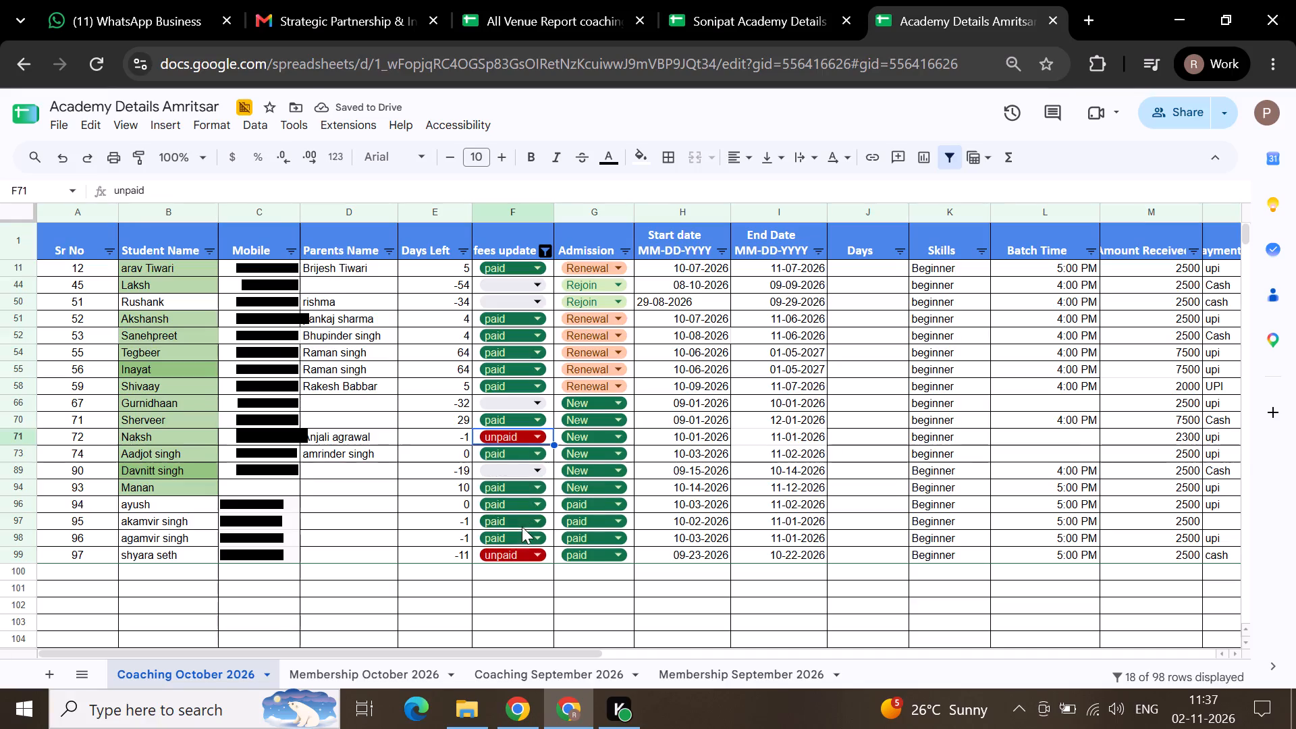
{"action": "left_click", "coordinate": [522, 526]}
{"action": "left_click", "coordinate": [514, 568]}
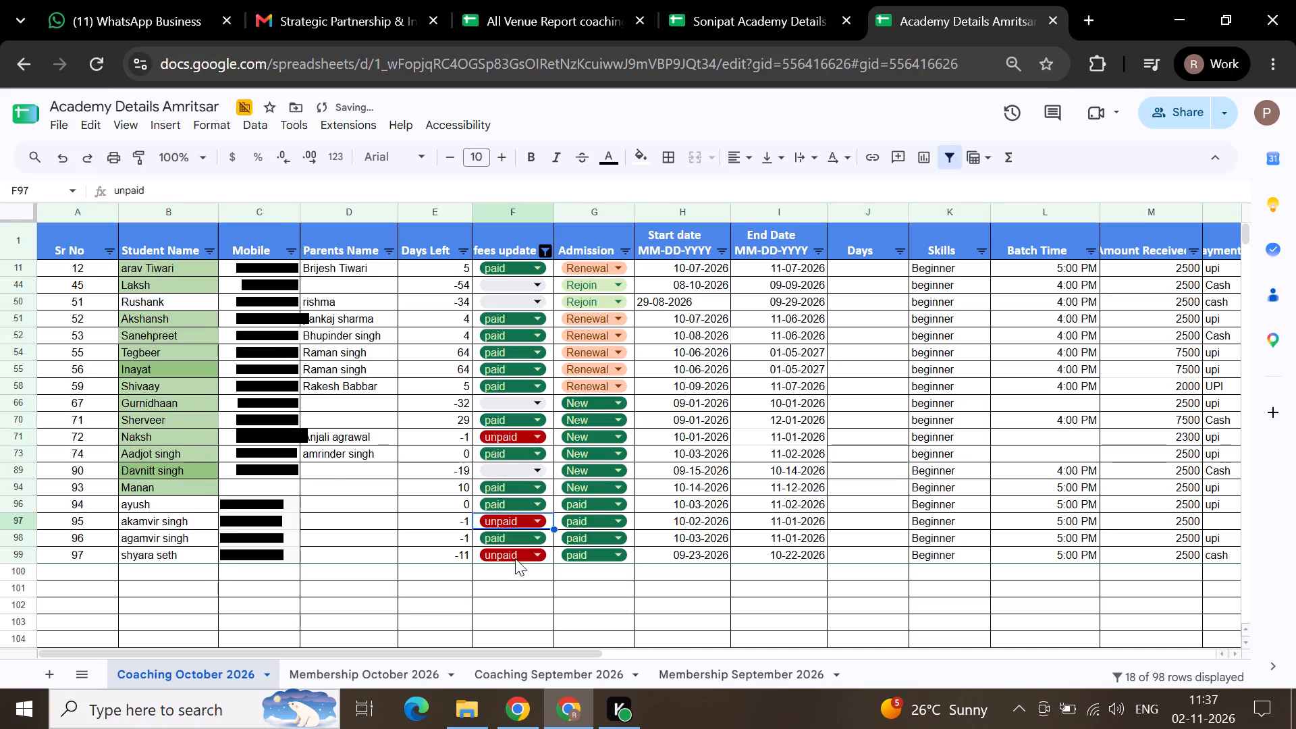
{"action": "left_click", "coordinate": [522, 544]}
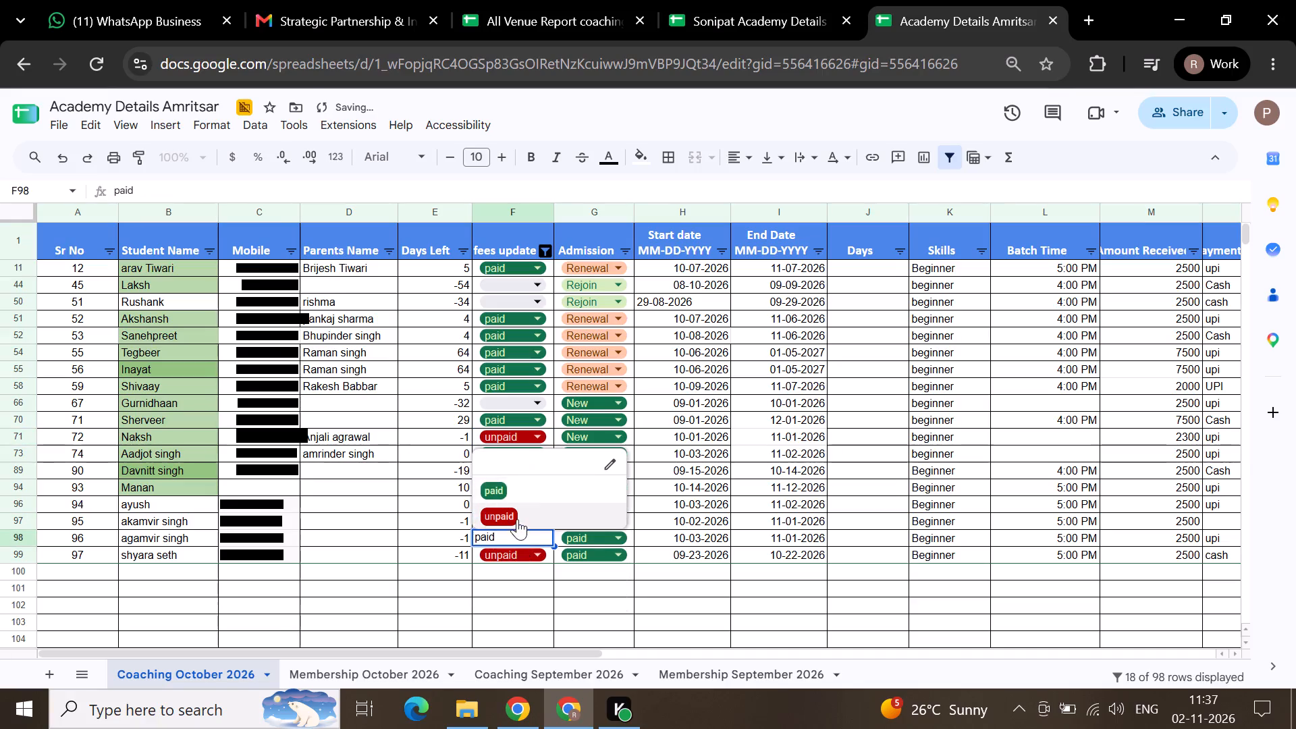
{"action": "left_click", "coordinate": [517, 519]}
{"action": "scroll", "coordinate": [517, 519], "scroll_direction": "up", "scroll_amount": 5}
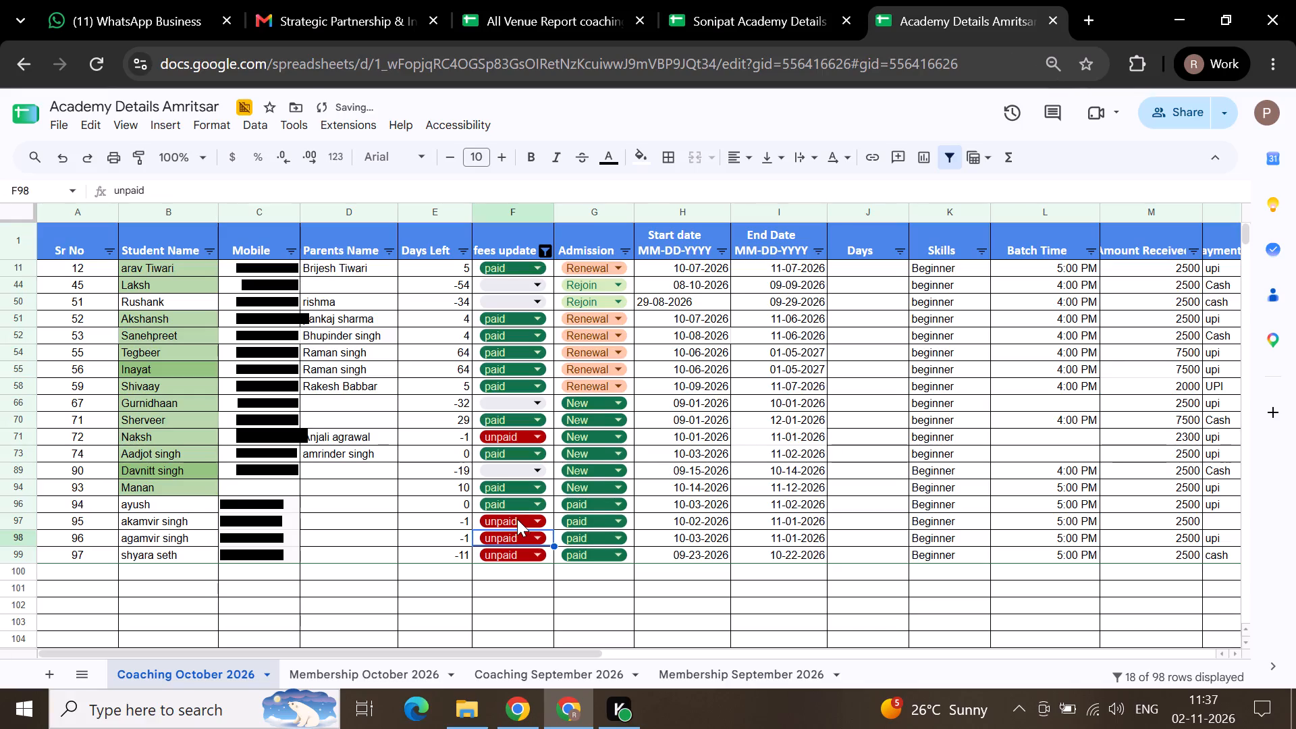
{"action": "scroll", "coordinate": [517, 519], "scroll_direction": "up", "scroll_amount": 4}
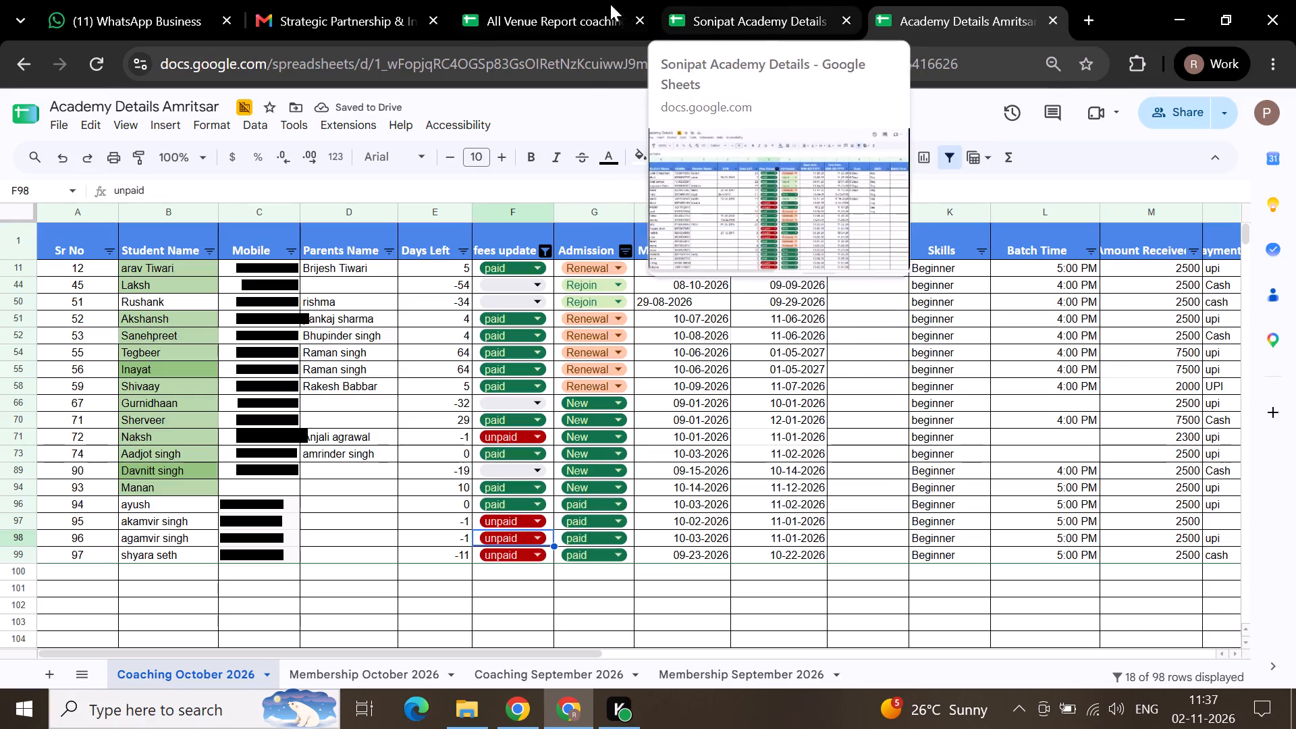
In the All Venue Report's Coaching 2026 sheet, set Amritsar's October figure to 15 and select Noida 141's October figure.
{"action": "left_click", "coordinate": [580, 4]}
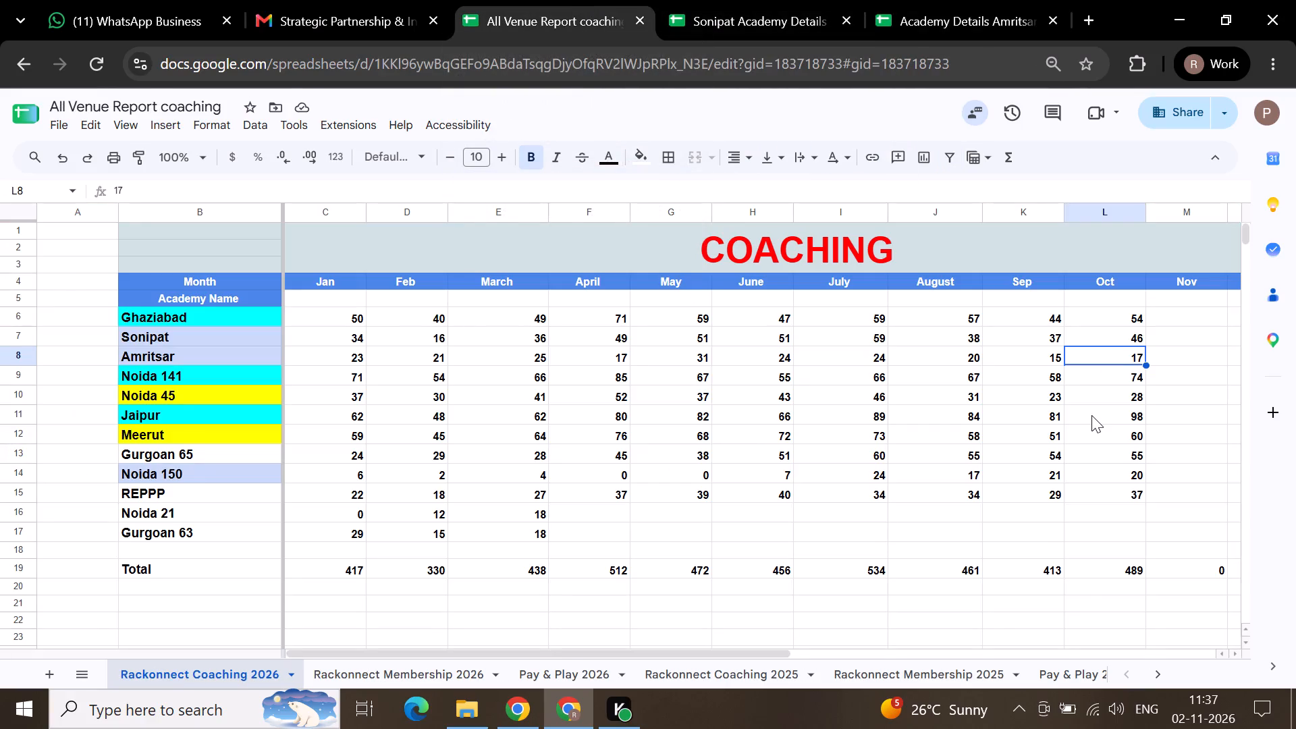
{"action": "type", "text": "15"}
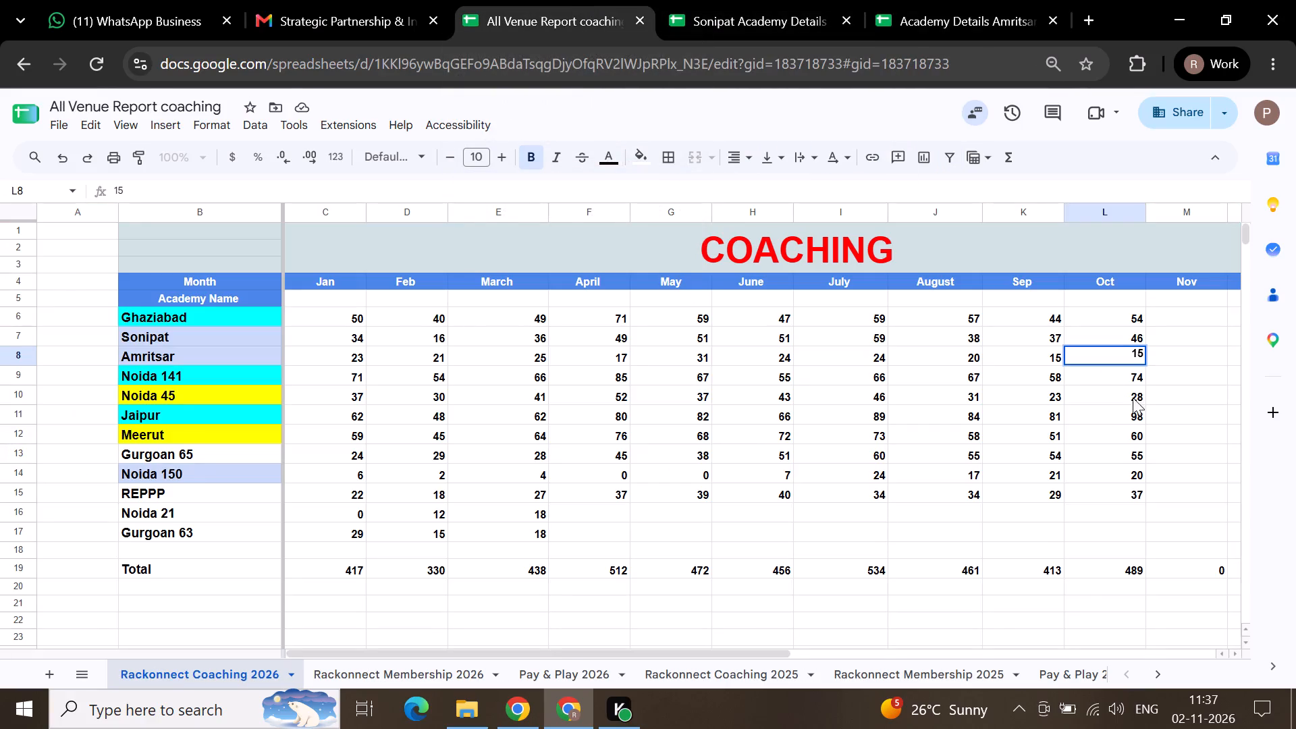
{"action": "left_click", "coordinate": [1222, 374]}
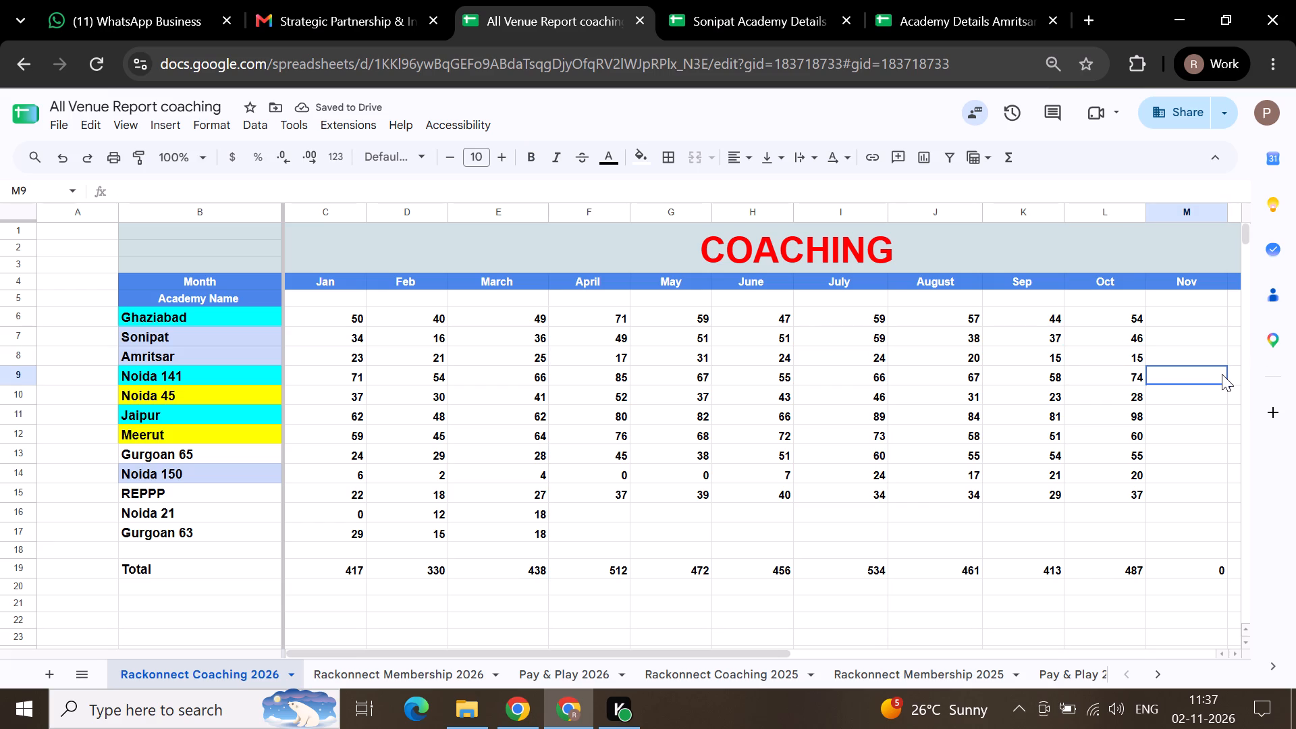
{"action": "left_click", "coordinate": [1123, 375]}
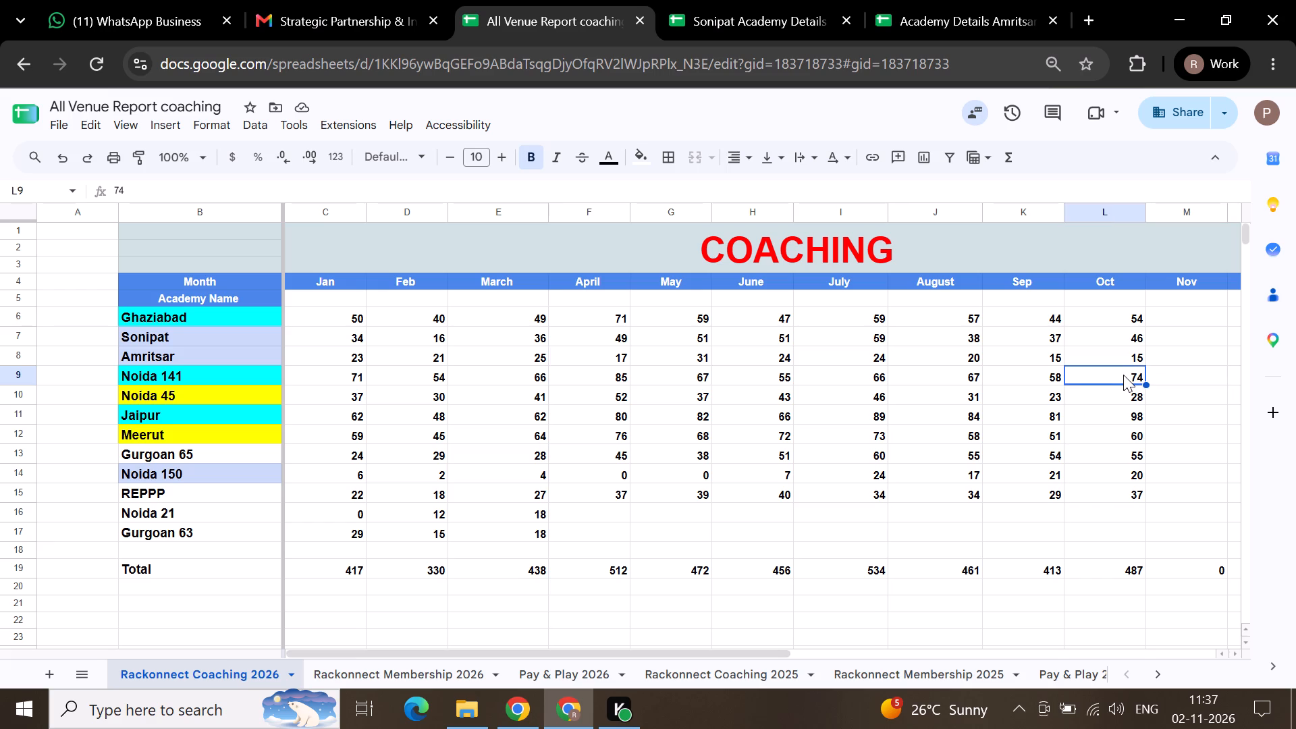
Return to the Academy Details Amritsar spreadsheet.
{"action": "left_click", "coordinate": [965, 18]}
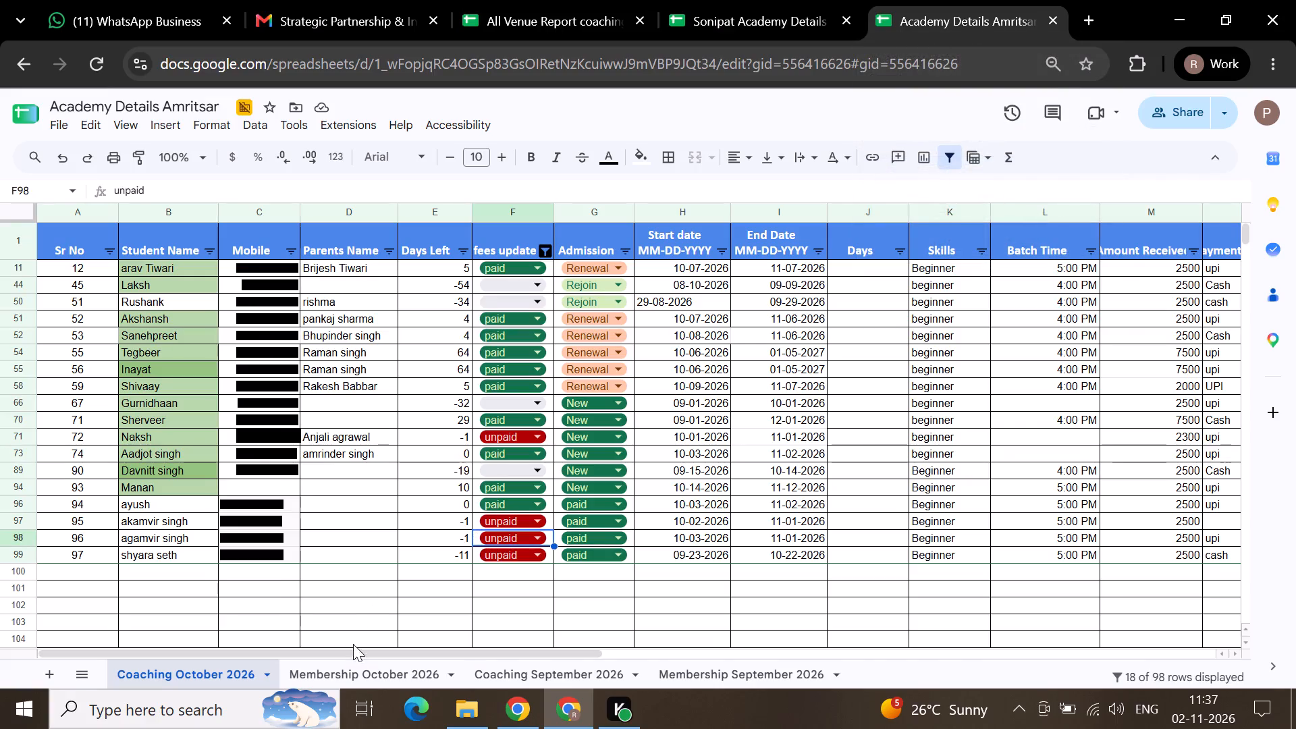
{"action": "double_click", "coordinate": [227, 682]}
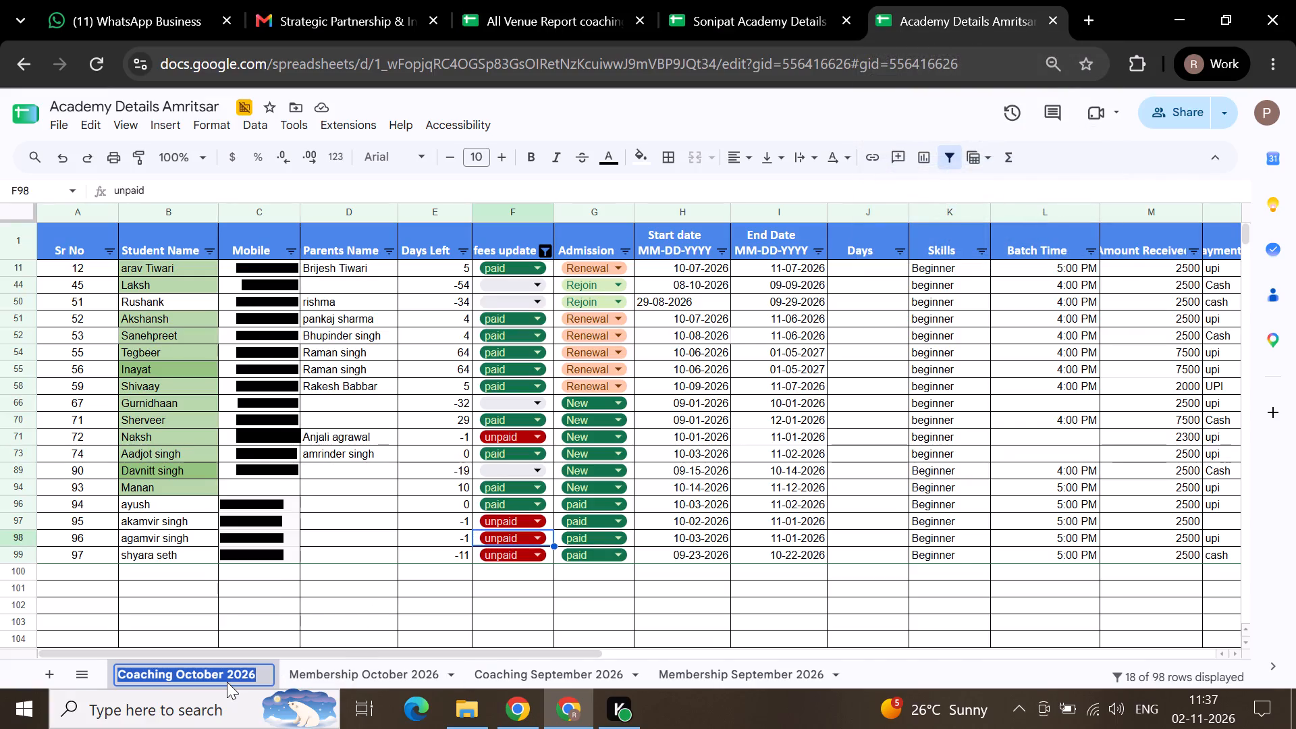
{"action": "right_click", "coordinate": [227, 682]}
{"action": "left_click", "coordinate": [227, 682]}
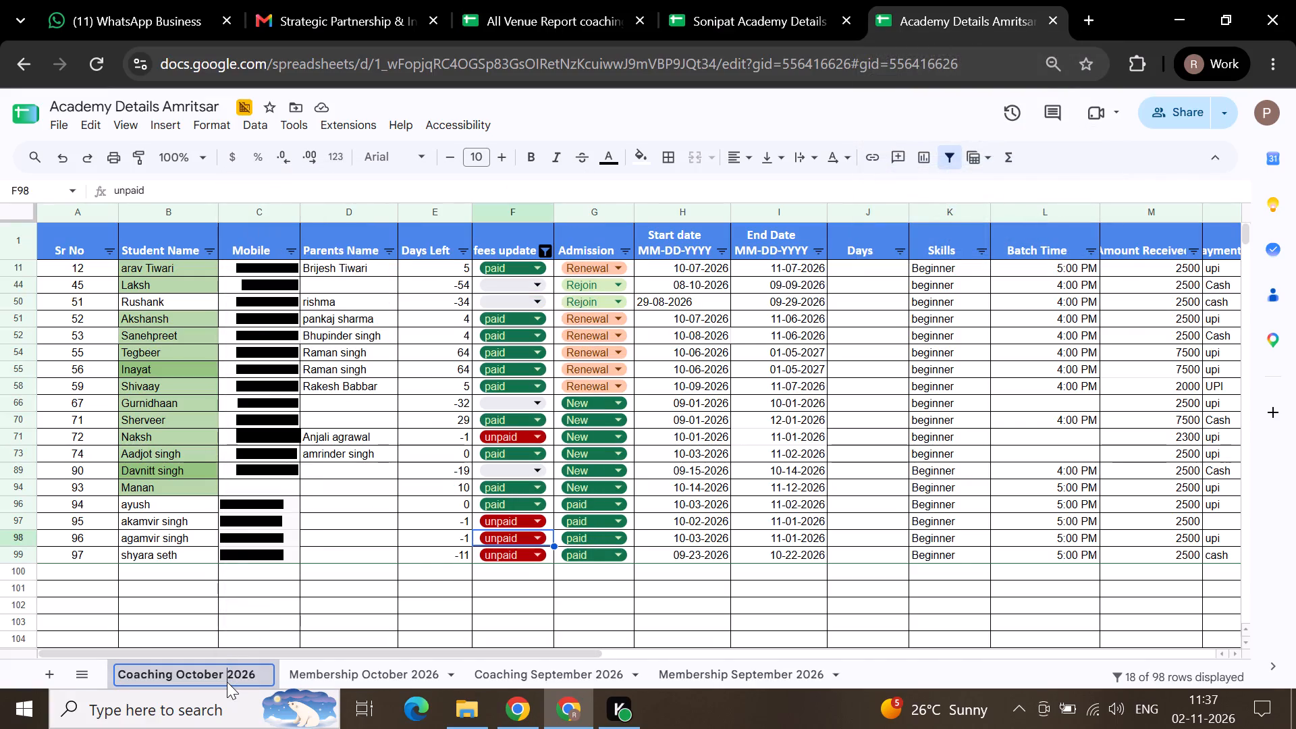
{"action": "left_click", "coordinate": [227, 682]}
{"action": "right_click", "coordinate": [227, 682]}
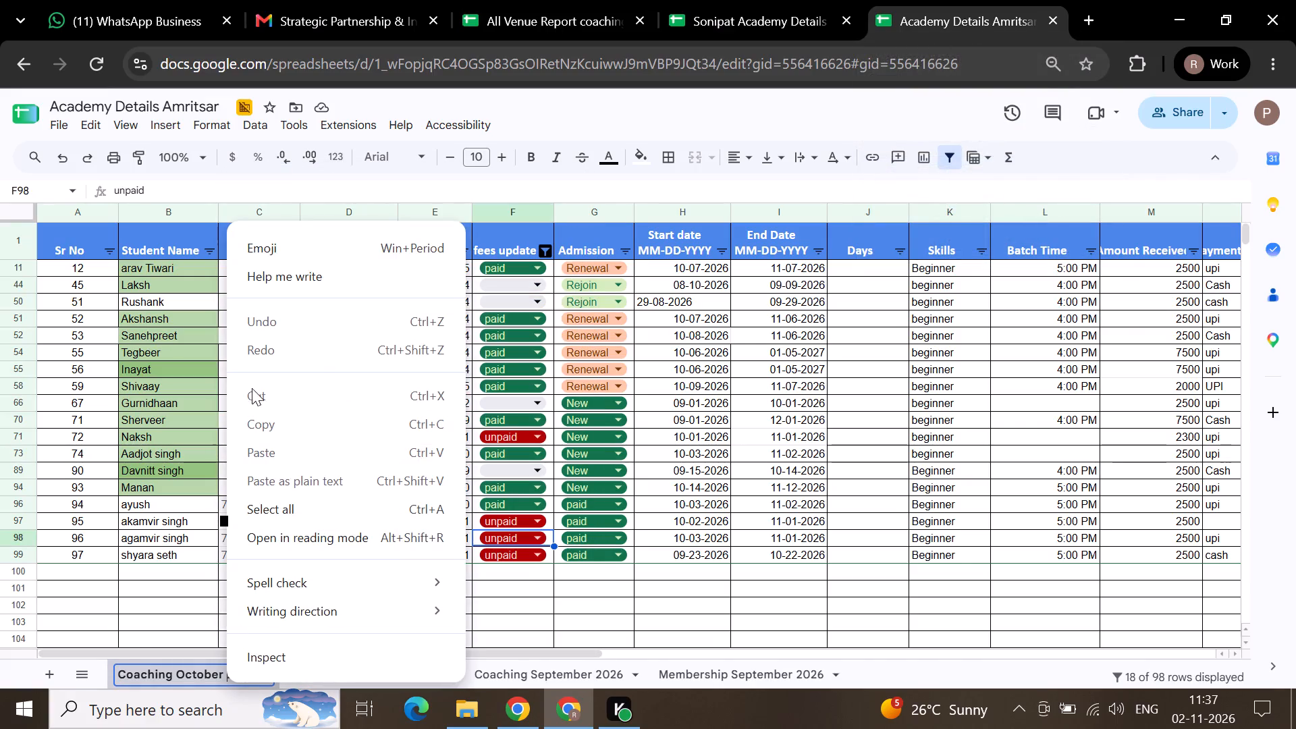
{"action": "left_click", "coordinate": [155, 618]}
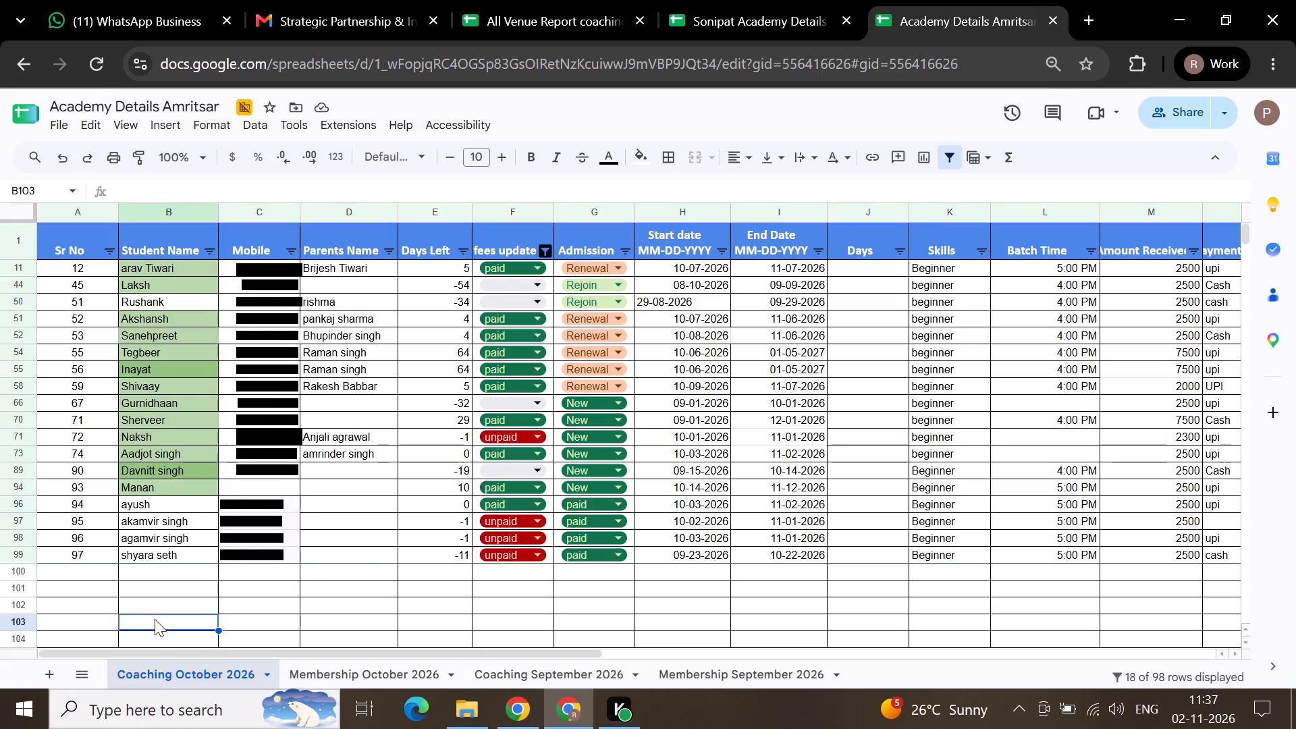
Duplicate the Coaching October 2026 sheet within the Amritsar spreadsheet.
{"action": "left_click", "coordinate": [167, 676]}
{"action": "right_click", "coordinate": [167, 676]}
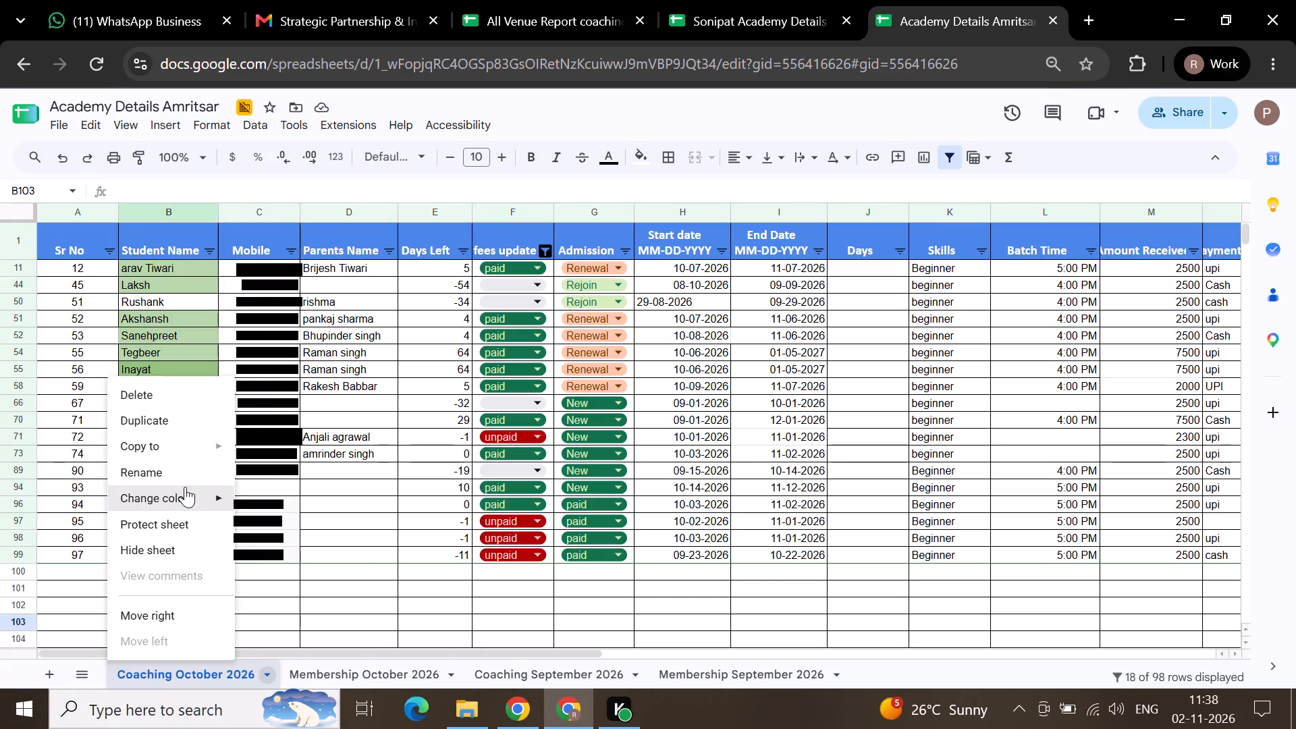
{"action": "left_click", "coordinate": [183, 429]}
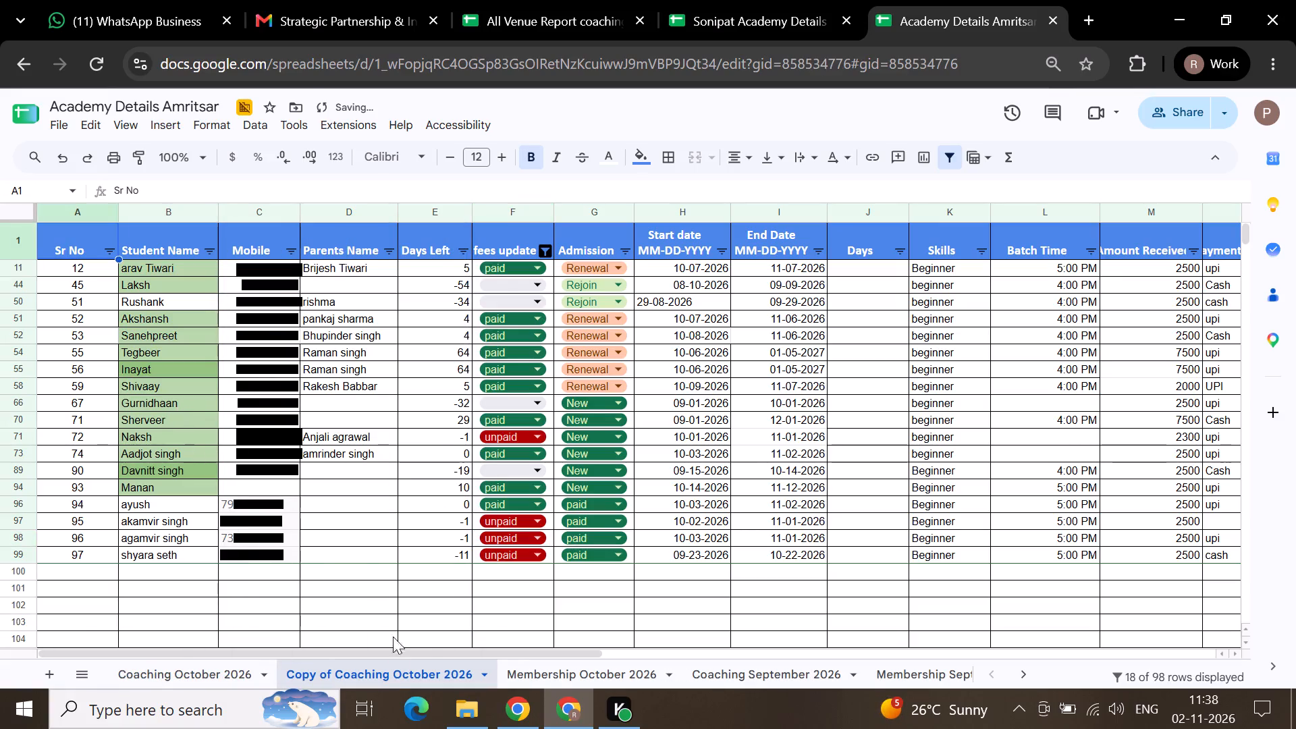
Rename the duplicated coaching sheet as Coaching November 2026.
{"action": "double_click", "coordinate": [389, 679]}
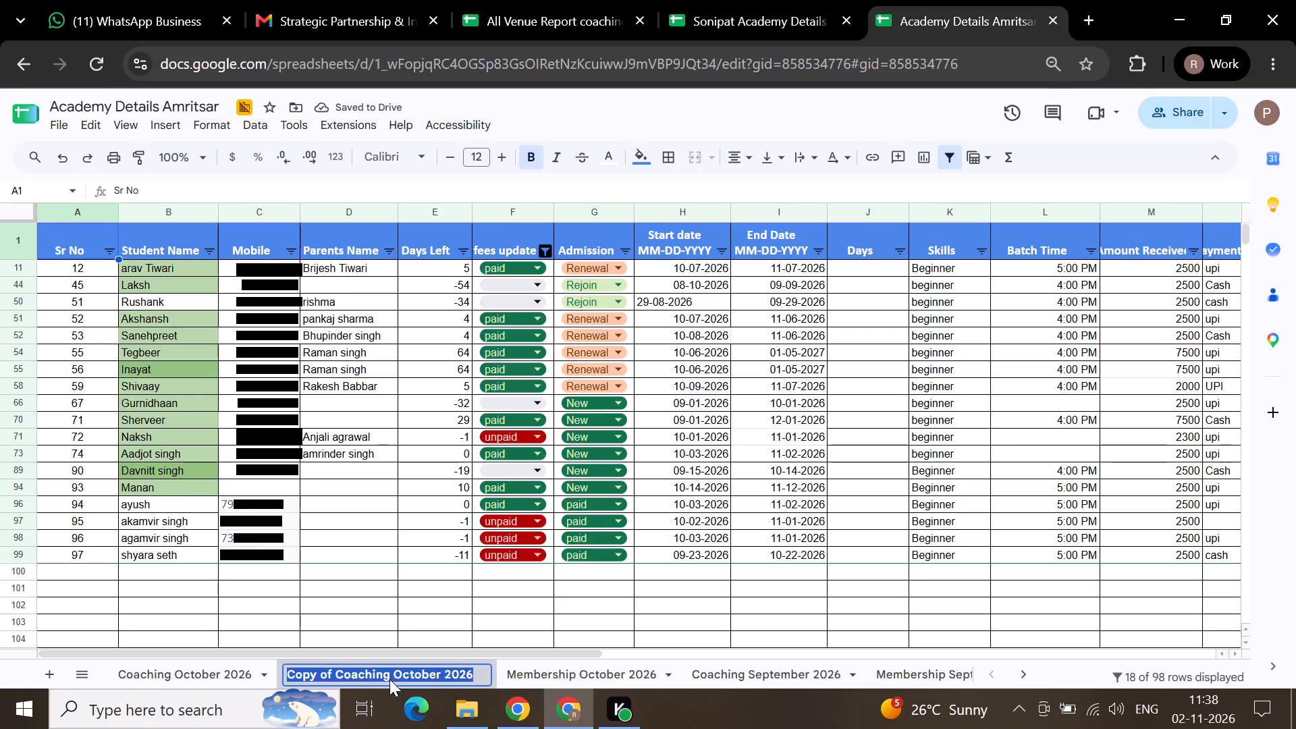
{"action": "left_click", "coordinate": [389, 679]}
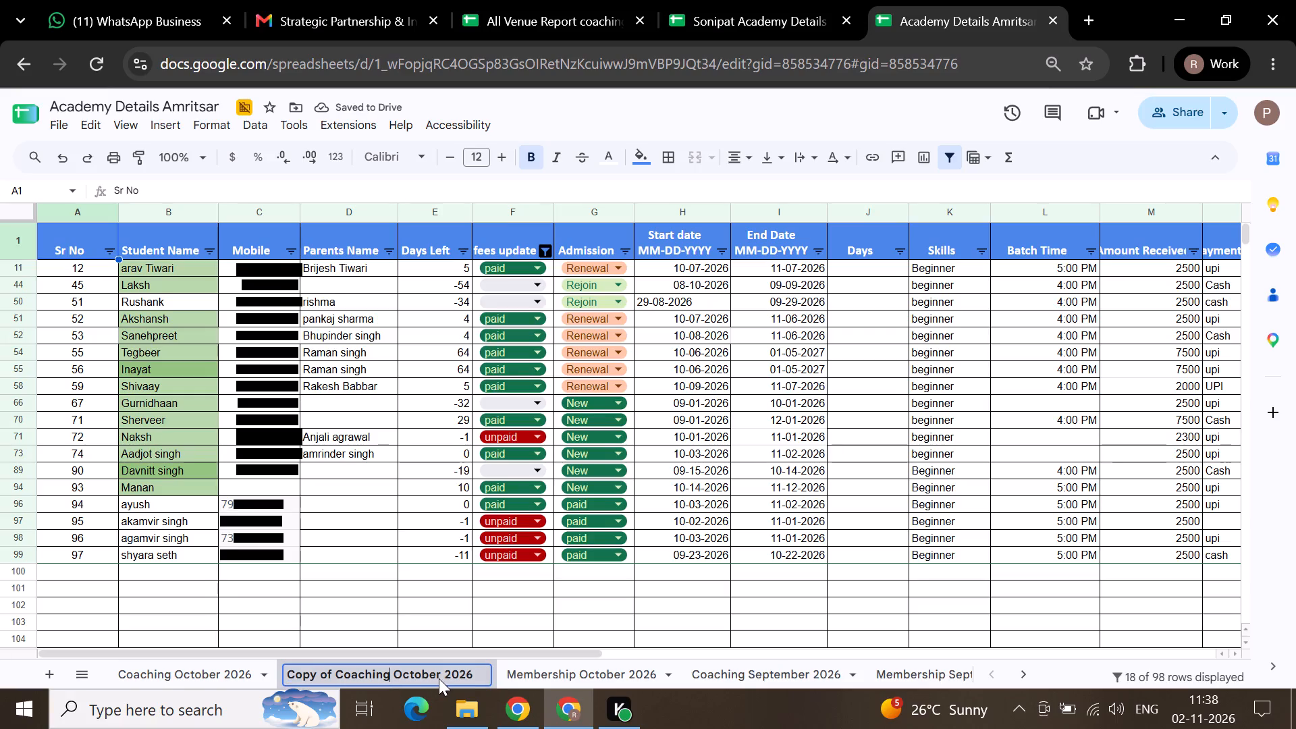
{"action": "left_click", "coordinate": [439, 678]}
{"action": "key", "text": "BackSpace"}
{"action": "key", "text": "BackSpace"}
{"action": "key", "text": "BackSpace"}
{"action": "key", "text": "BackSpace"}
{"action": "key", "text": "BackSpace"}
{"action": "key", "text": "BackSpace"}
{"action": "key", "text": "BackSpace"}
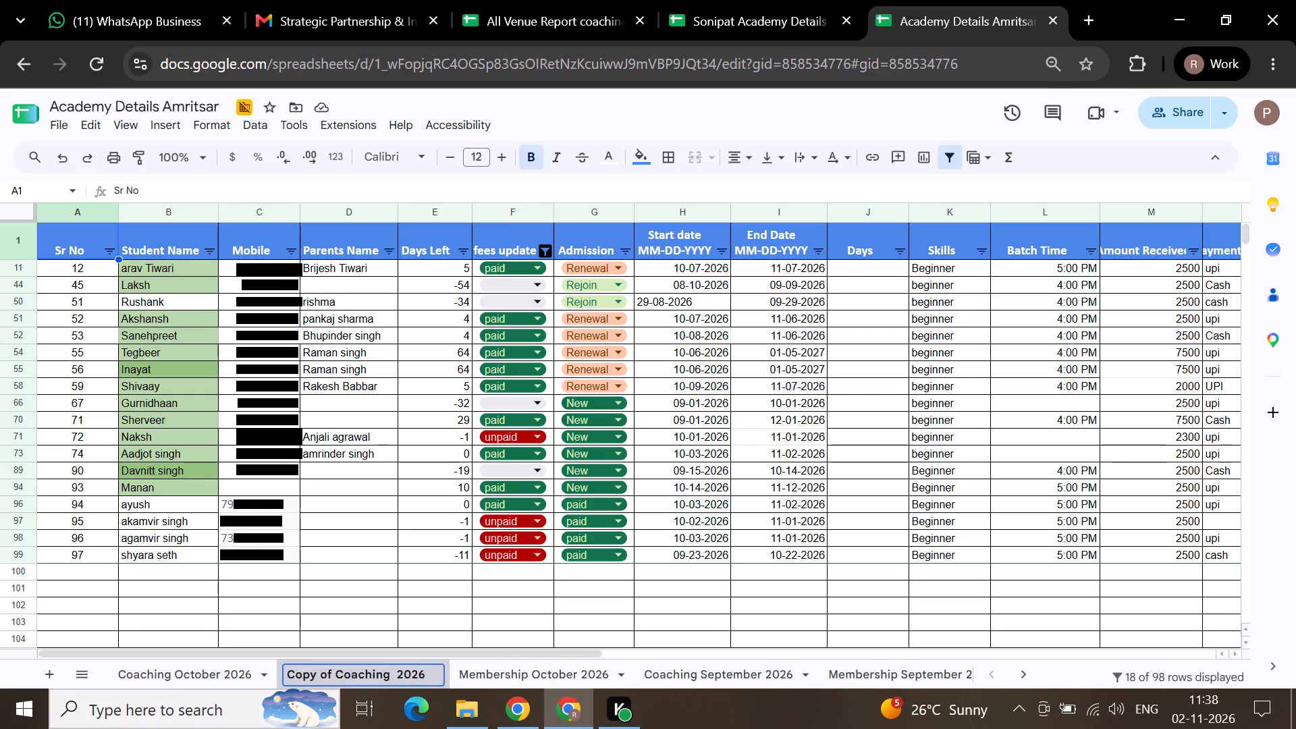
{"action": "type", "text": "November"}
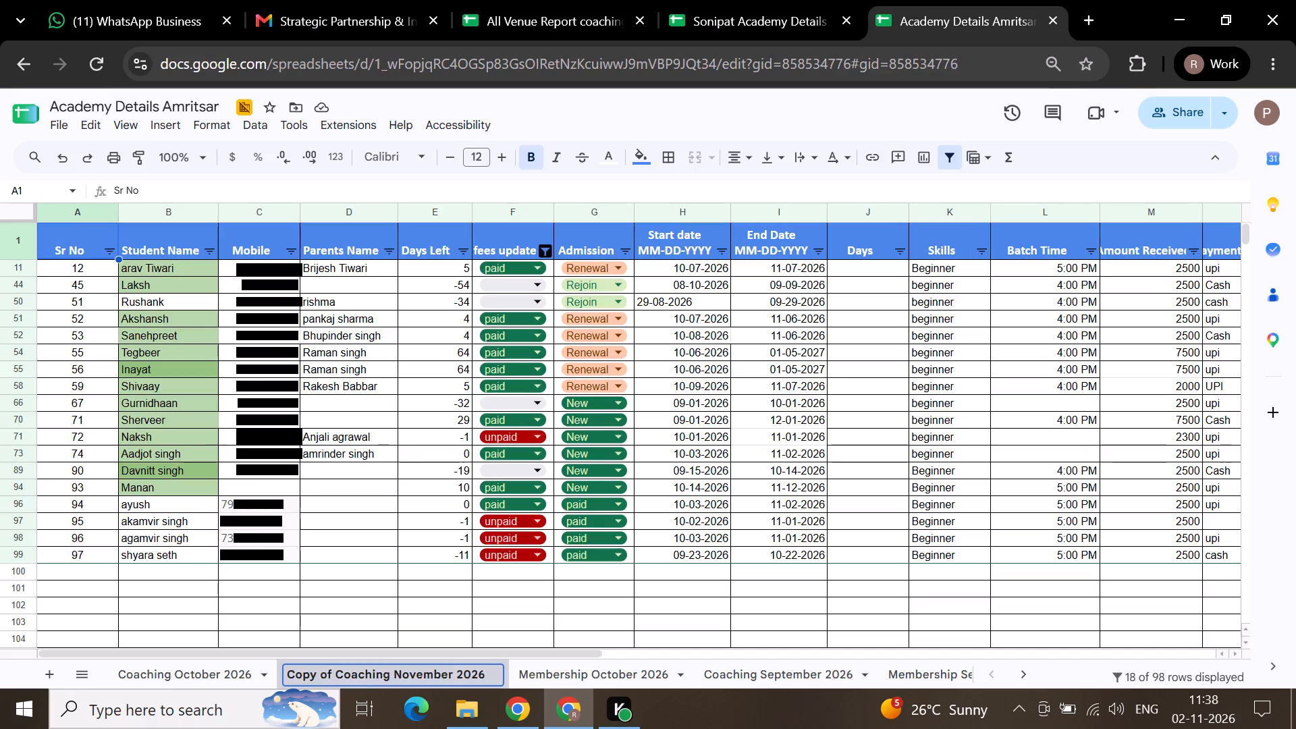
{"action": "key", "text": "Left"}
{"action": "key", "text": "Left"}
{"action": "key", "text": "Left"}
{"action": "key", "text": "Left"}
{"action": "key", "text": "Left"}
{"action": "key", "text": "Left"}
{"action": "key", "text": "Left"}
{"action": "key", "text": "Left"}
{"action": "key", "text": "Left"}
{"action": "key", "text": "Left"}
{"action": "key", "text": "Left"}
{"action": "key", "text": "Left"}
{"action": "key", "text": "Left"}
{"action": "key", "text": "Left"}
{"action": "key", "text": "Left"}
{"action": "key", "text": "Left"}
{"action": "key", "text": "Left"}
{"action": "key", "text": "BackSpace"}
{"action": "key", "text": "BackSpace"}
{"action": "key", "text": "BackSpace"}
{"action": "key", "text": "BackSpace"}
{"action": "key", "text": "BackSpace"}
{"action": "key", "text": "BackSpace"}
{"action": "key", "text": "BackSpace"}
{"action": "key", "text": "BackSpace"}
{"action": "key", "text": "BackSpace"}
{"action": "key", "text": "BackSpace"}
{"action": "key", "text": "BackSpace"}
{"action": "key", "text": "BackSpace"}
{"action": "key", "text": "BackSpace"}
{"action": "key", "text": "BackSpace"}
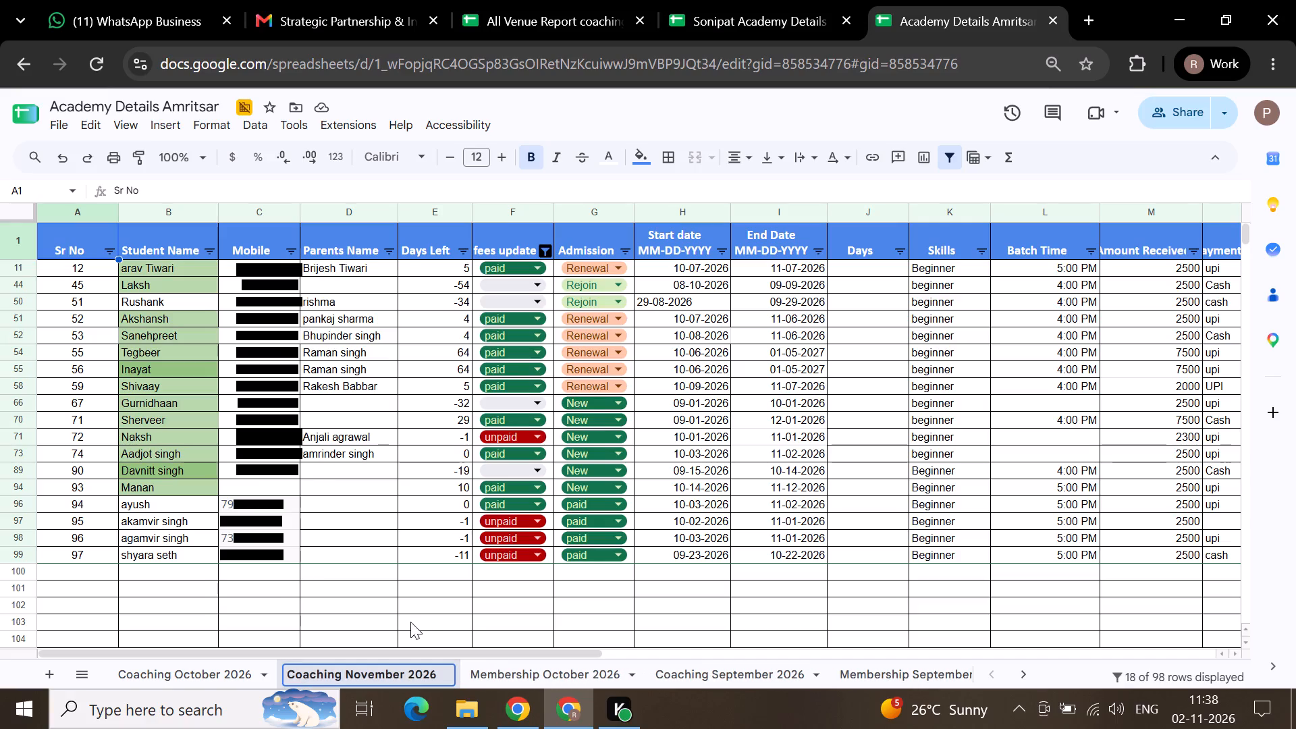
{"action": "left_click", "coordinate": [410, 622]}
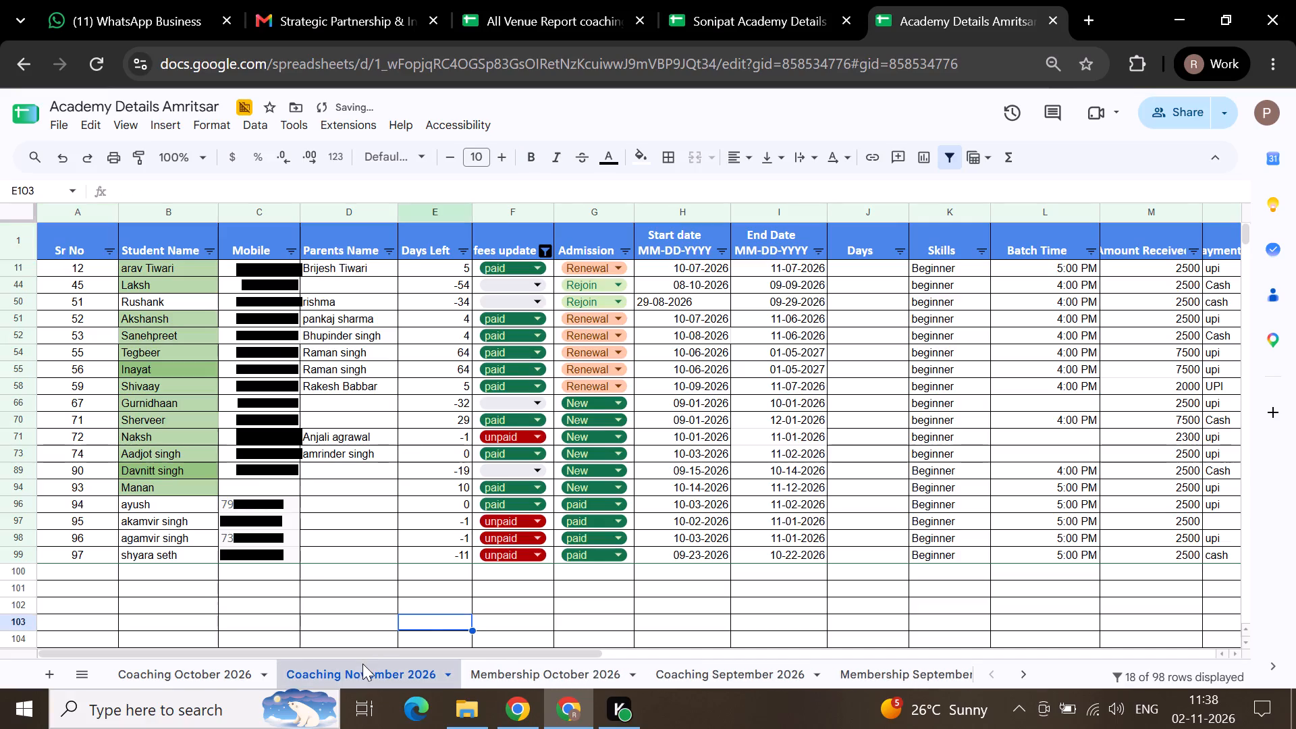
Move the Coaching November 2026 sheet ahead of Coaching October 2026.
{"action": "left_click_drag", "start_coordinate": [362, 664], "coordinate": [186, 685]}
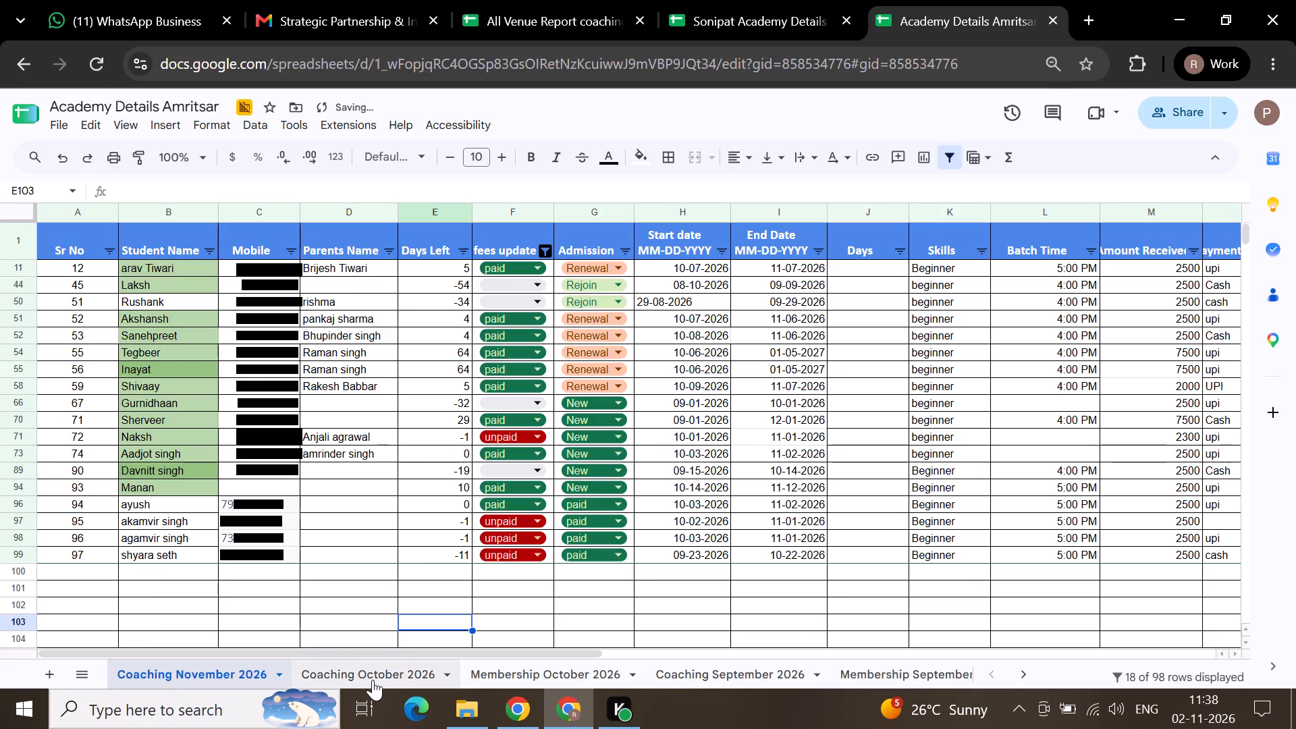
On the Membership October 2026 sheet, set the Fees Status to unpaid for the members with Sr No 80 and 82.
{"action": "left_click", "coordinate": [509, 670]}
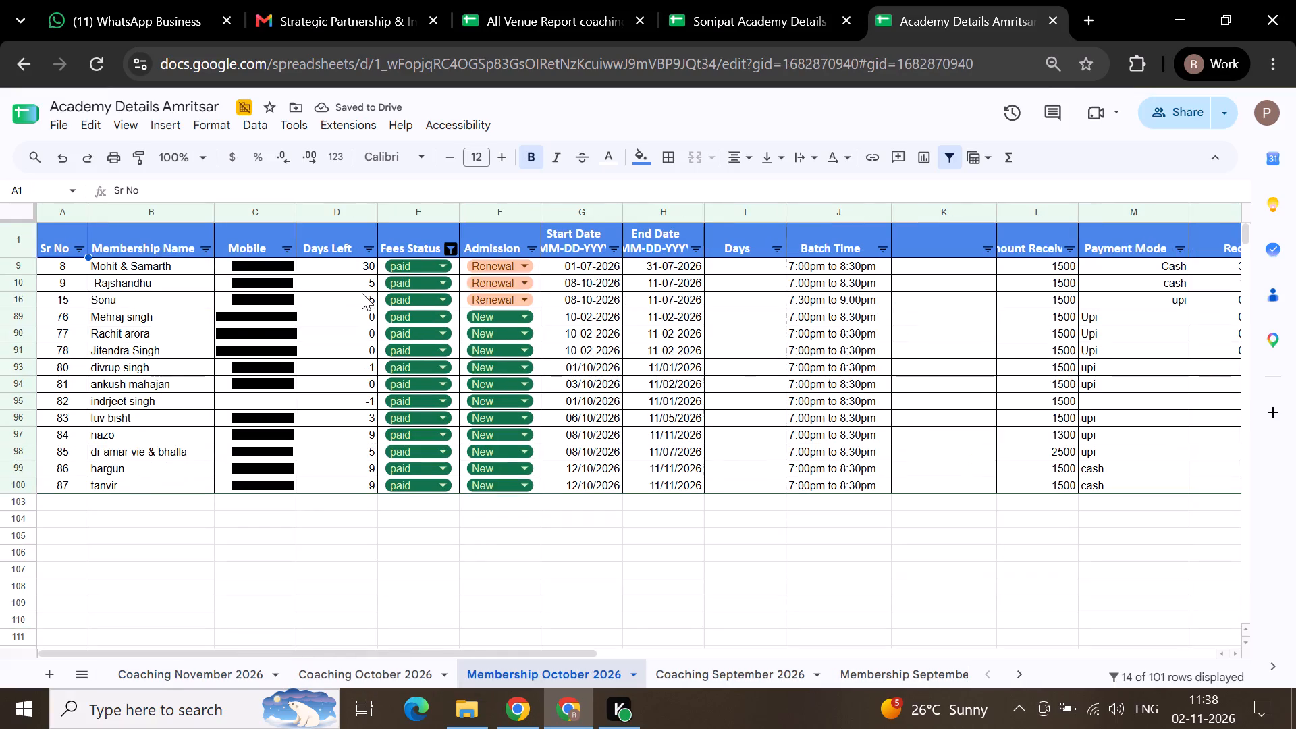
{"action": "left_click", "coordinate": [398, 367]}
{"action": "left_click", "coordinate": [404, 411]}
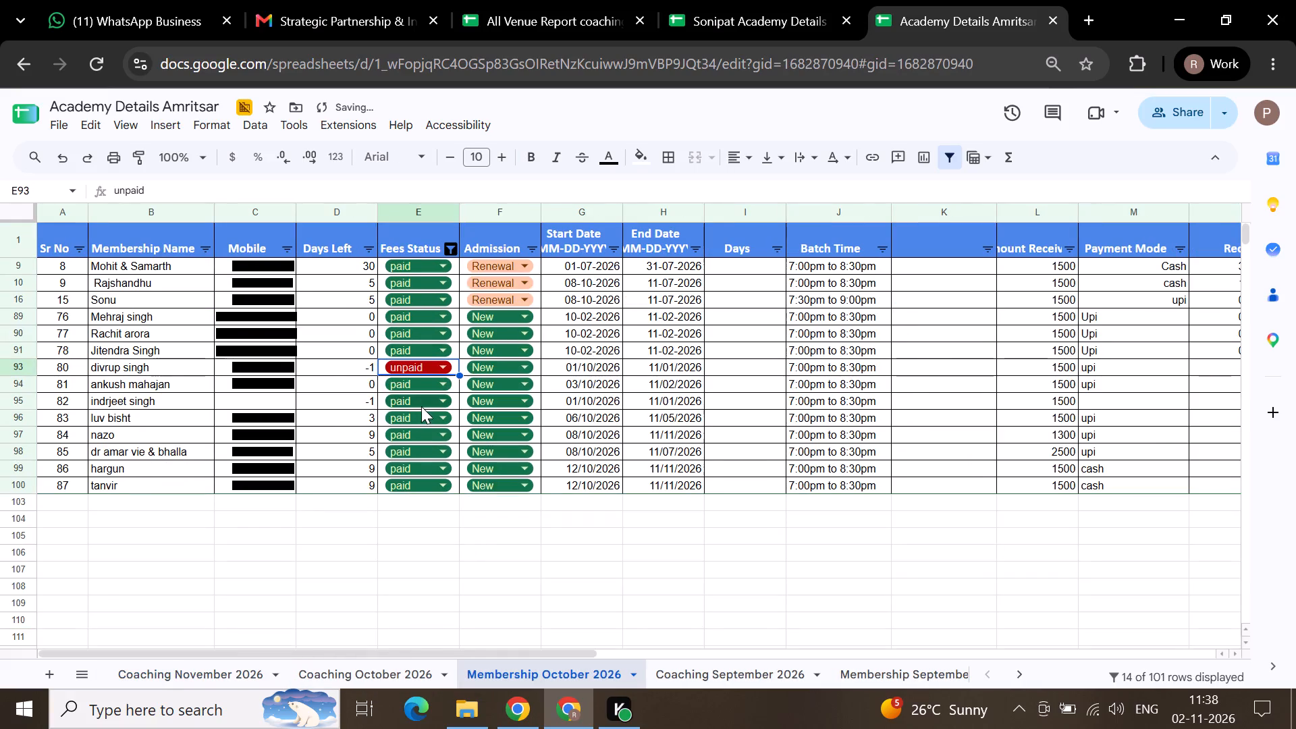
{"action": "left_click", "coordinate": [423, 406]}
{"action": "left_click", "coordinate": [416, 442]}
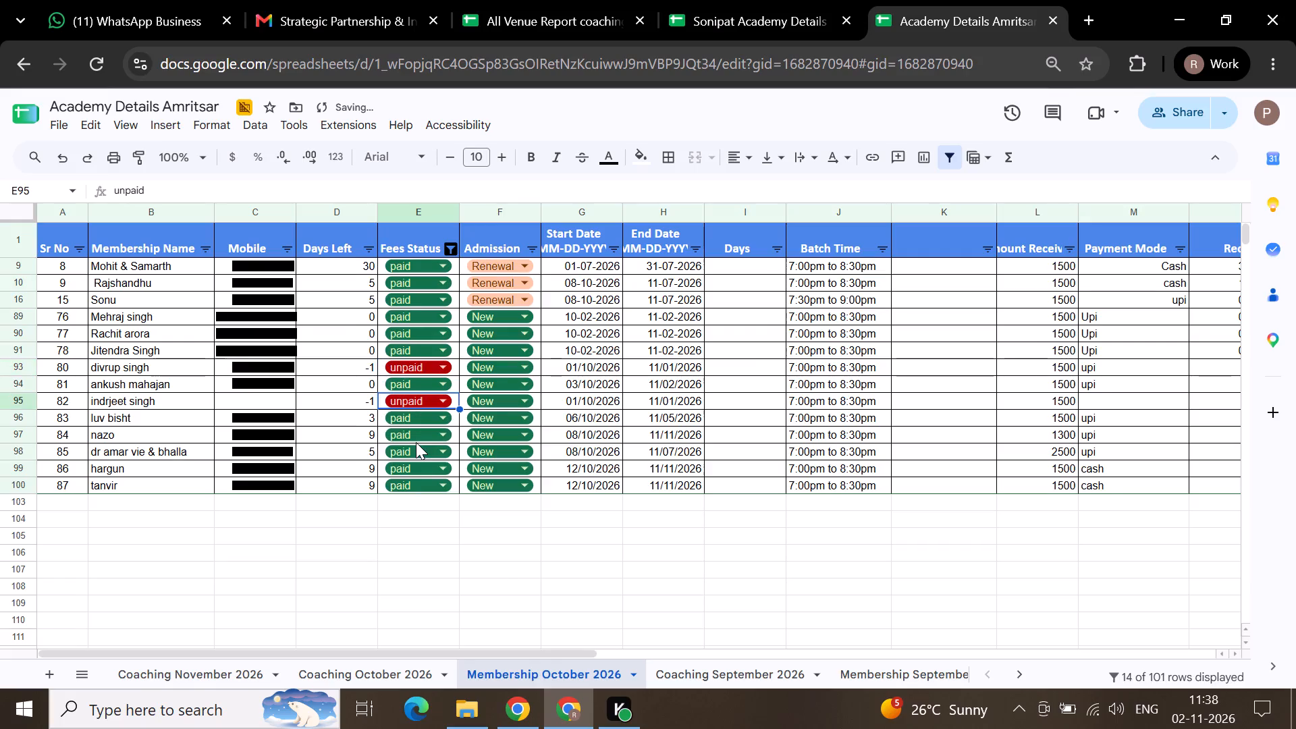
Duplicate the Membership October 2026 sheet within the Amritsar spreadsheet.
{"action": "right_click", "coordinate": [530, 674]}
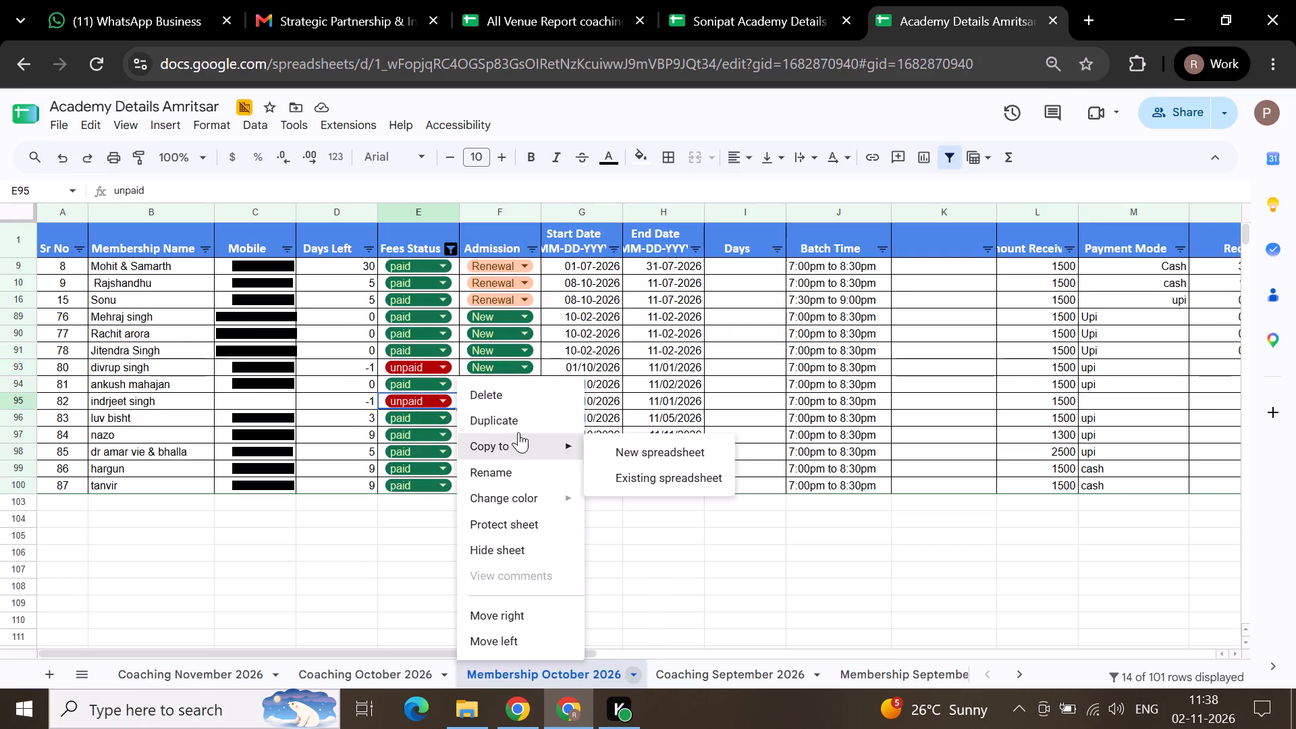
{"action": "left_click", "coordinate": [526, 423]}
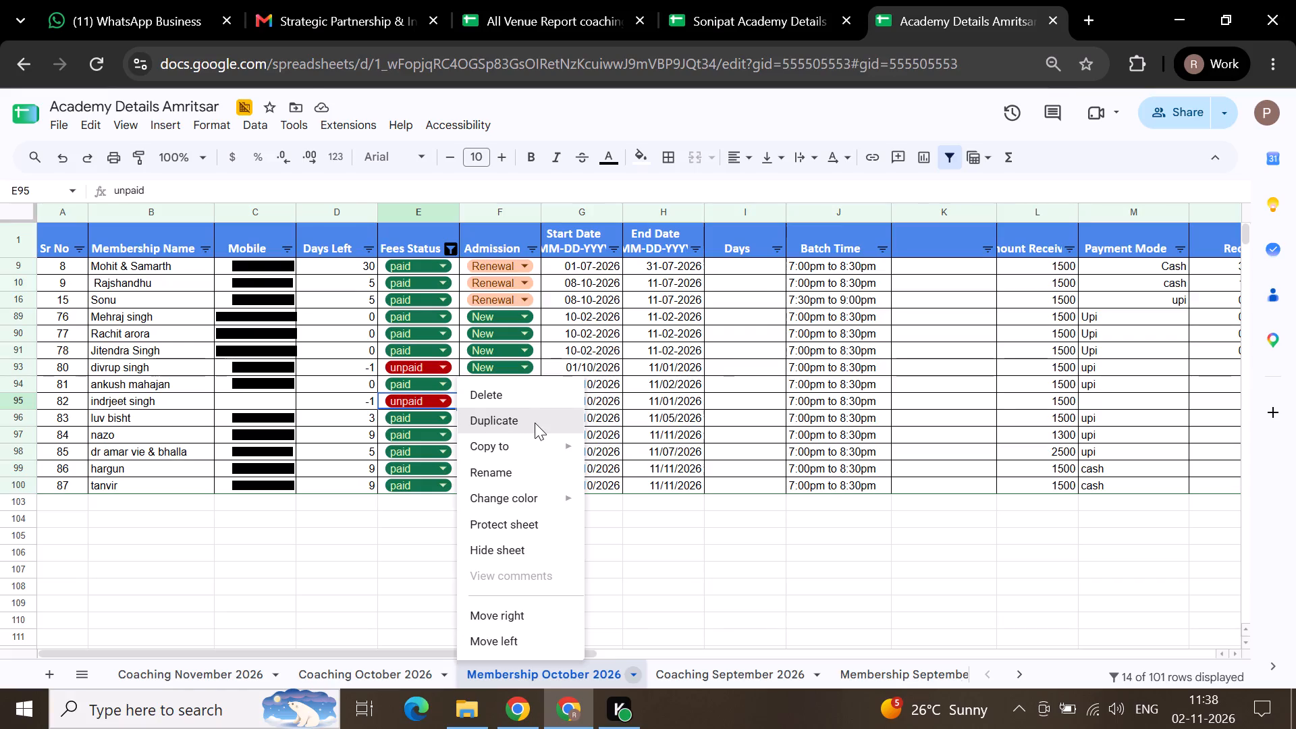
{"action": "left_click", "coordinate": [535, 423]}
Rename the duplicated membership sheet as Membership November 2026.
{"action": "double_click", "coordinate": [716, 680]}
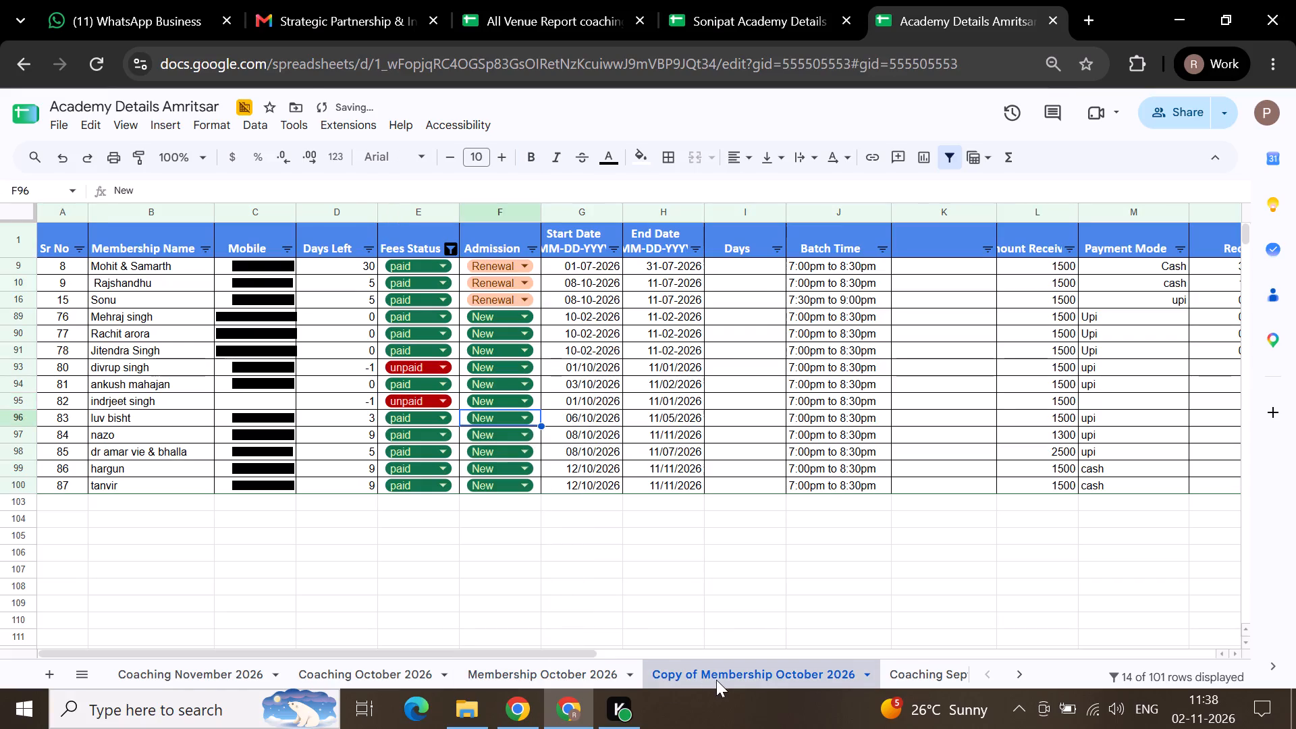
{"action": "left_click", "coordinate": [823, 676]}
{"action": "key", "text": "BackSpace"}
{"action": "key", "text": "BackSpace"}
{"action": "key", "text": "BackSpace"}
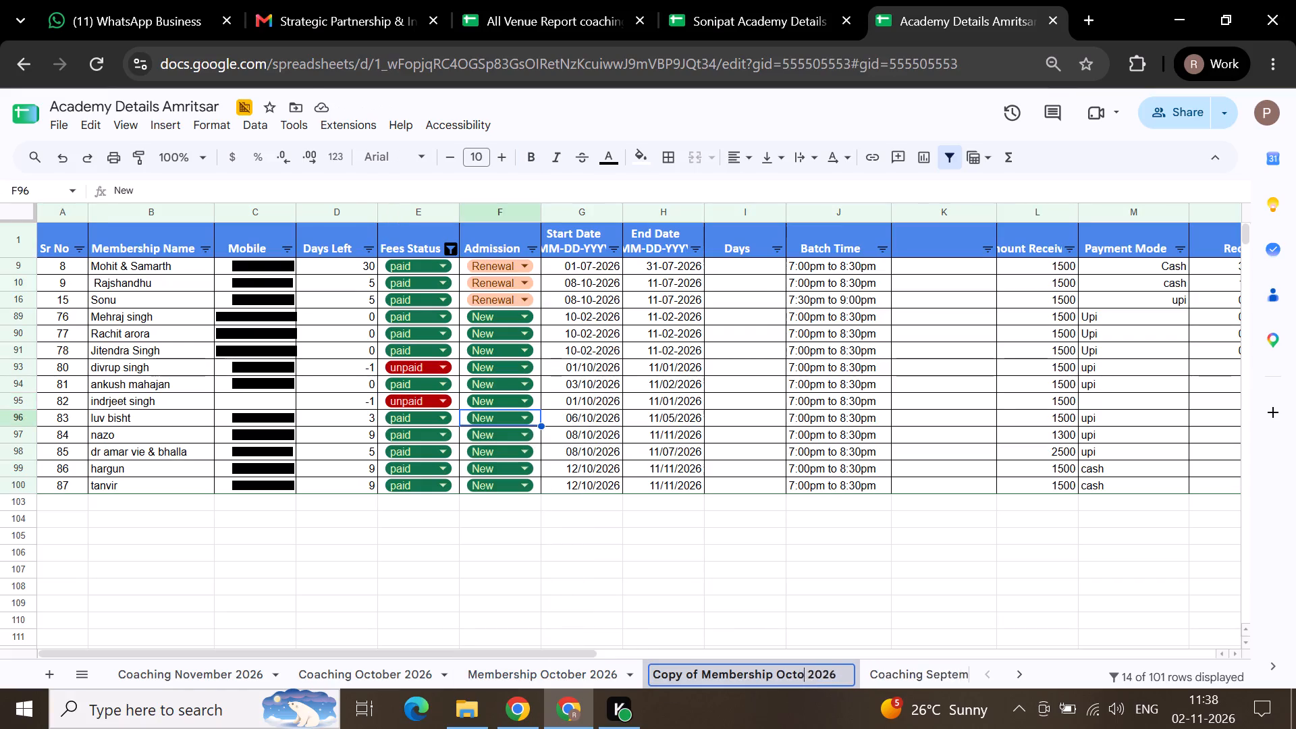
{"action": "key", "text": "BackSpace"}
{"action": "key", "text": "BackSpace"}
{"action": "key", "text": "BackSpace"}
{"action": "key", "text": "BackSpace"}
{"action": "key", "text": "shift+m"}
{"action": "key", "text": "BackSpace"}
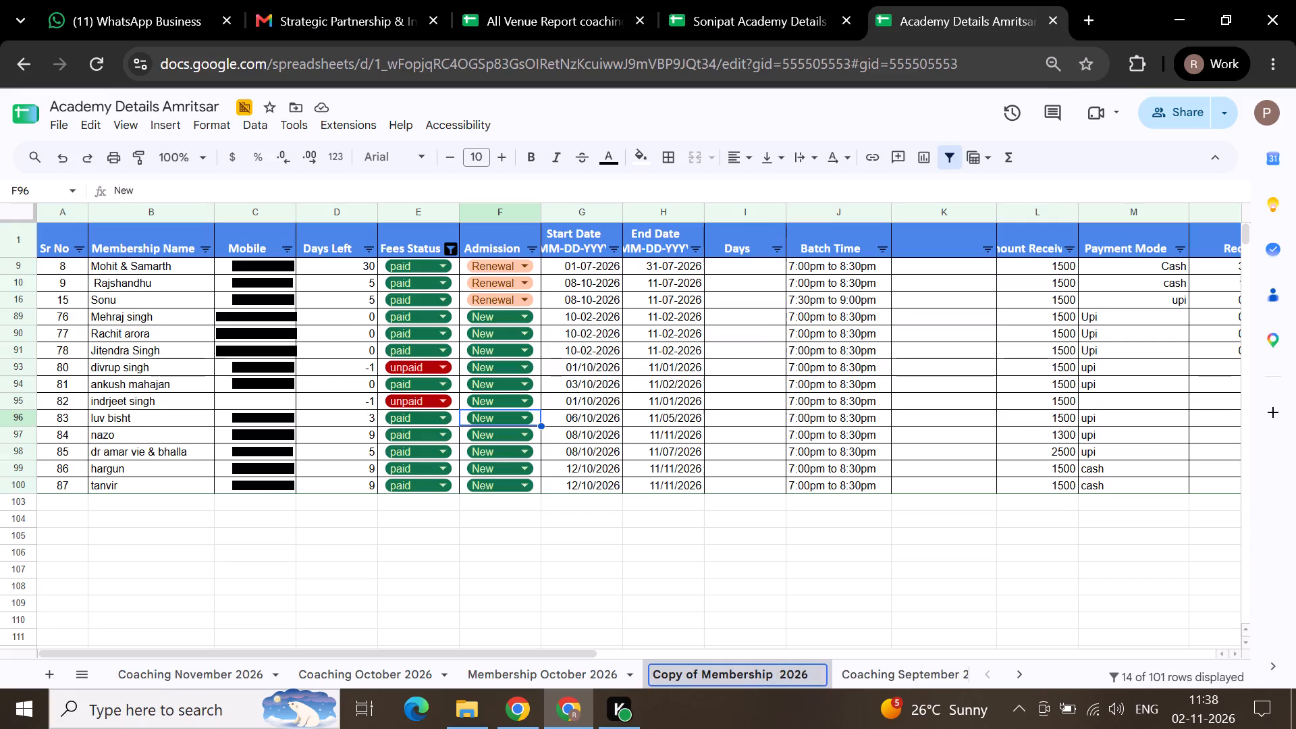
{"action": "type", "text": "November"}
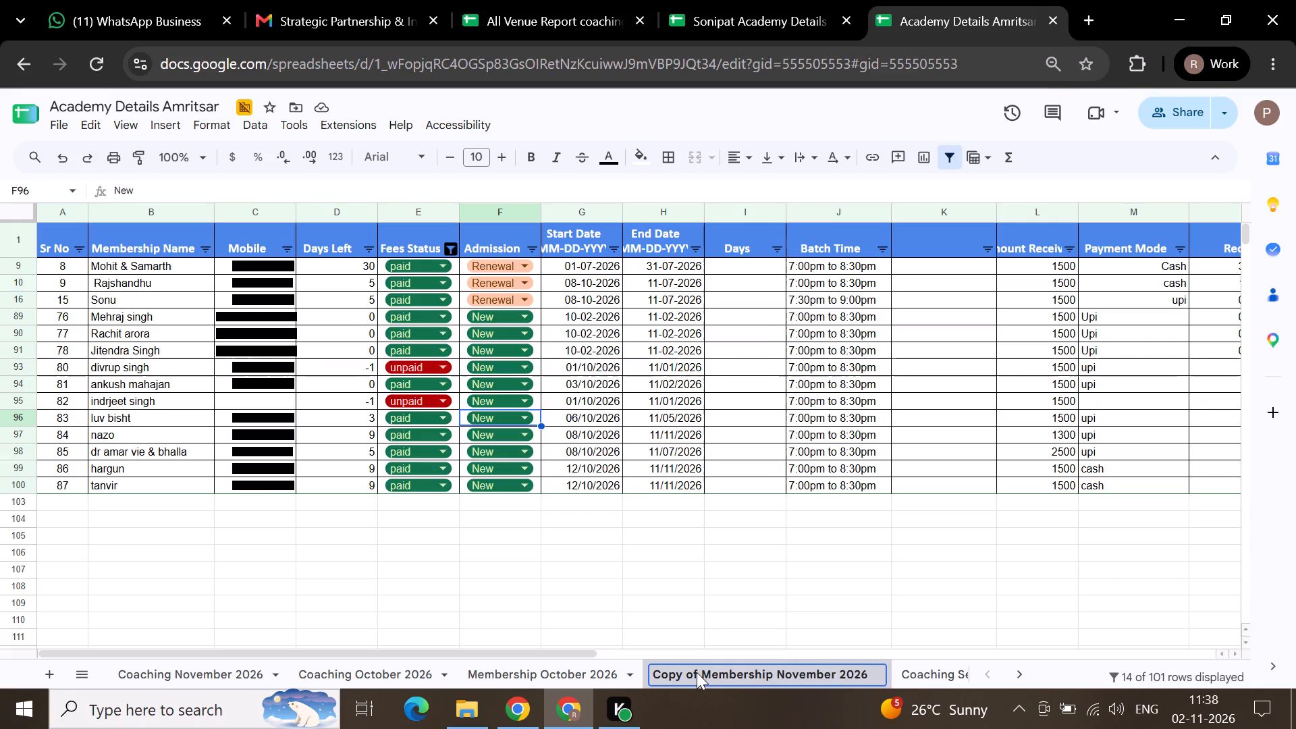
{"action": "left_click", "coordinate": [702, 672]}
{"action": "key", "text": "BackSpace"}
{"action": "key", "text": "BackSpace"}
{"action": "key", "text": "BackSpace"}
{"action": "key", "text": "BackSpace"}
{"action": "key", "text": "BackSpace"}
{"action": "key", "text": "BackSpace"}
{"action": "key", "text": "BackSpace"}
{"action": "key", "text": "BackSpace"}
{"action": "key", "text": "BackSpace"}
{"action": "key", "text": "BackSpace"}
{"action": "key", "text": "BackSpace"}
{"action": "key", "text": "BackSpace"}
{"action": "key", "text": "BackSpace"}
{"action": "key", "text": "BackSpace"}
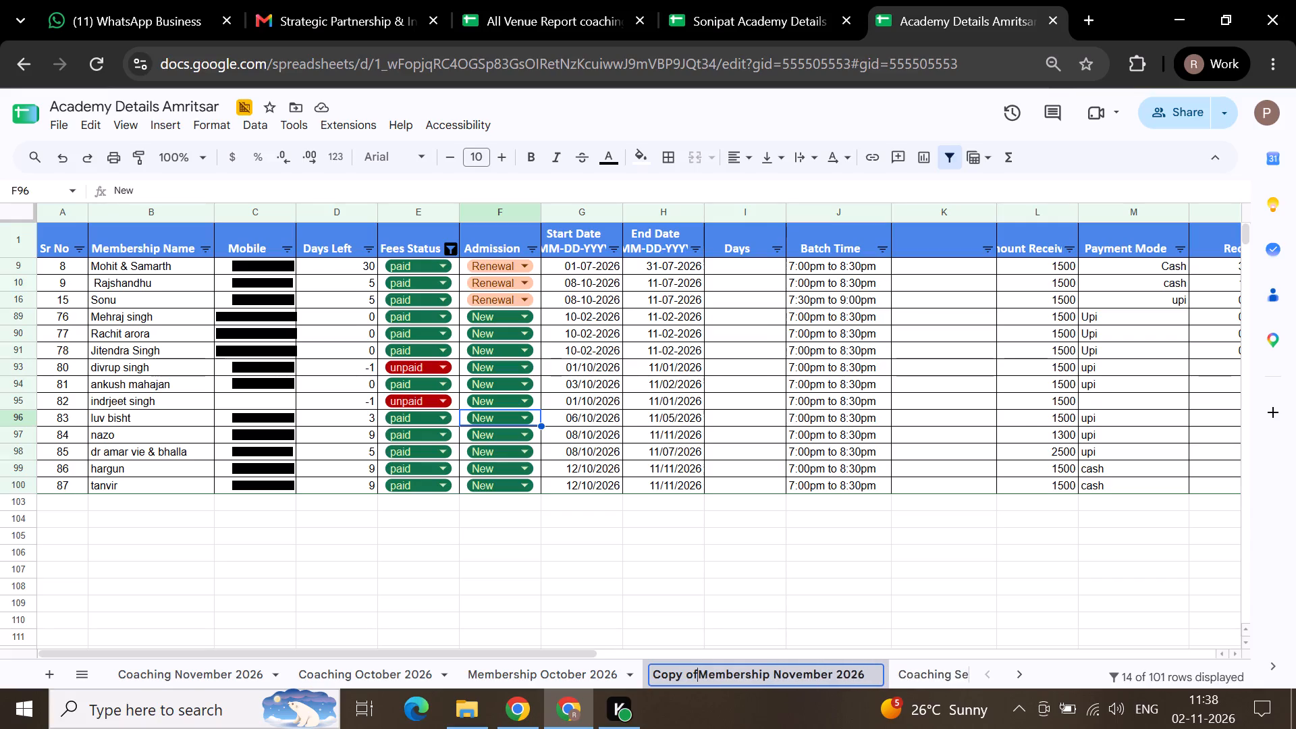
Finish renaming the duplicated membership sheet as Membership November 2026.
{"action": "left_click", "coordinate": [744, 680]}
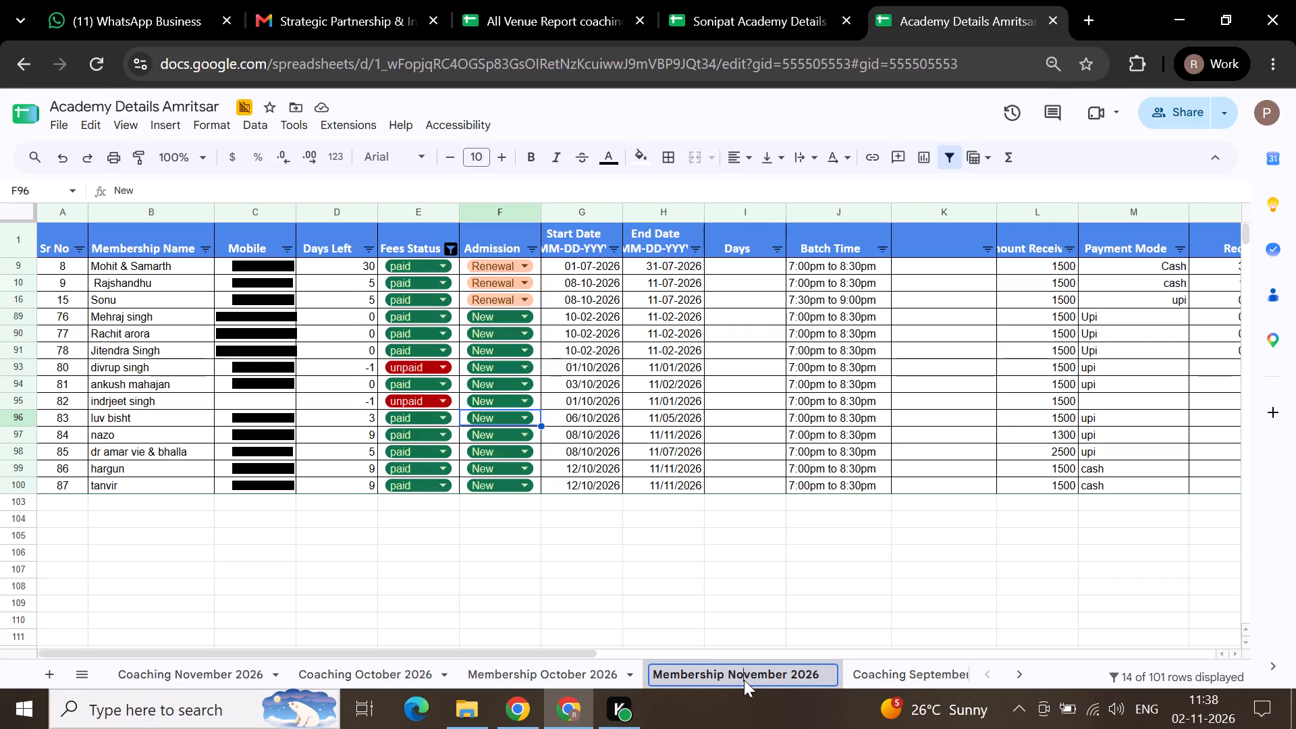
{"action": "left_click", "coordinate": [782, 610]}
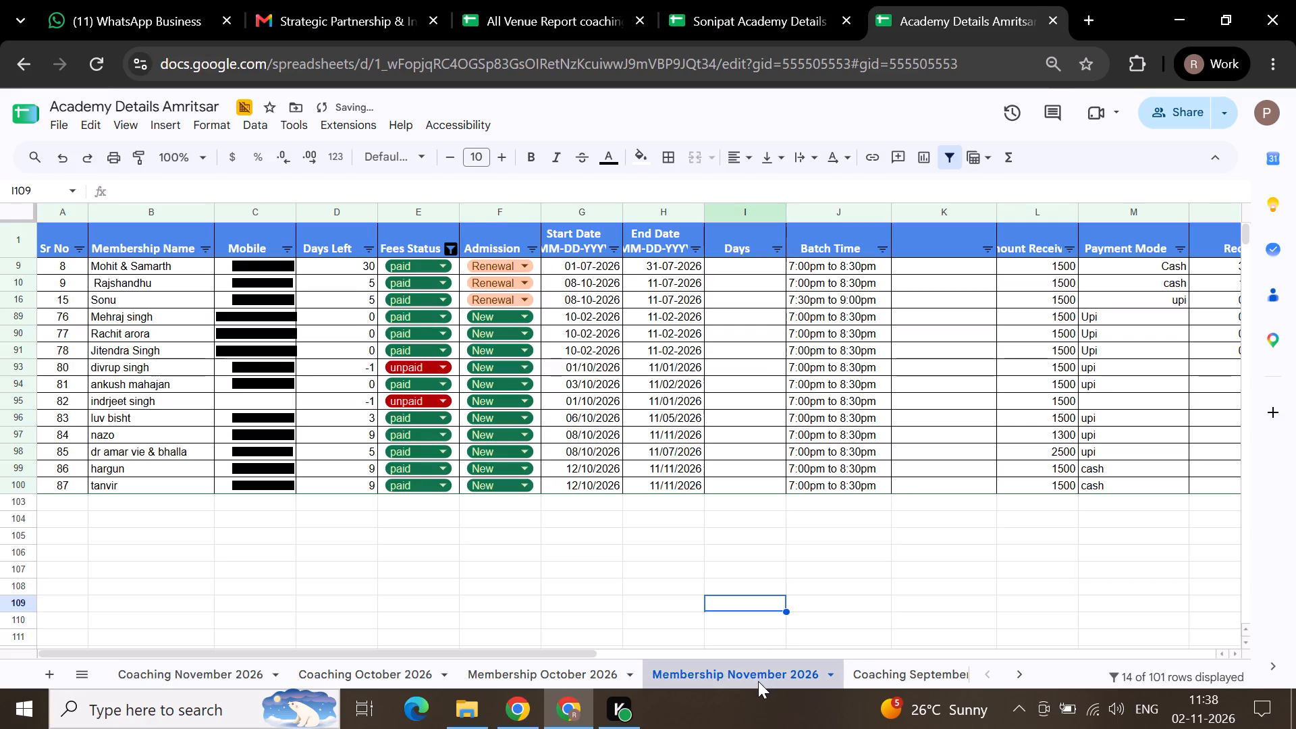
Move the Membership November 2026 sheet between Coaching November 2026 and Coaching October 2026.
{"action": "left_click_drag", "start_coordinate": [759, 678], "coordinate": [379, 699]}
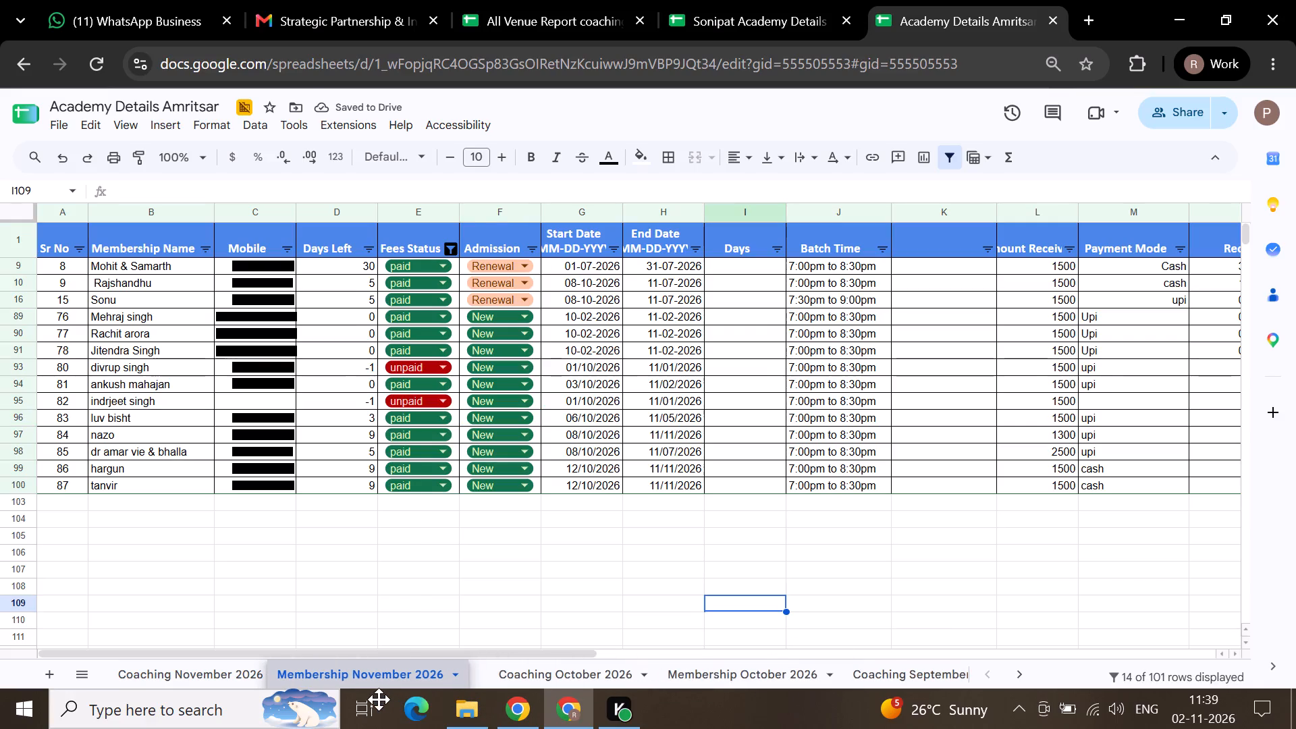